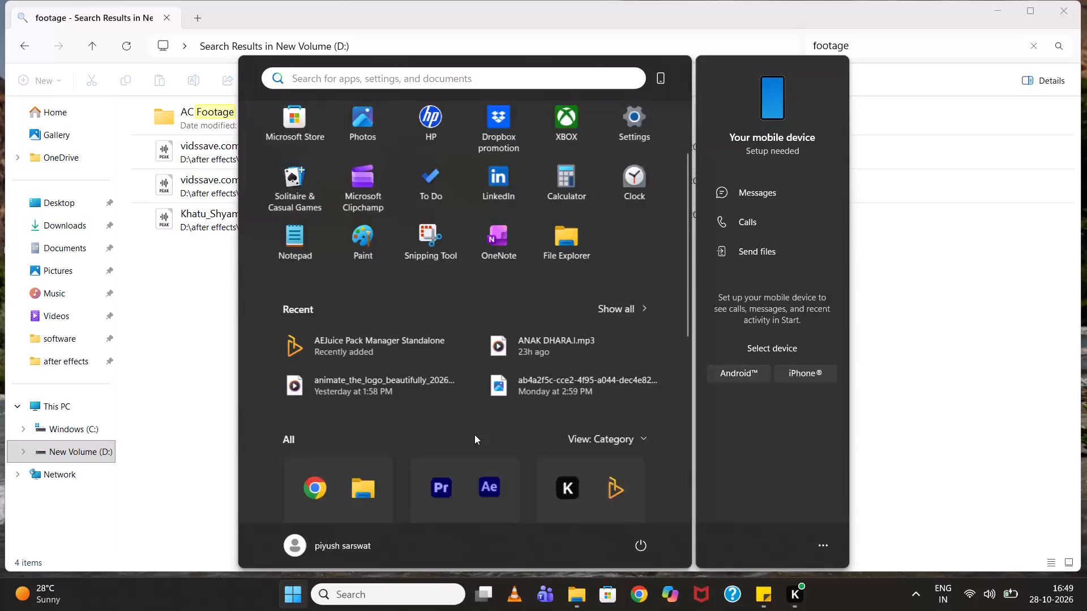
# Launch Adobe Premiere 2026.
pyautogui.click(450, 338)
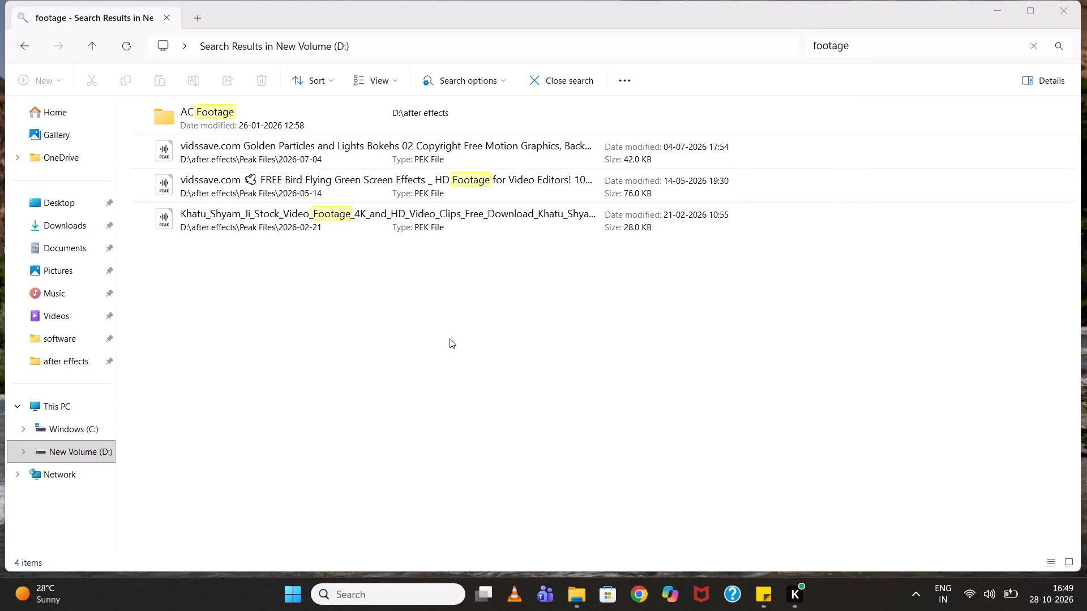
pyautogui.click(1059, 0)
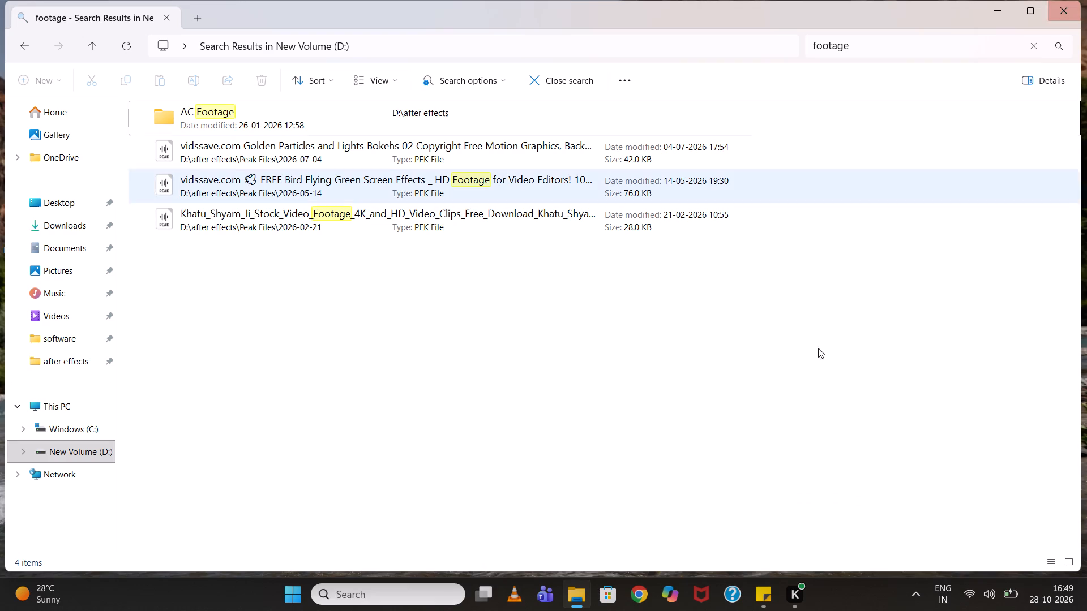
pyautogui.click(302, 605)
pyautogui.scroll(-3, 325, 362)
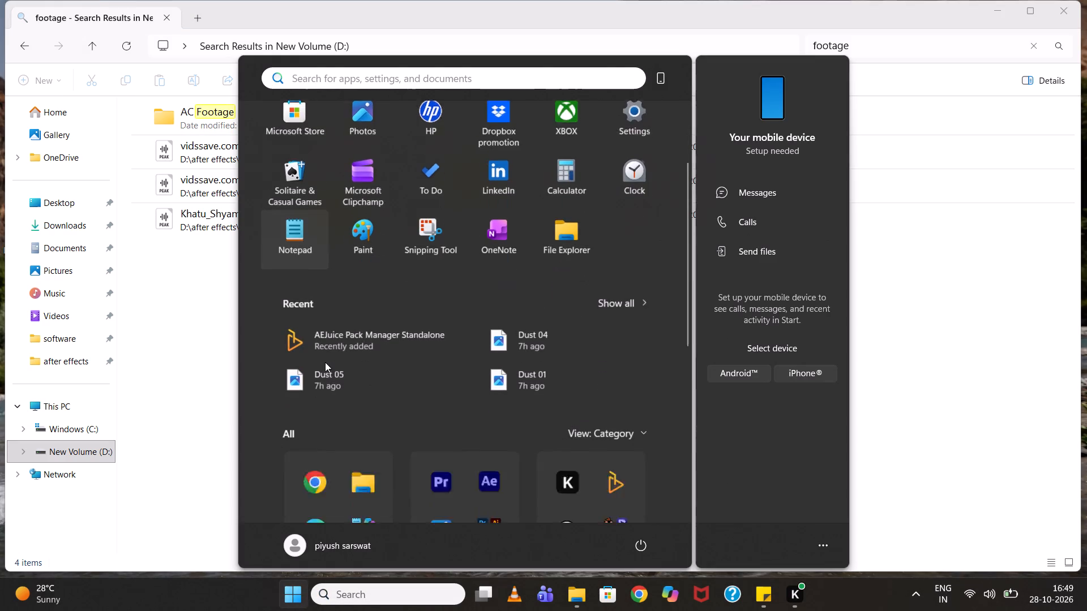
pyautogui.click(427, 399)
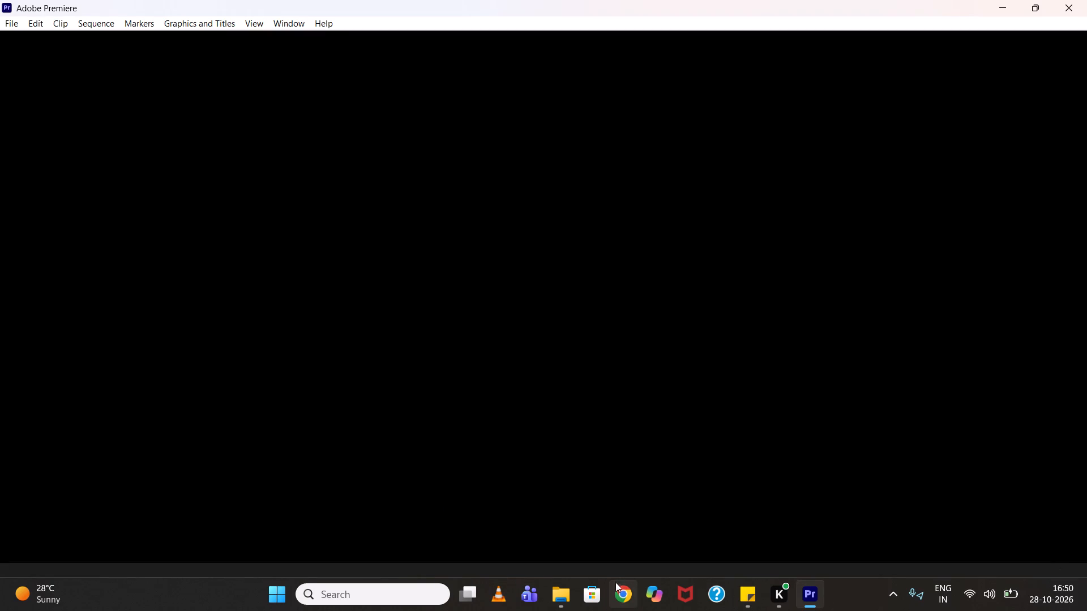
# Switch to Chrome, open YouTube and search for "divine overlay and background".
pyautogui.click(633, 590)
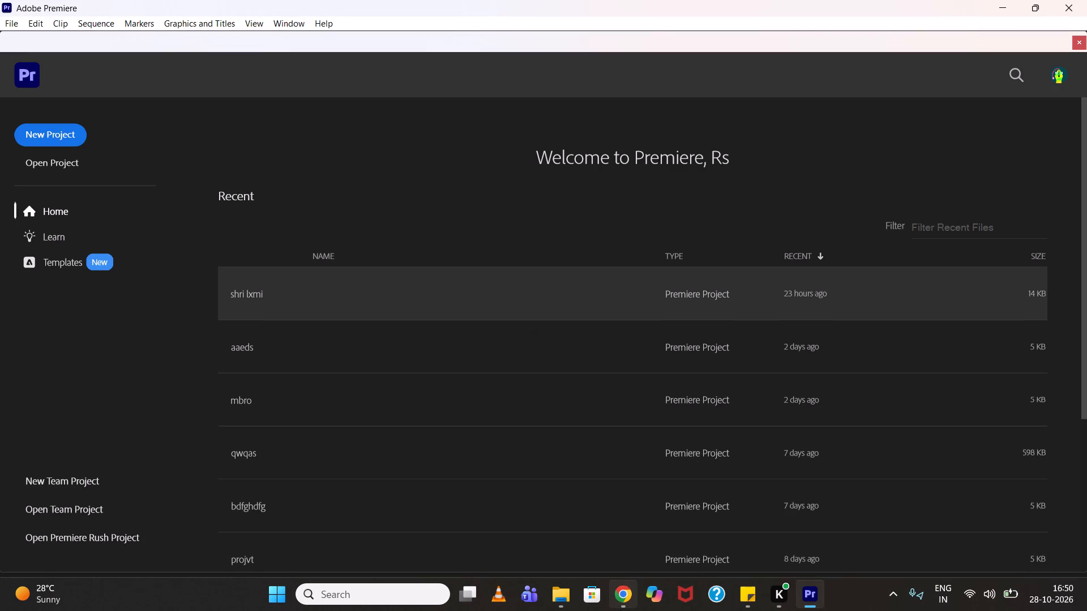
pyautogui.click(620, 610)
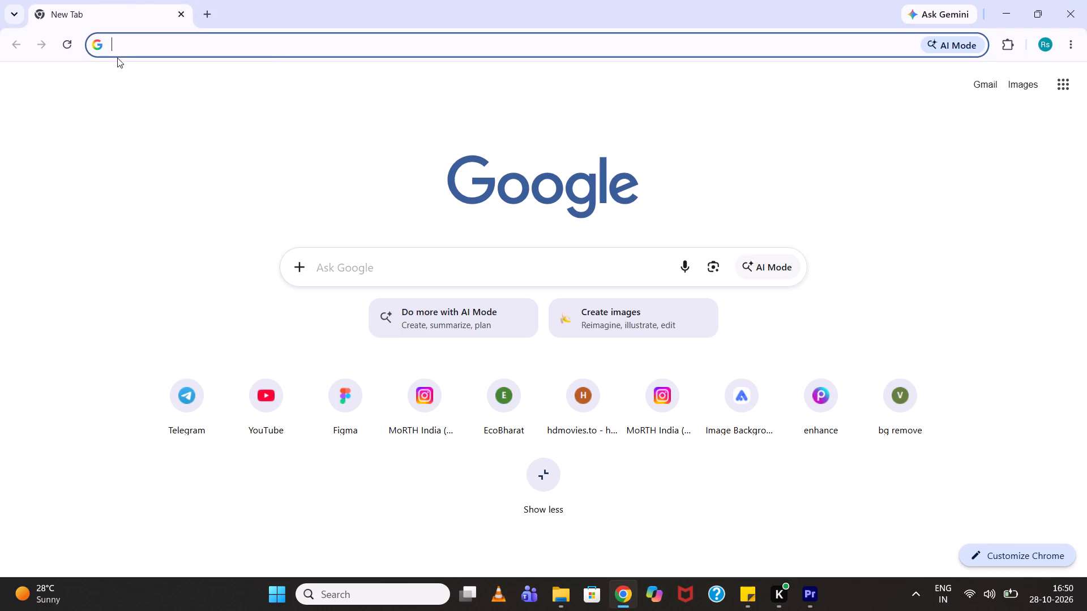
pyautogui.click(276, 427)
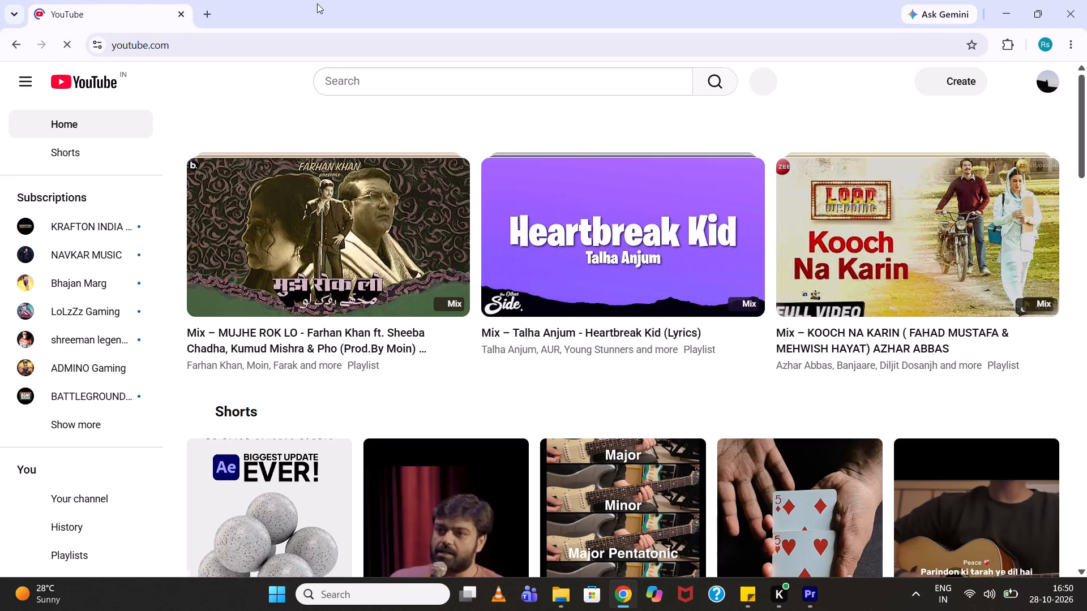
pyautogui.click(395, 94)
pyautogui.write('divine overlay and background')
pyautogui.press('Return')
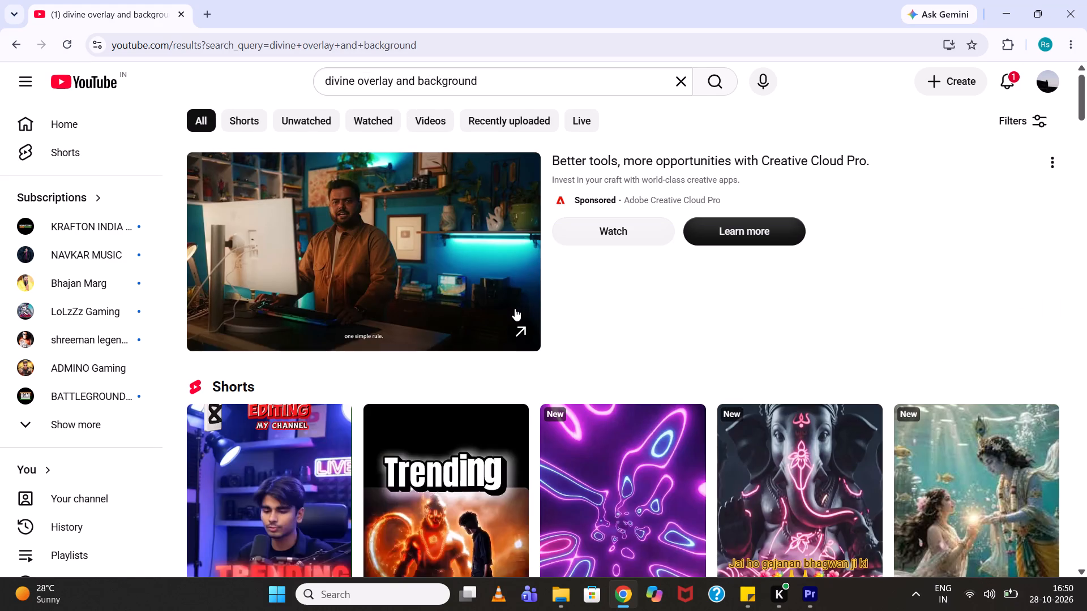
# Open the "Dark Cinematic Background - 100% Free Stock Footage No Copyright" video from the results and copy its share link.
pyautogui.scroll(-10, 515, 308)
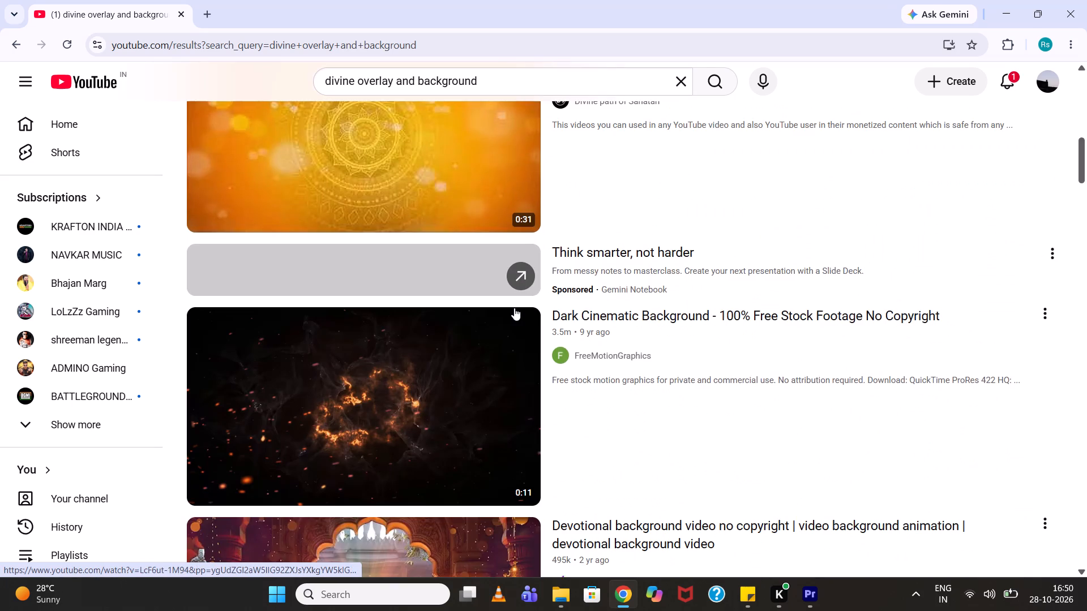
pyautogui.scroll(-1, 514, 308)
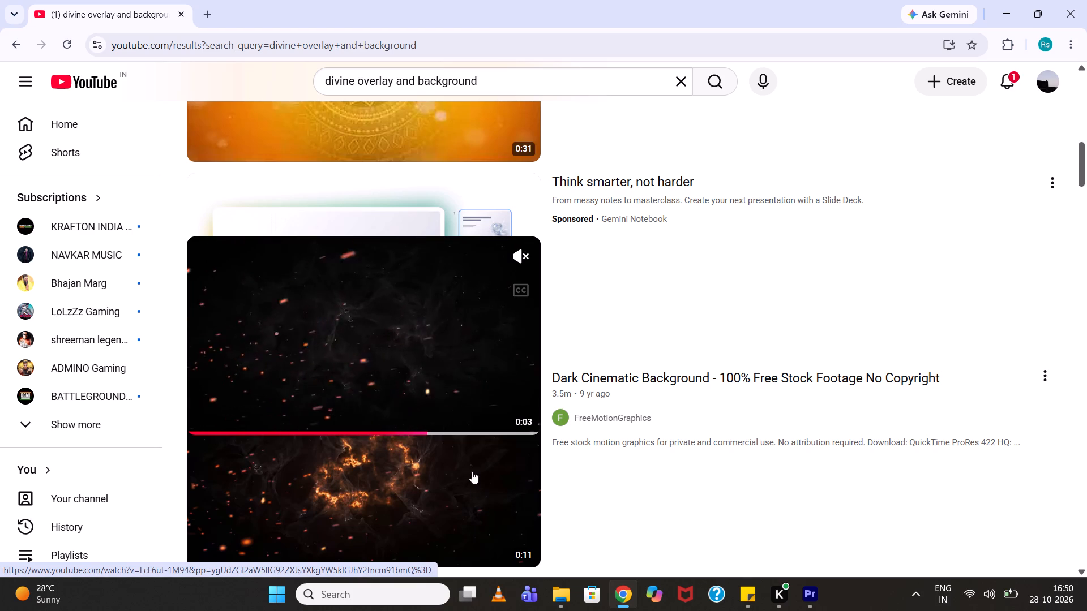
pyautogui.click(443, 339)
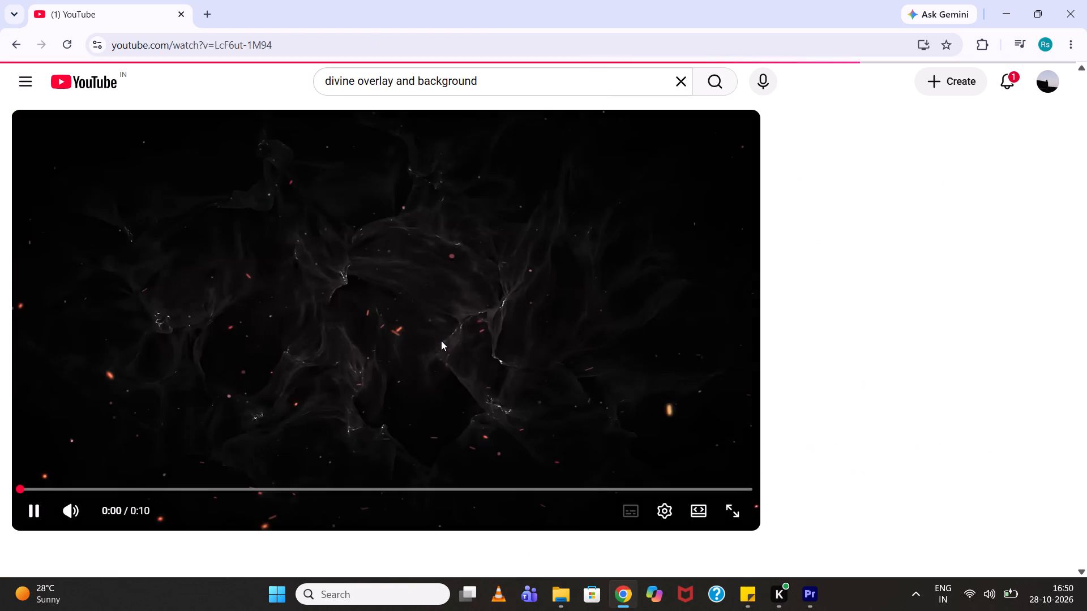
pyautogui.click(395, 304)
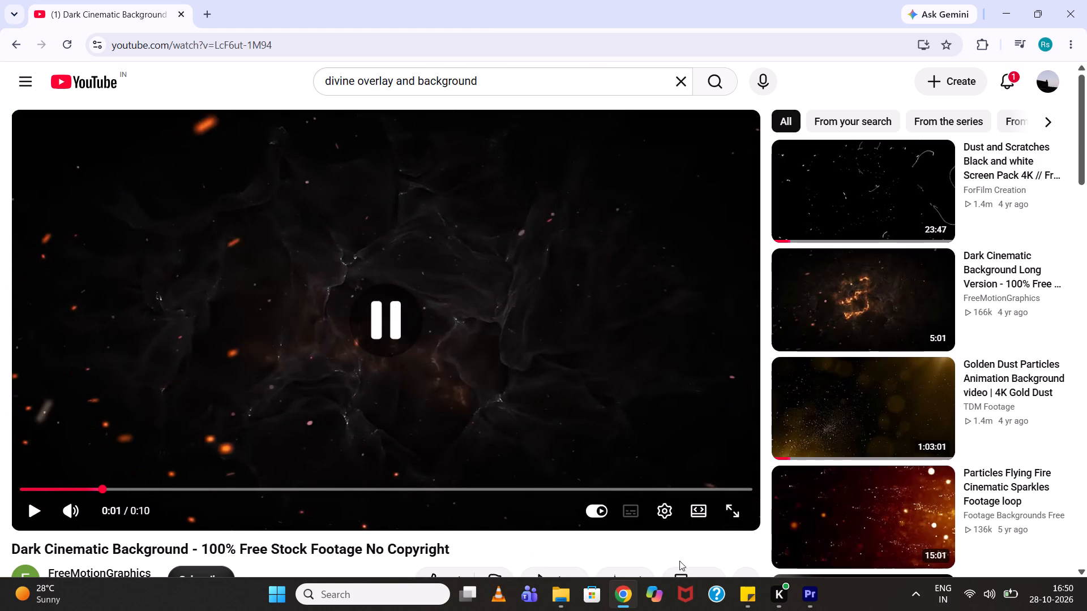
pyautogui.scroll(-1, 559, 519)
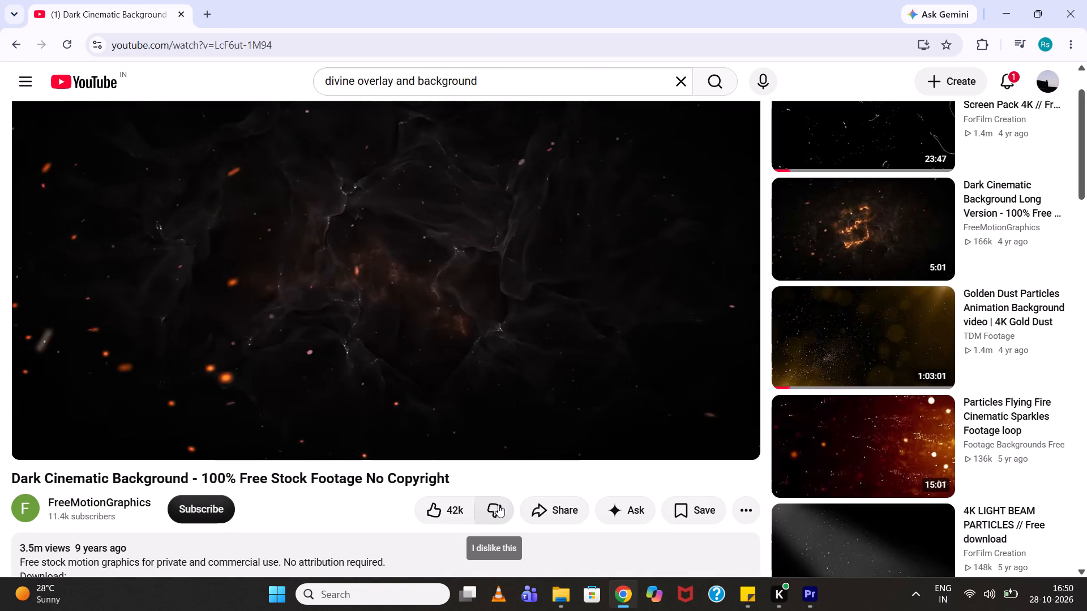
pyautogui.click(562, 510)
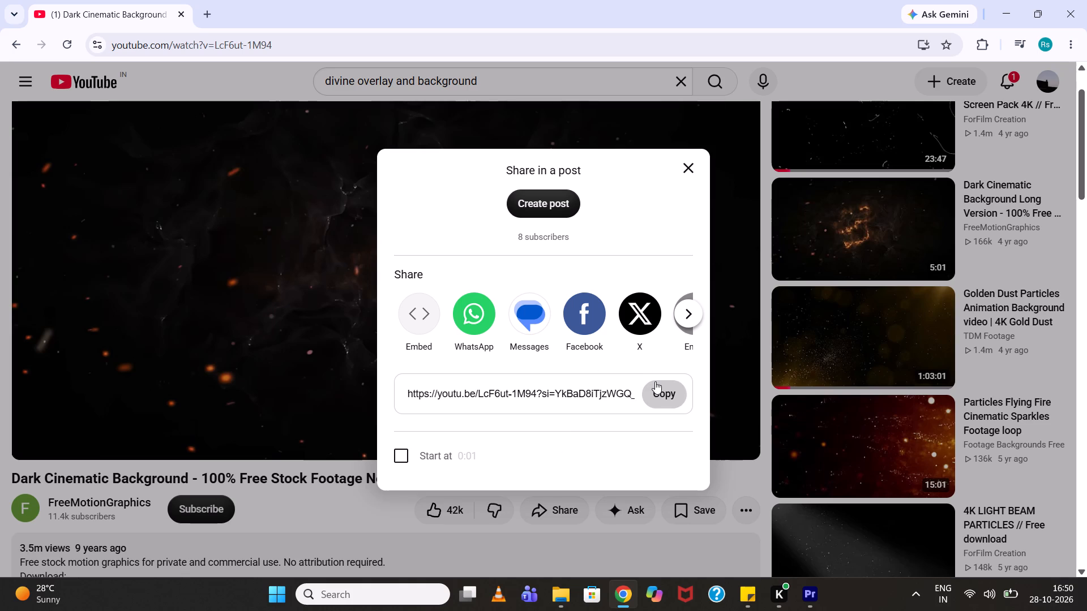
pyautogui.click(655, 381)
# Open the ytultra YouTube Video Downloader in a new browser tab and submit the copied video link.
pyautogui.click(196, 3)
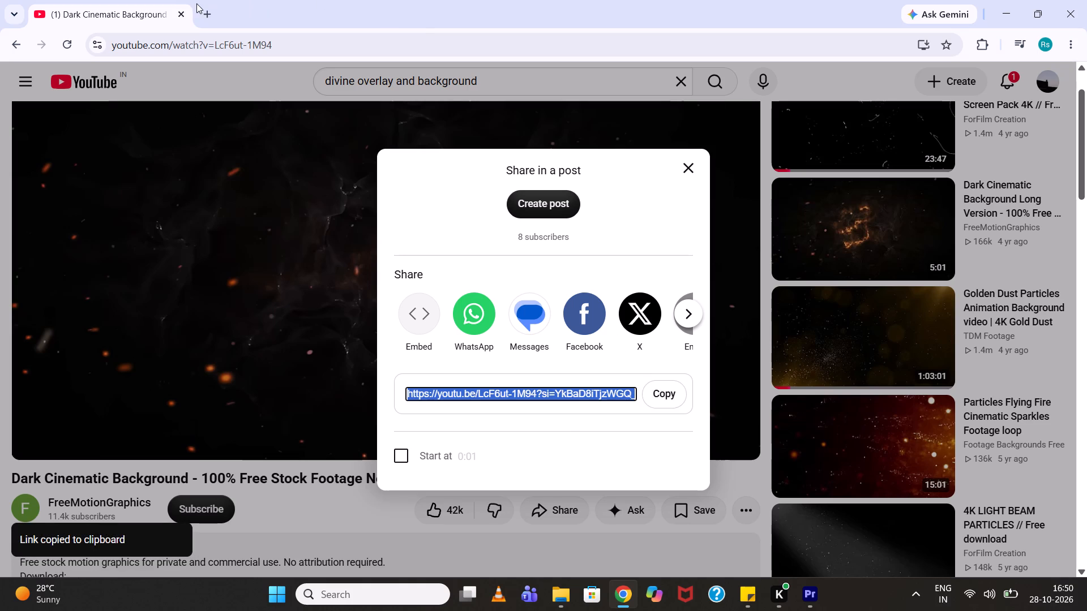
pyautogui.click(204, 5)
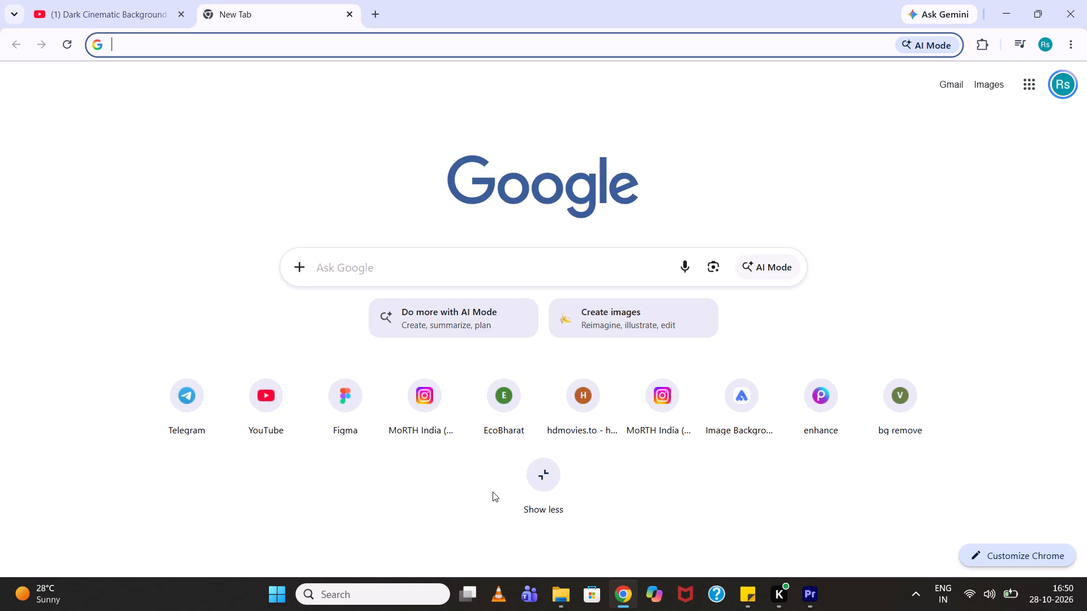
pyautogui.press('h')
pyautogui.press('BackSpace')
pyautogui.press('BackSpace')
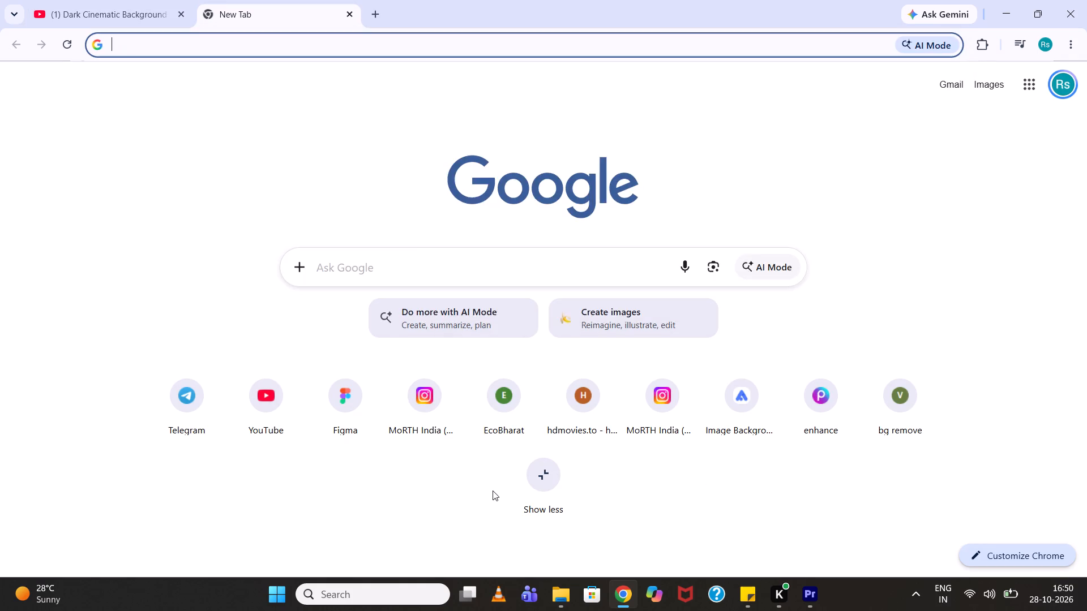
pyautogui.write('yt')
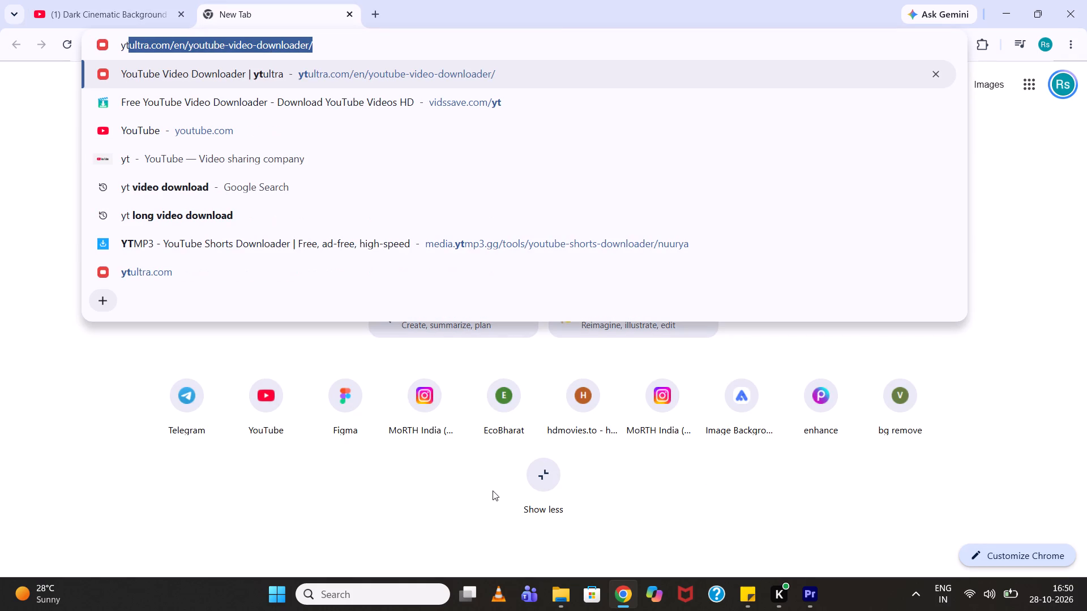
pyautogui.press('Return')
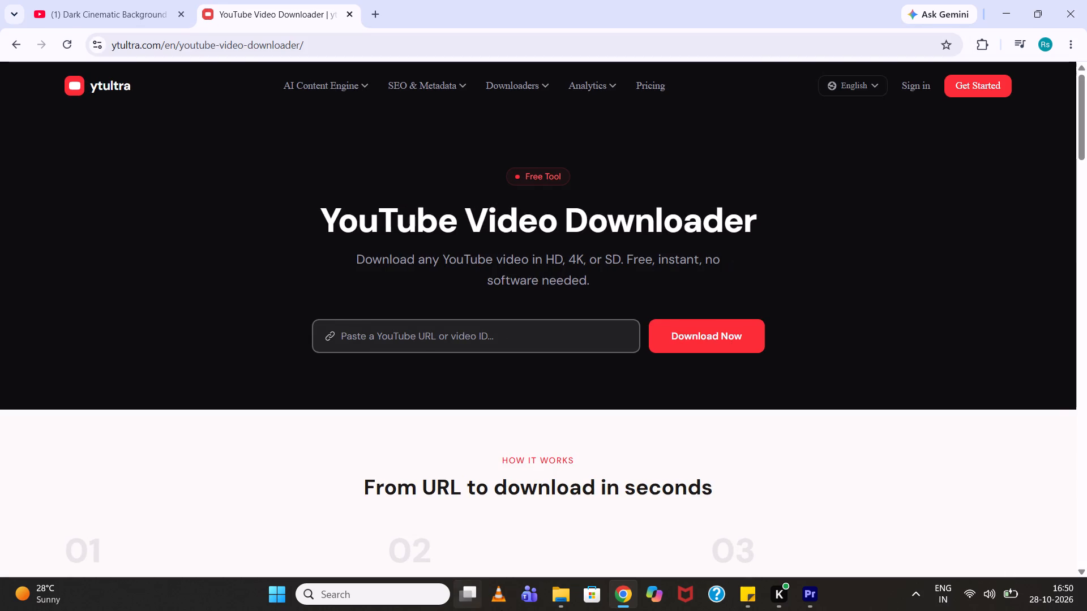
pyautogui.click(419, 337)
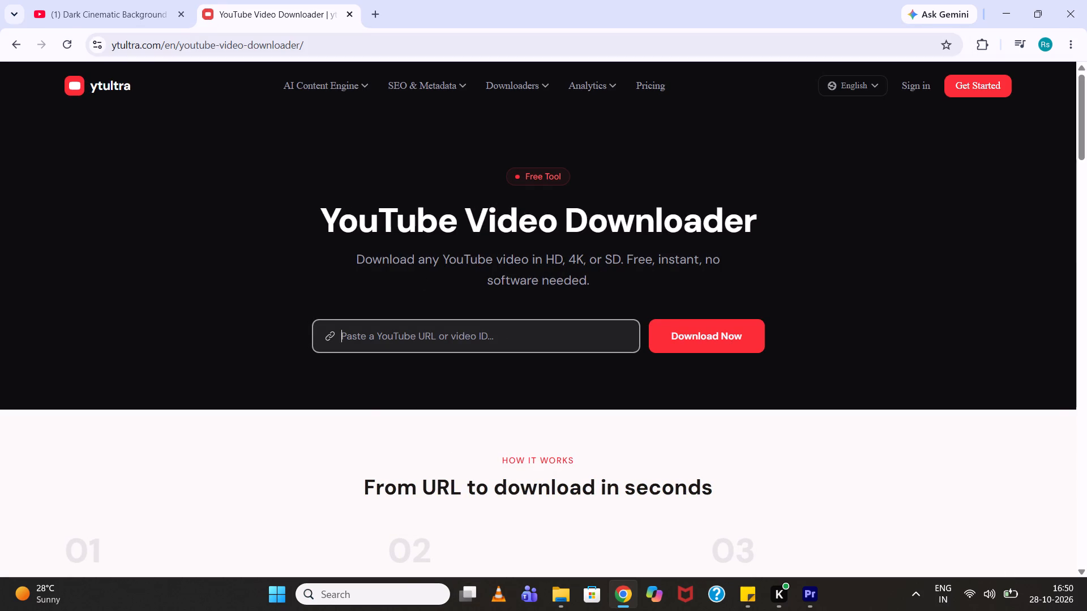
pyautogui.hotkey('ctrl', 'v')
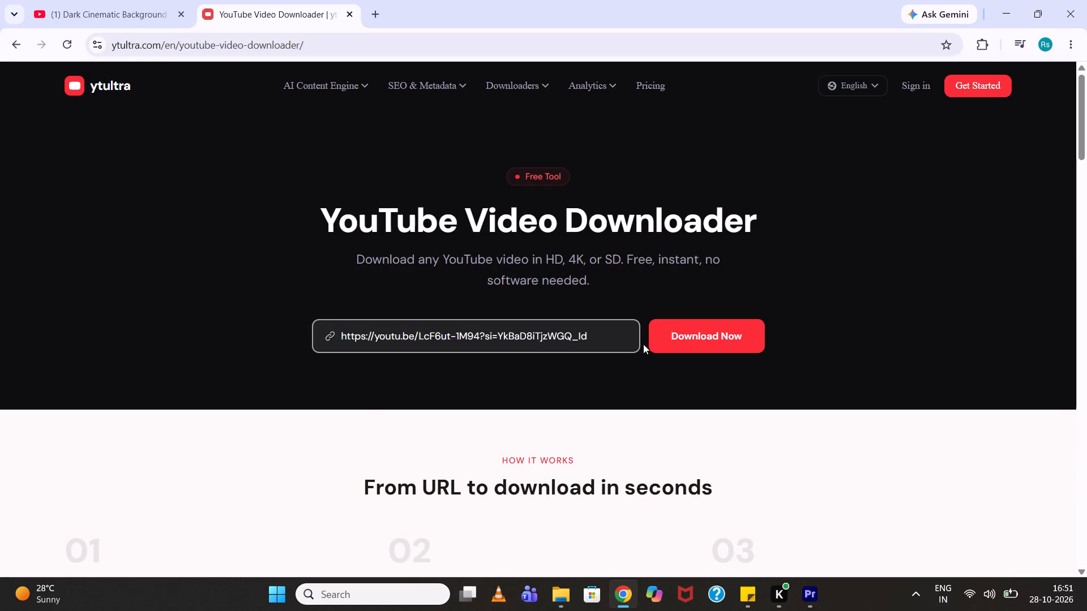
pyautogui.click(682, 322)
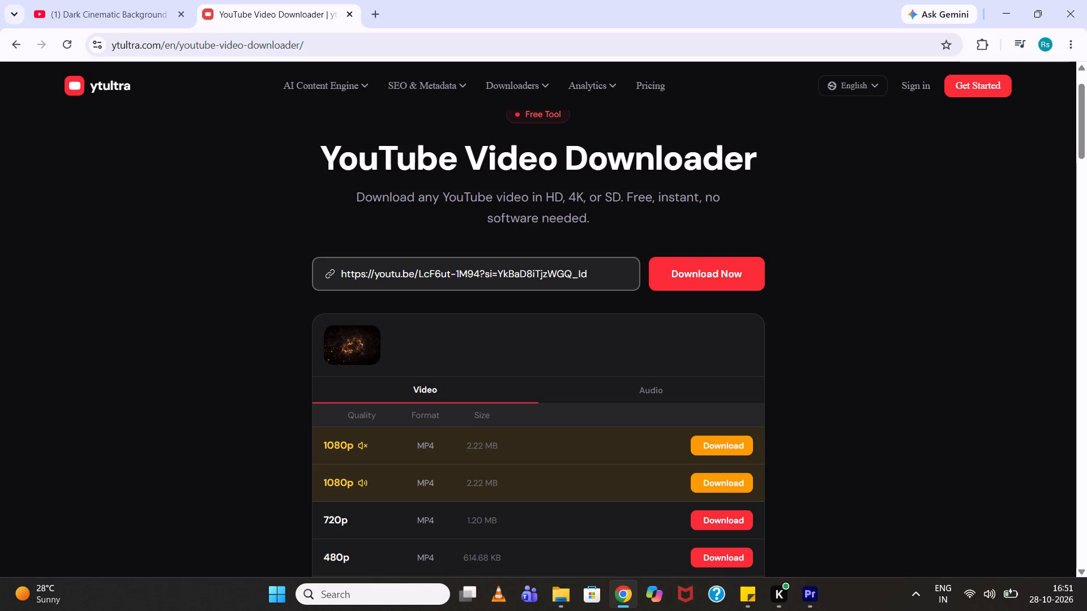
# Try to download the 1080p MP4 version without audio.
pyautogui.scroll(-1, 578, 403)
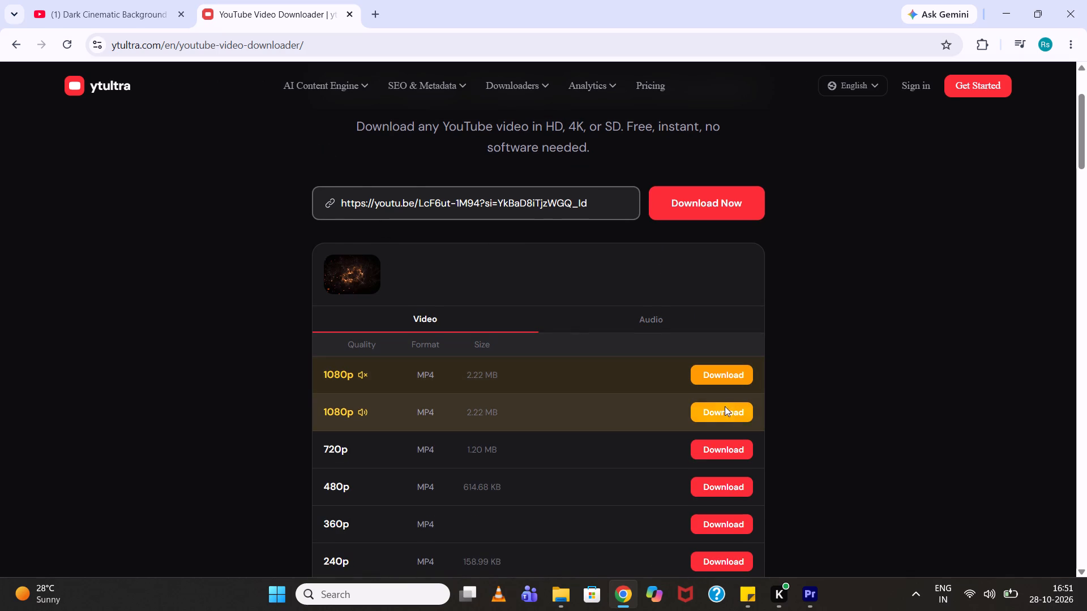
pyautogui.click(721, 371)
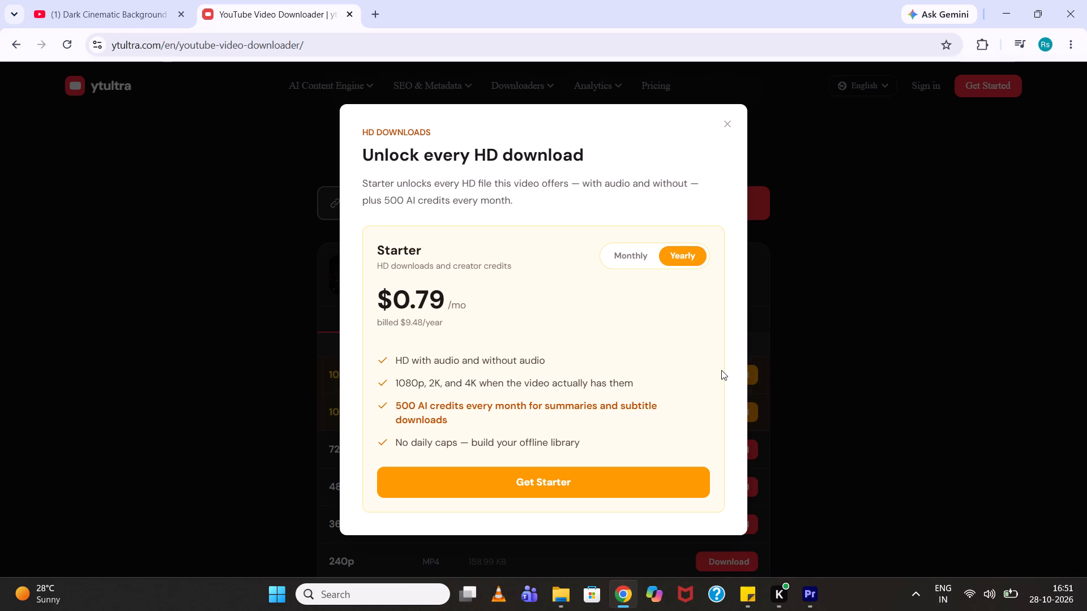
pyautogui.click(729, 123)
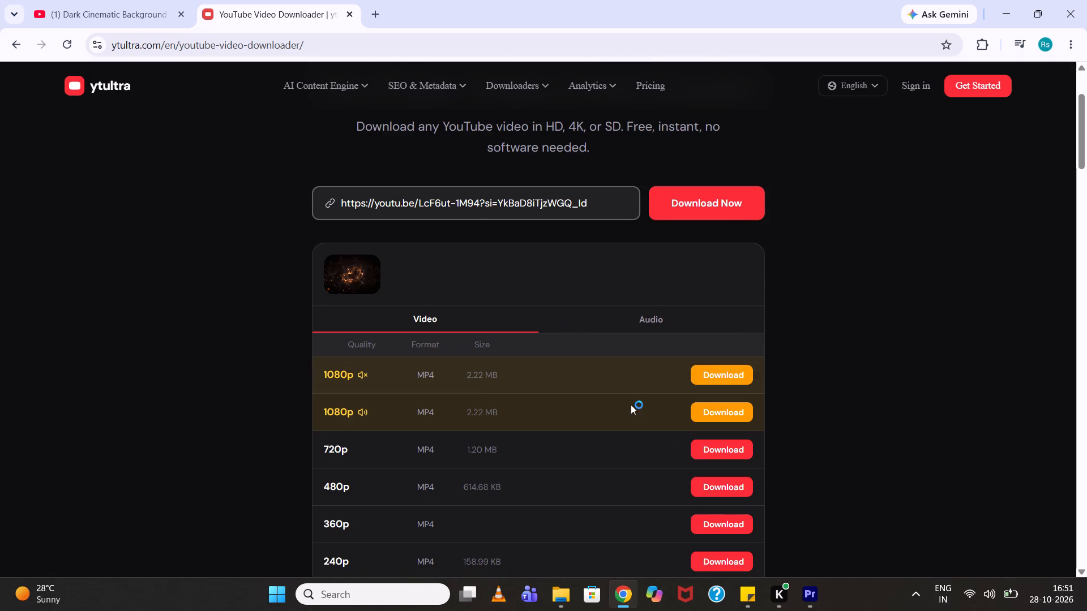
# Switch to Adobe Premiere and open the recent project shri lxmi.
pyautogui.click(819, 604)
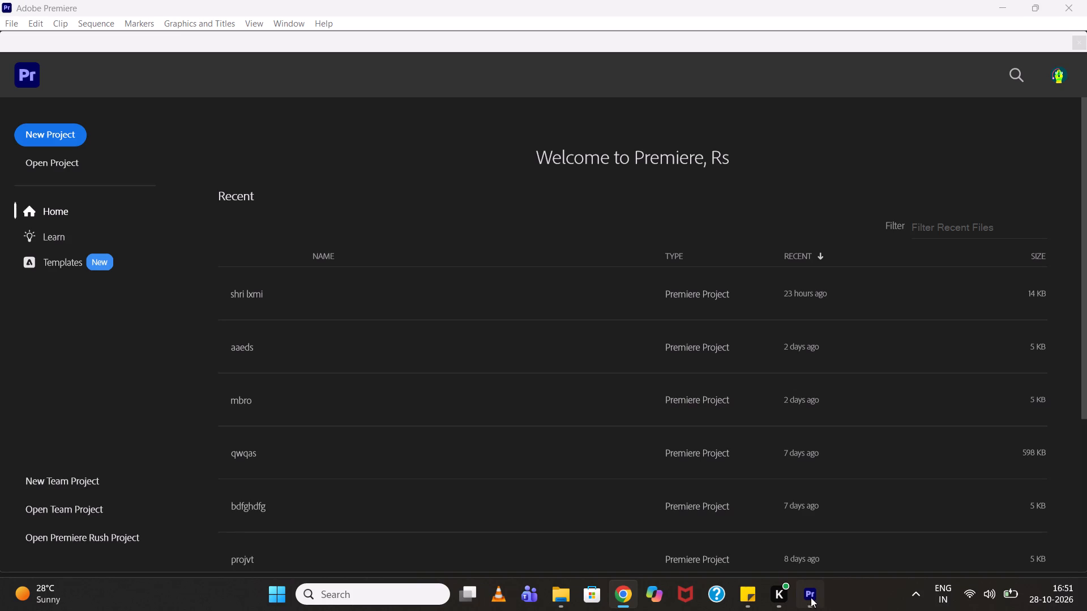
pyautogui.click(315, 296)
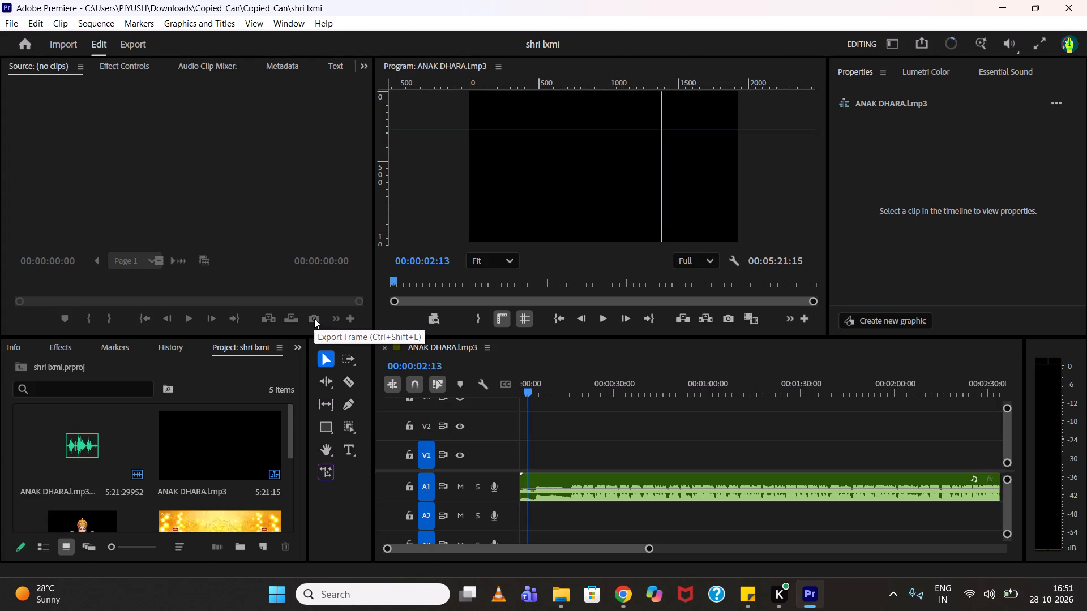
# Move the ANAK DHARA.I.mp3 sequence's playhead to its start at 00:00:00:00.
pyautogui.moveTo(525, 387); pyautogui.dragTo(503, 386)
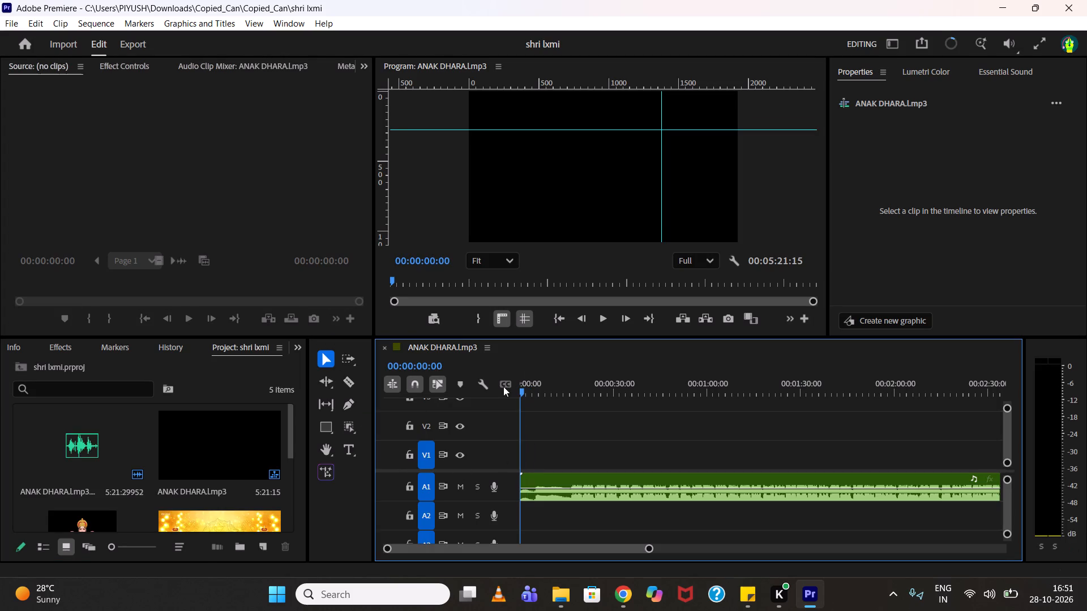
pyautogui.moveTo(503, 386); pyautogui.dragTo(467, 387)
pyautogui.moveTo(290, 440); pyautogui.dragTo(295, 445)
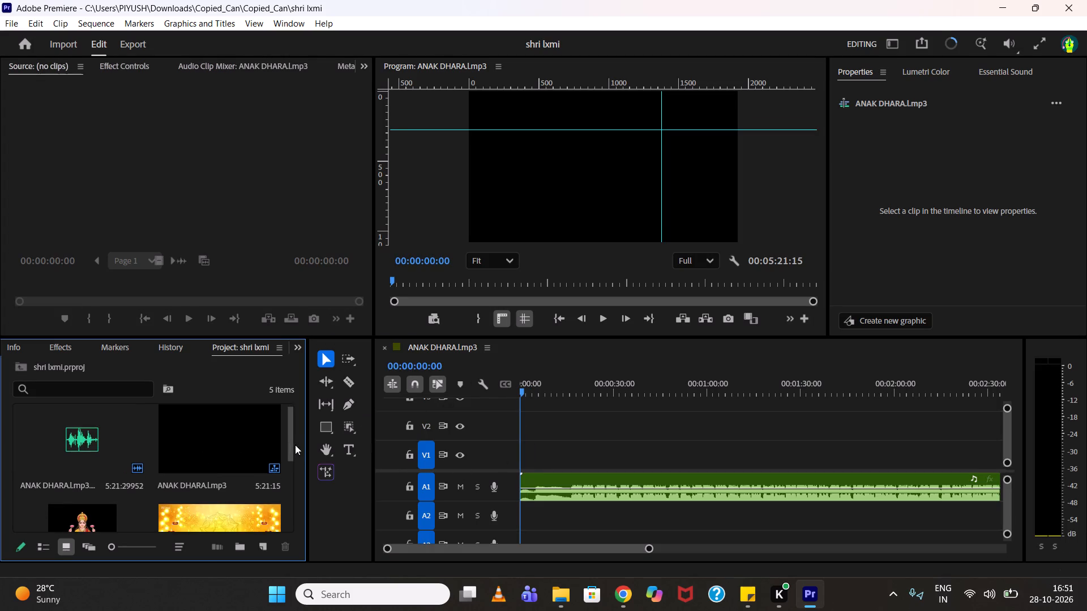
pyautogui.moveTo(295, 445); pyautogui.dragTo(281, 501)
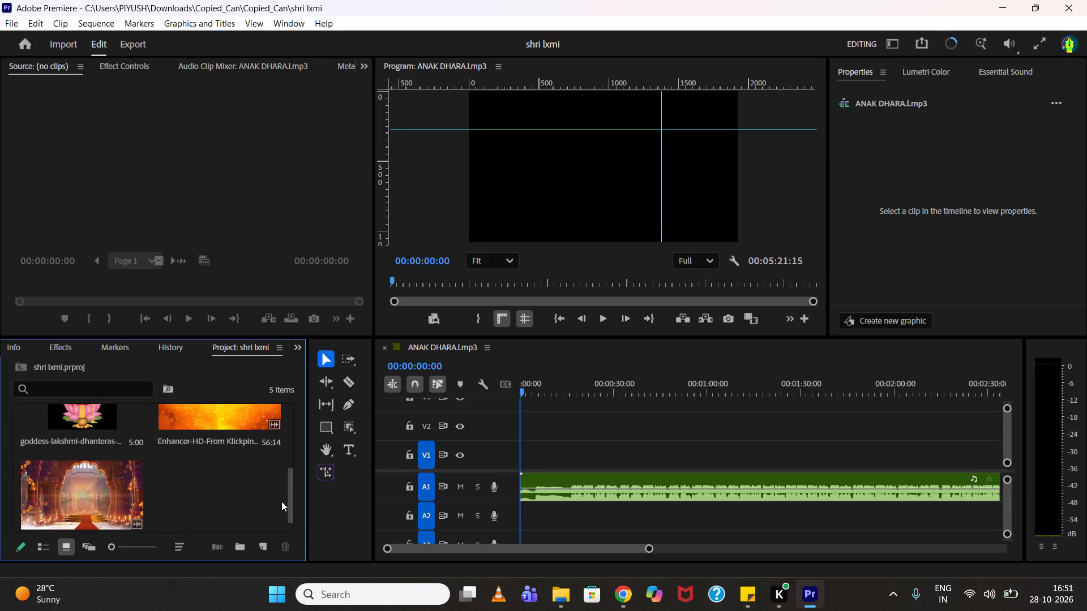
pyautogui.moveTo(281, 501); pyautogui.dragTo(259, 428)
pyautogui.scroll(-2, 252, 457)
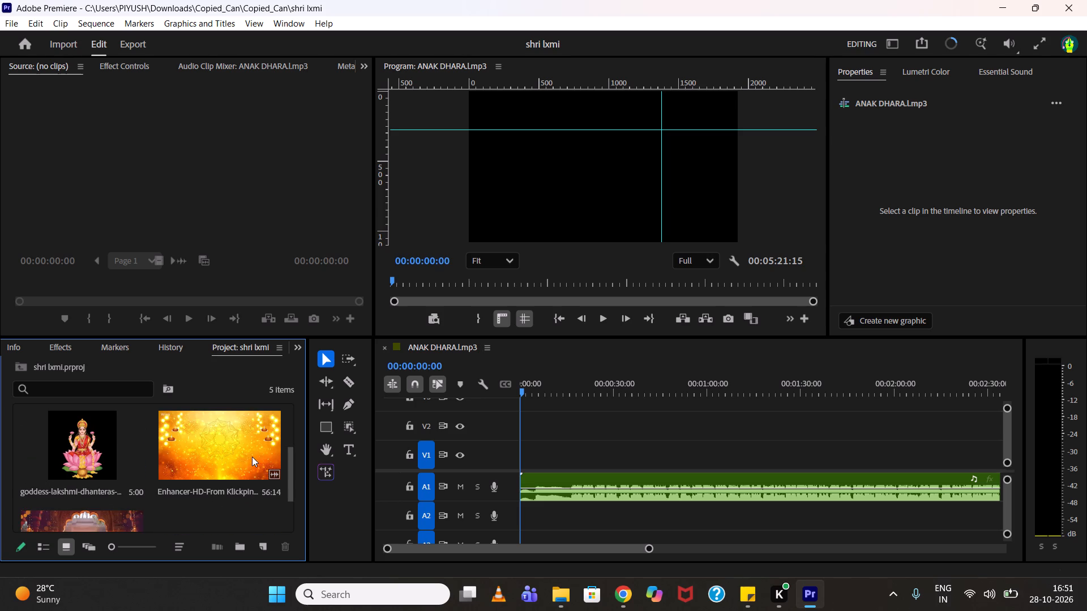
pyautogui.scroll(-8, 252, 457)
pyautogui.doubleClick(223, 494)
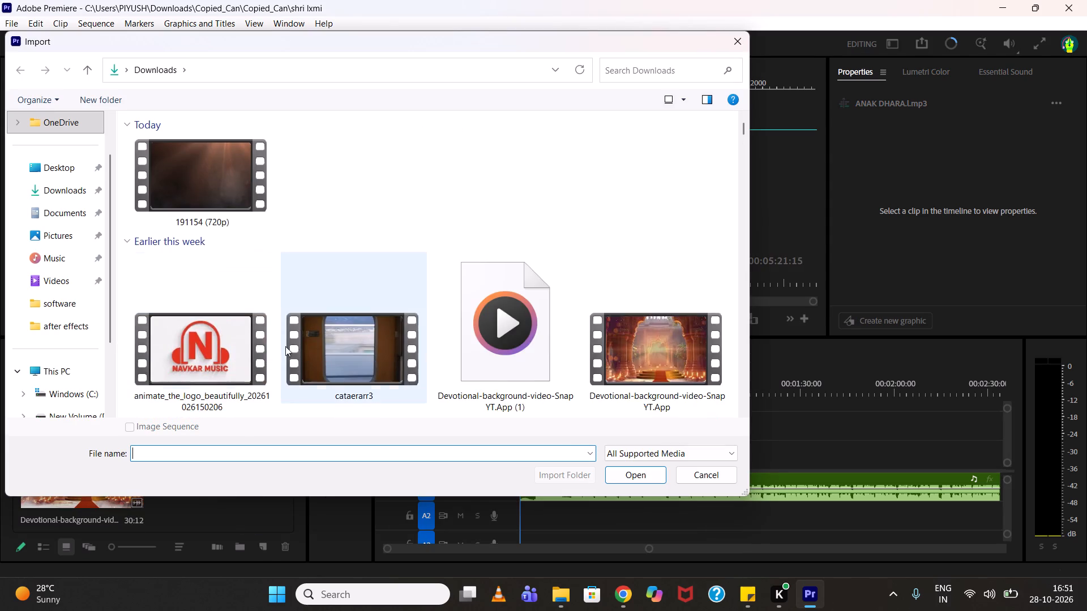
pyautogui.scroll(4, 293, 343)
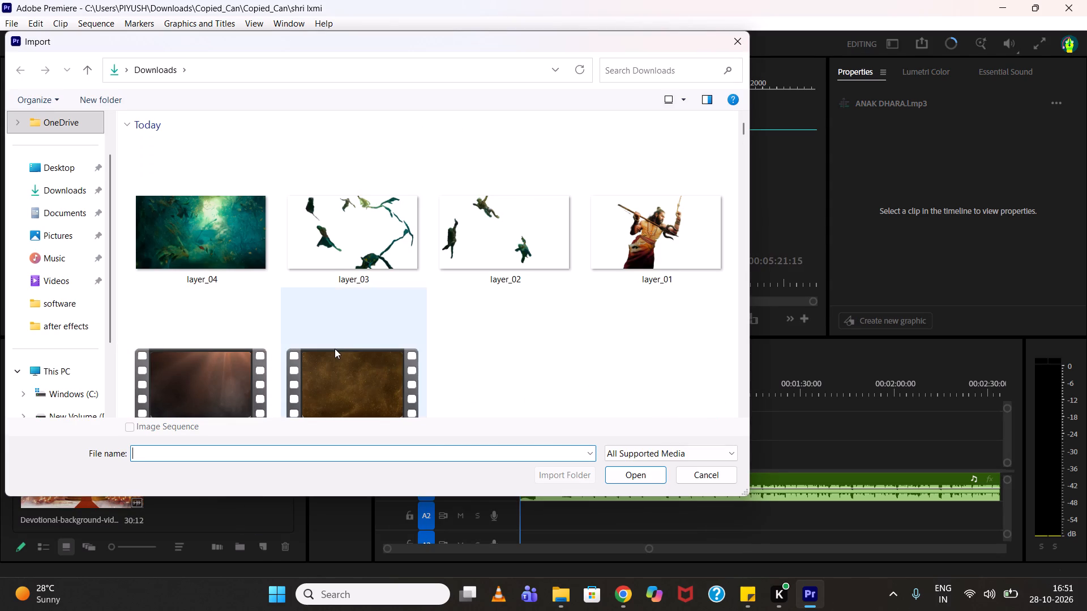
pyautogui.scroll(-3, 335, 348)
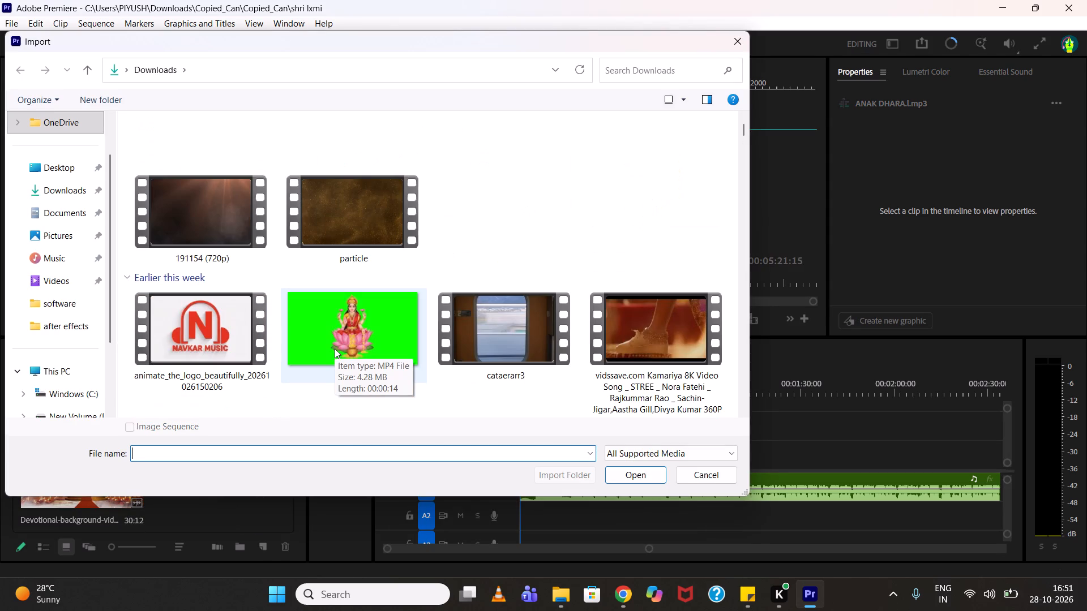
pyautogui.scroll(-1, 554, 335)
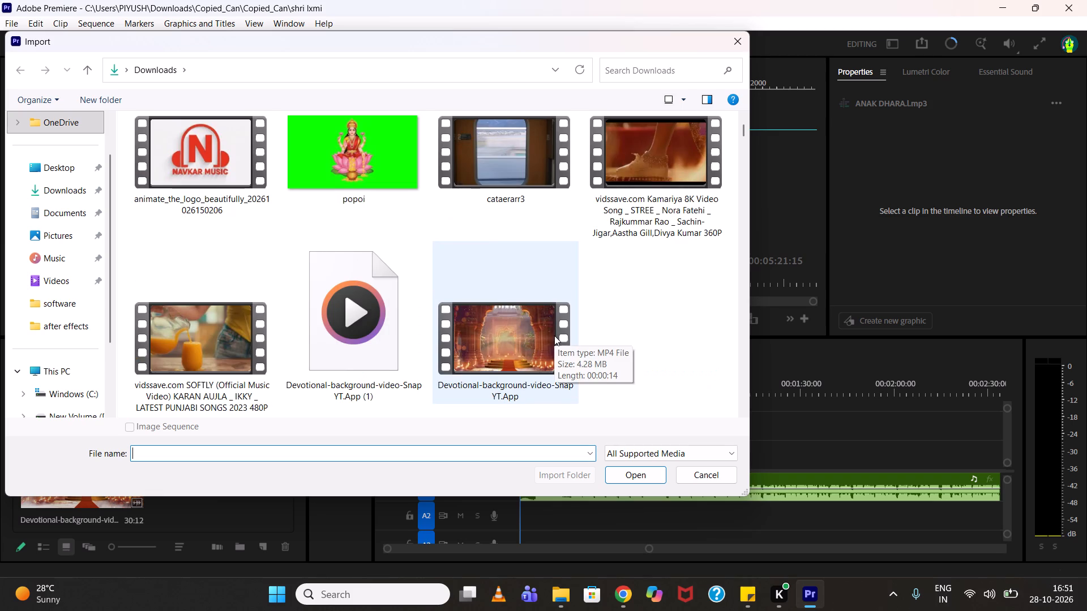
pyautogui.doubleClick(267, 202)
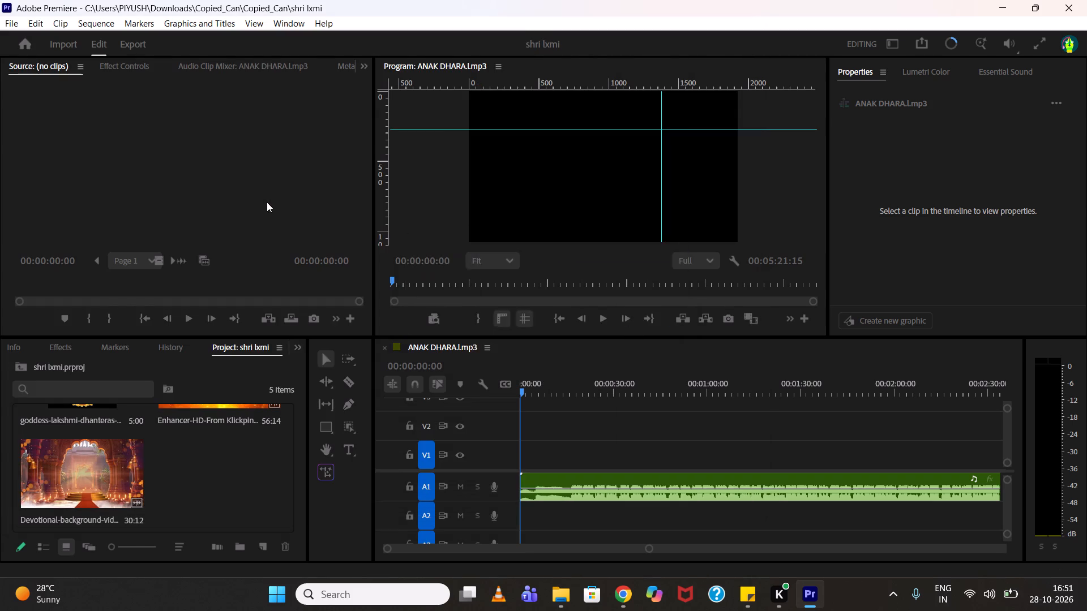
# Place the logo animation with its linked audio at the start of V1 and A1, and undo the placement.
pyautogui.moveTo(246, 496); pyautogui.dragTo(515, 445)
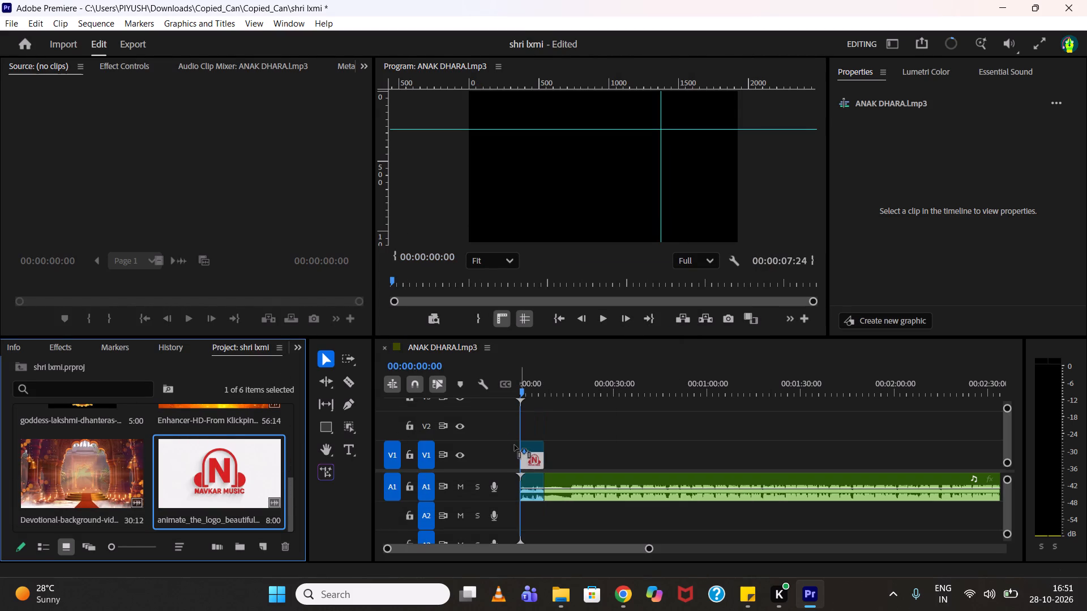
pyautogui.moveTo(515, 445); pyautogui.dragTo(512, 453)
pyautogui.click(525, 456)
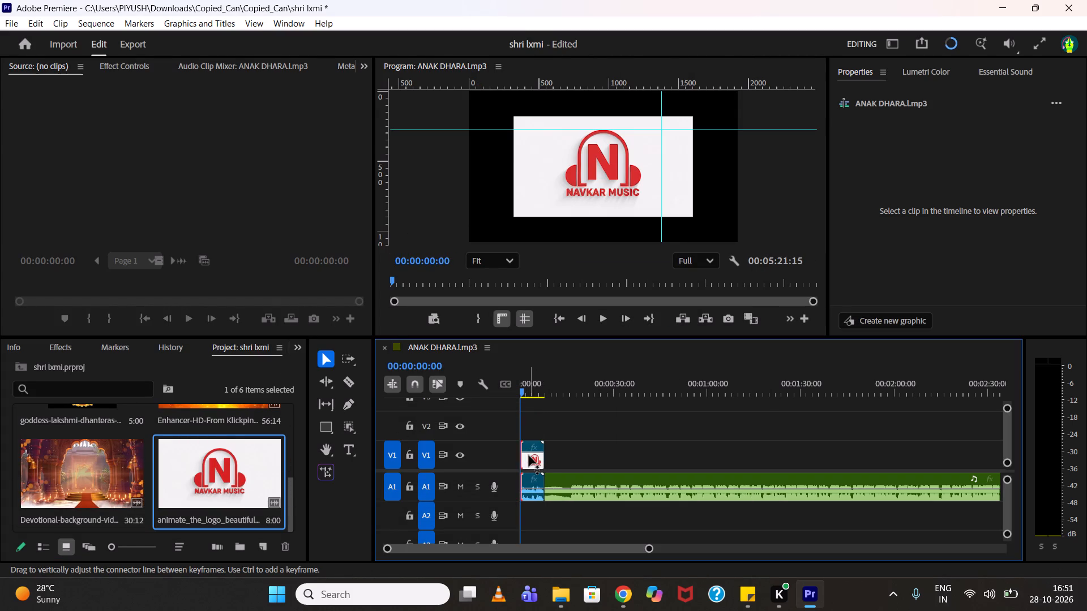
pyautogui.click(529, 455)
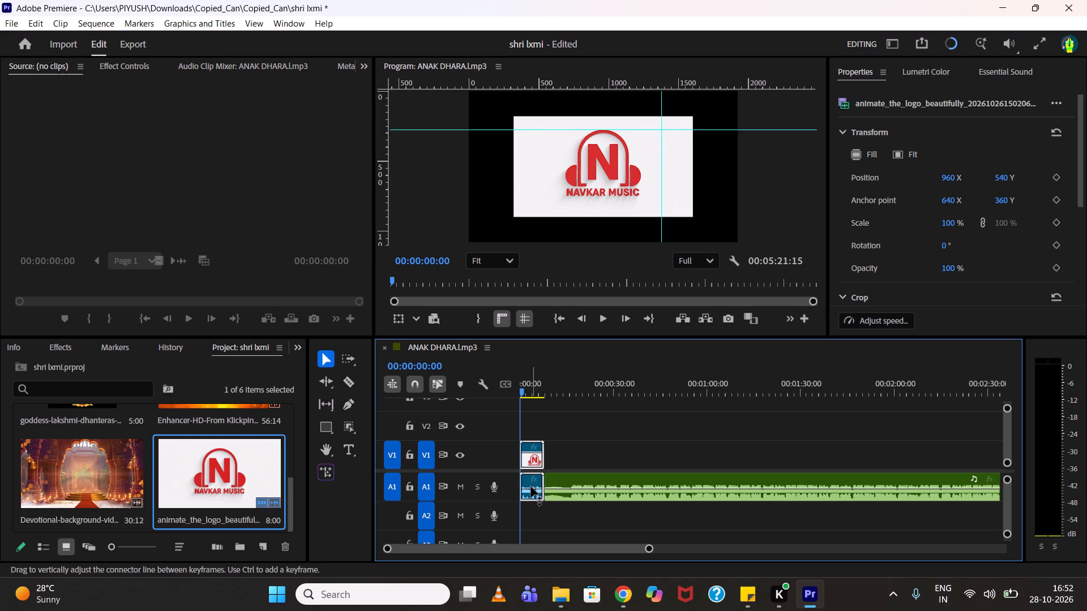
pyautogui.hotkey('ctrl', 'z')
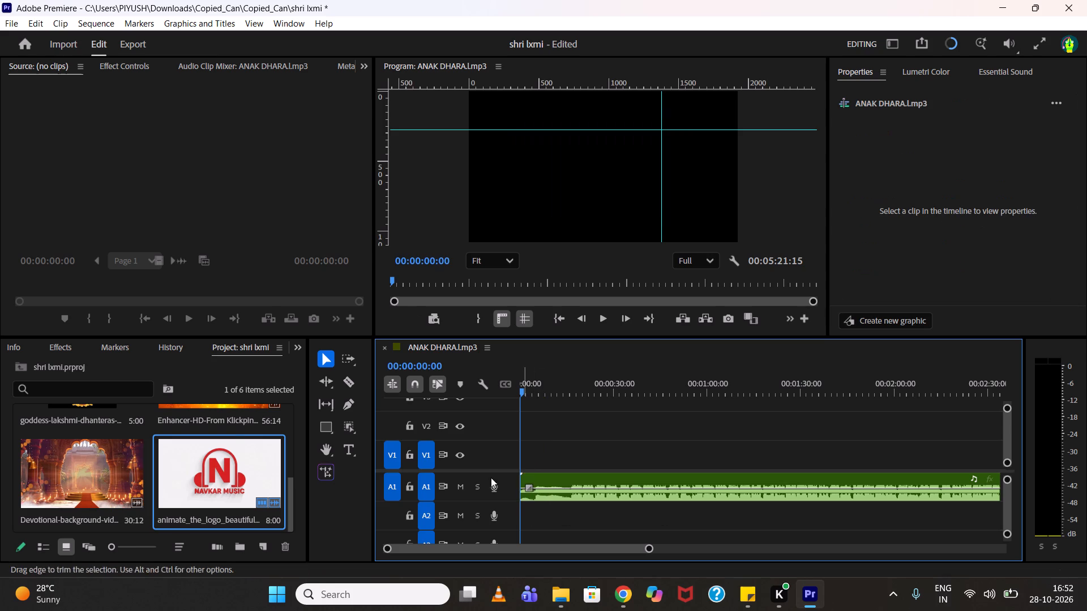
# Place only the video of the logo animation at the start of track V1, leaving out its audio.
pyautogui.doubleClick(242, 482)
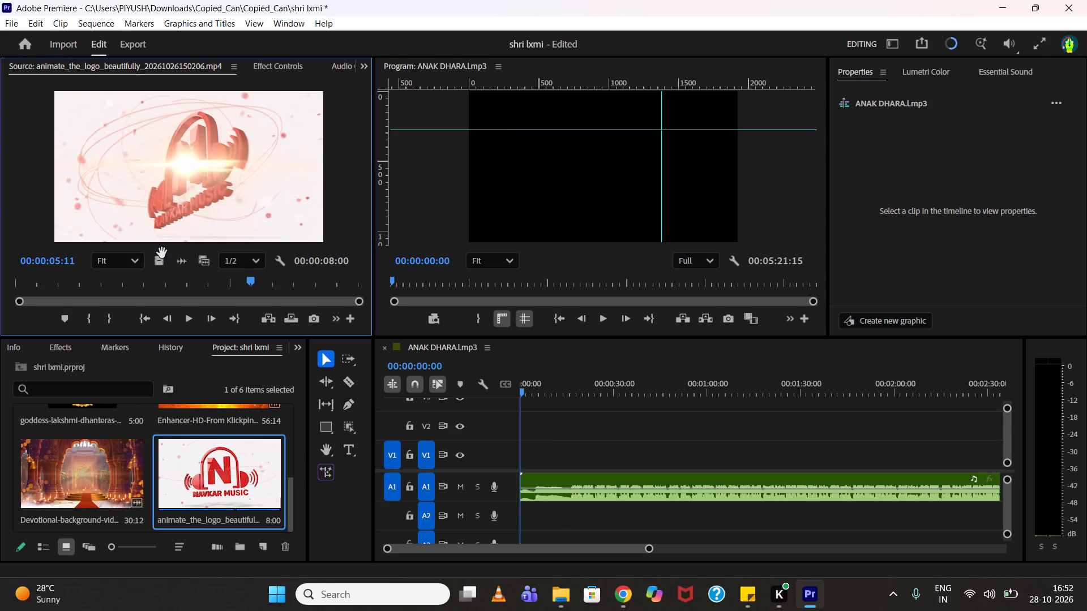
pyautogui.moveTo(158, 255); pyautogui.dragTo(478, 456)
pyautogui.press('space')
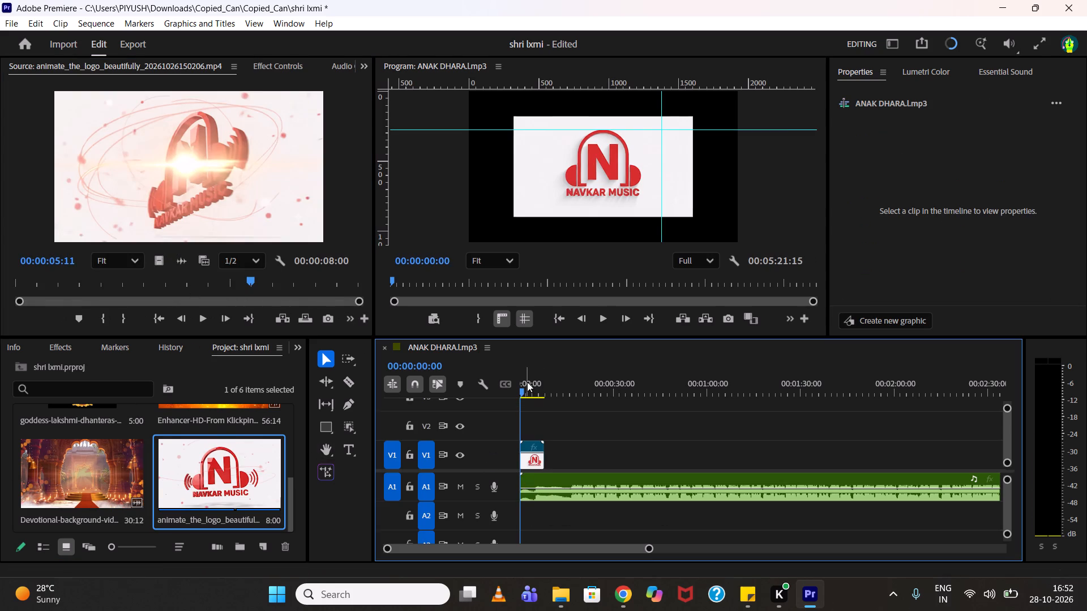
pyautogui.press('space')
# Scale the logo clip on V1 to fill the frame.
pyautogui.click(532, 454)
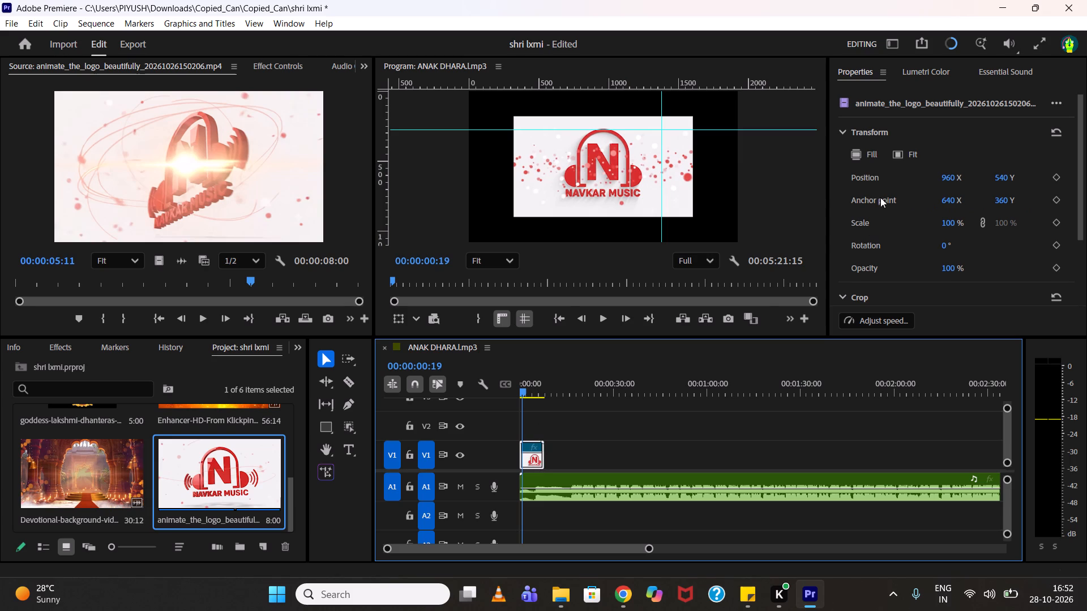
pyautogui.click(866, 150)
# Play through the logo clip and trim its end to 00:00:04:07.
pyautogui.press('space')
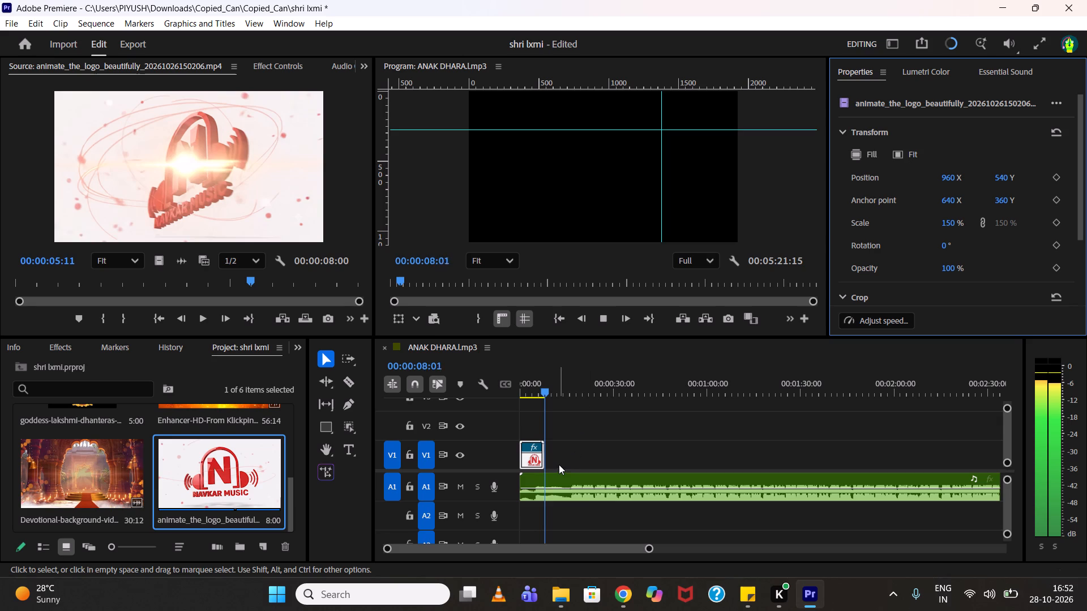
pyautogui.press('space')
pyautogui.moveTo(542, 386); pyautogui.dragTo(540, 386)
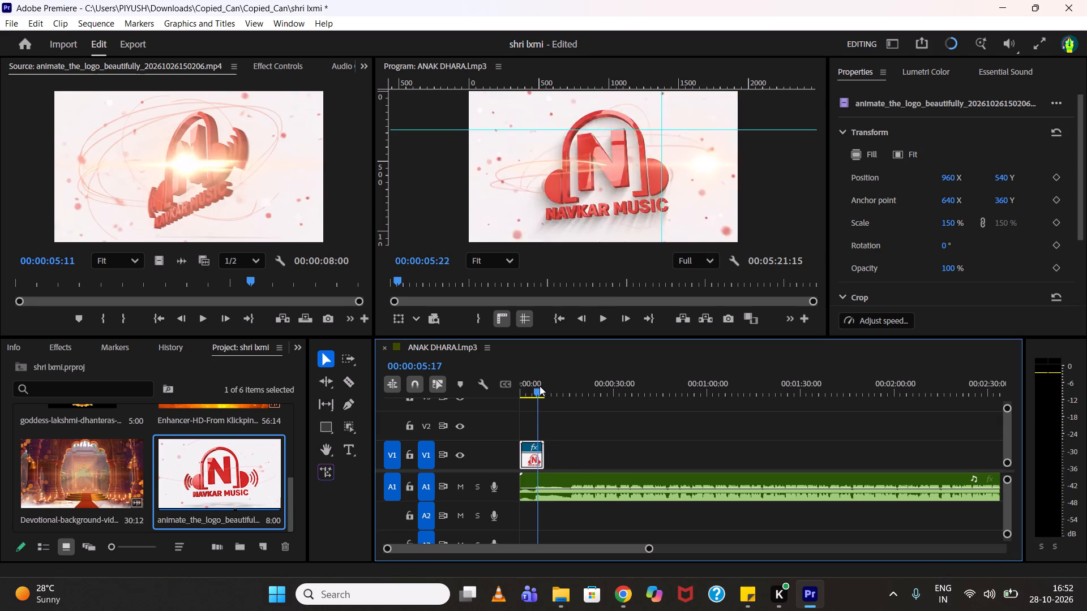
pyautogui.moveTo(540, 386); pyautogui.dragTo(534, 386)
pyautogui.press('space')
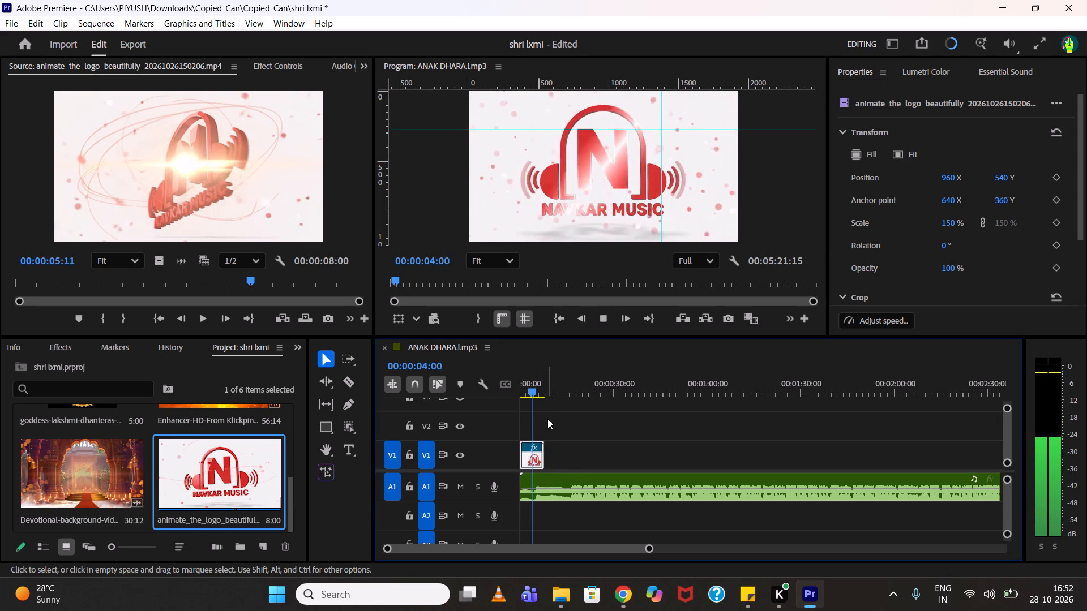
pyautogui.press('space')
pyautogui.moveTo(548, 445); pyautogui.dragTo(538, 447)
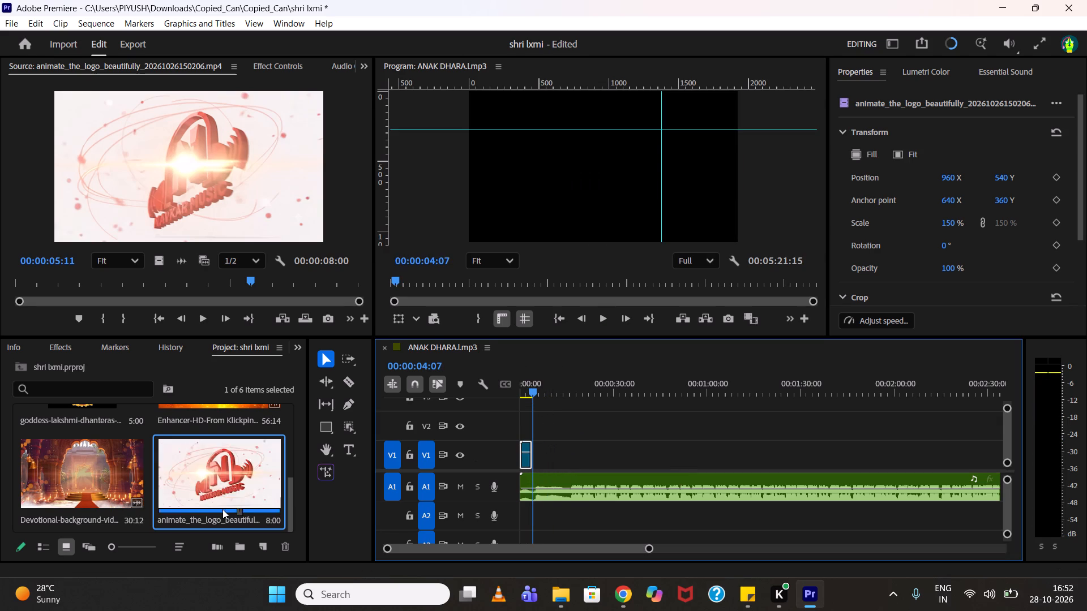
# Place the Enhancer-HD golden background clip on track V2, starting at 00:00:04:07 where the logo clip ends.
pyautogui.moveTo(246, 407); pyautogui.dragTo(477, 410)
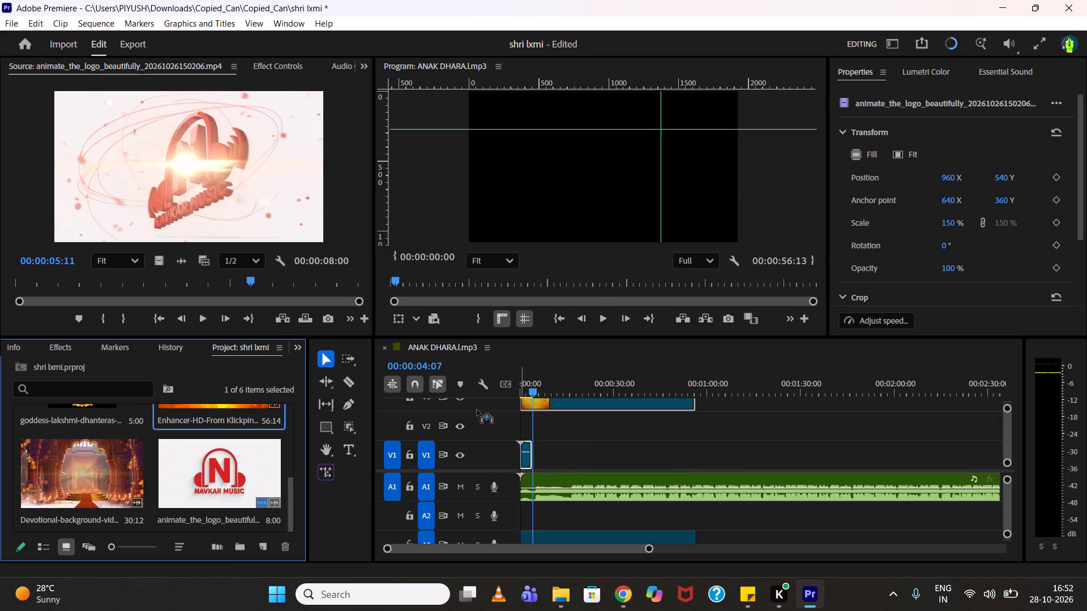
pyautogui.moveTo(477, 410); pyautogui.dragTo(536, 442)
pyautogui.press('space')
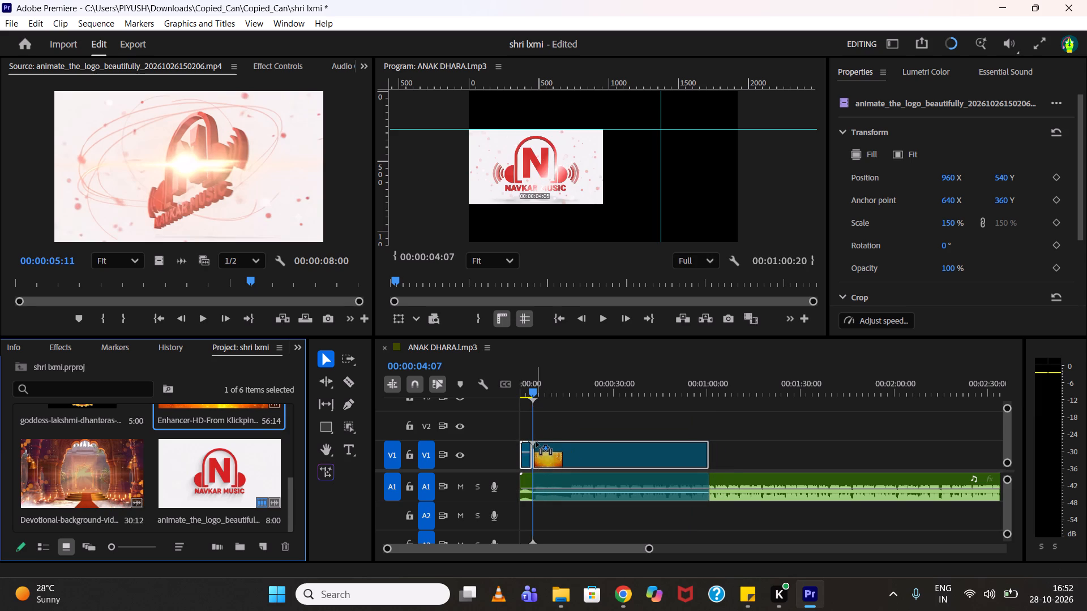
pyautogui.moveTo(536, 442); pyautogui.dragTo(538, 432)
# Unlink the golden background clip, move its video down to V1 after the logo, and delete its audio from A2.
pyautogui.click(581, 519)
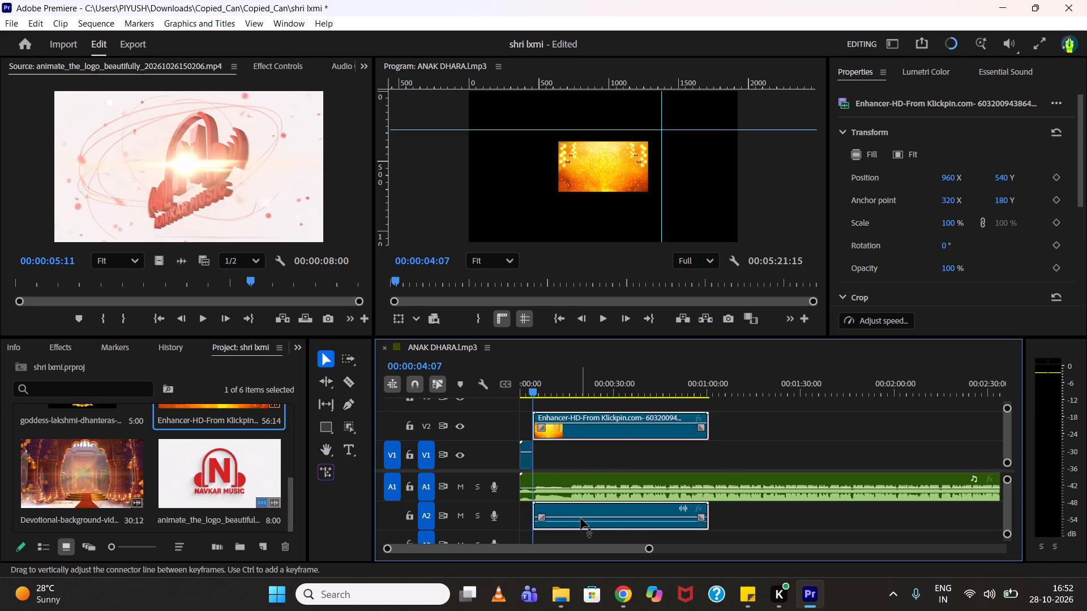
pyautogui.rightClick(615, 512)
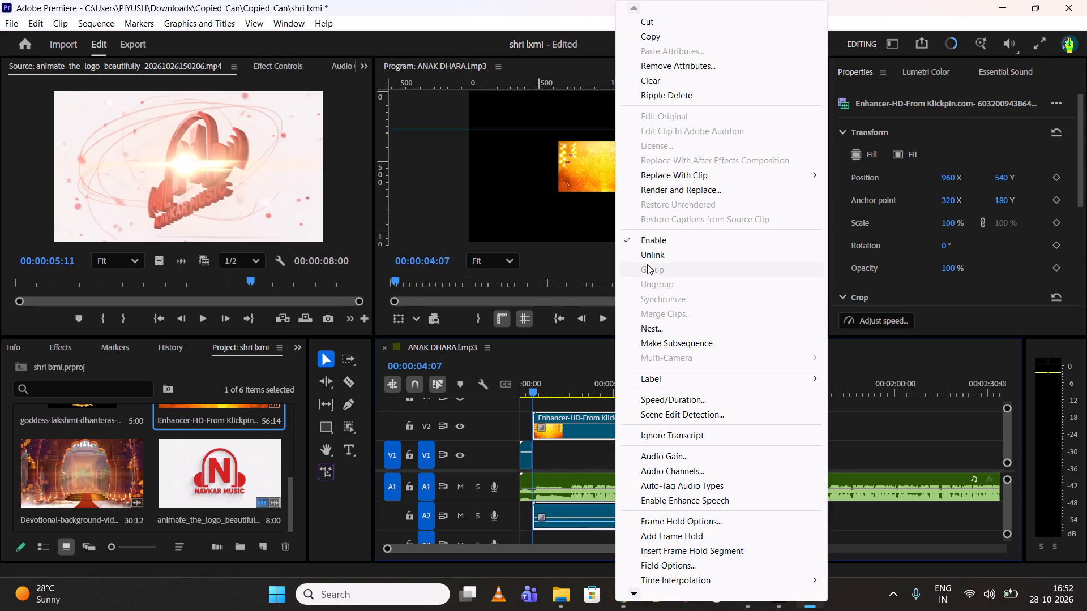
pyautogui.click(649, 251)
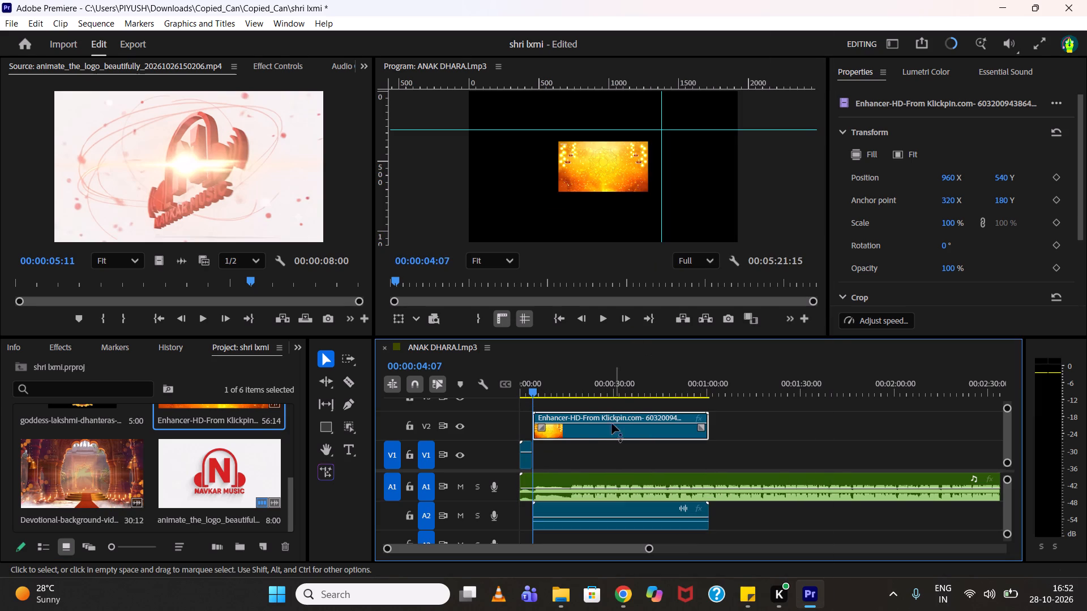
pyautogui.moveTo(583, 433); pyautogui.dragTo(584, 454)
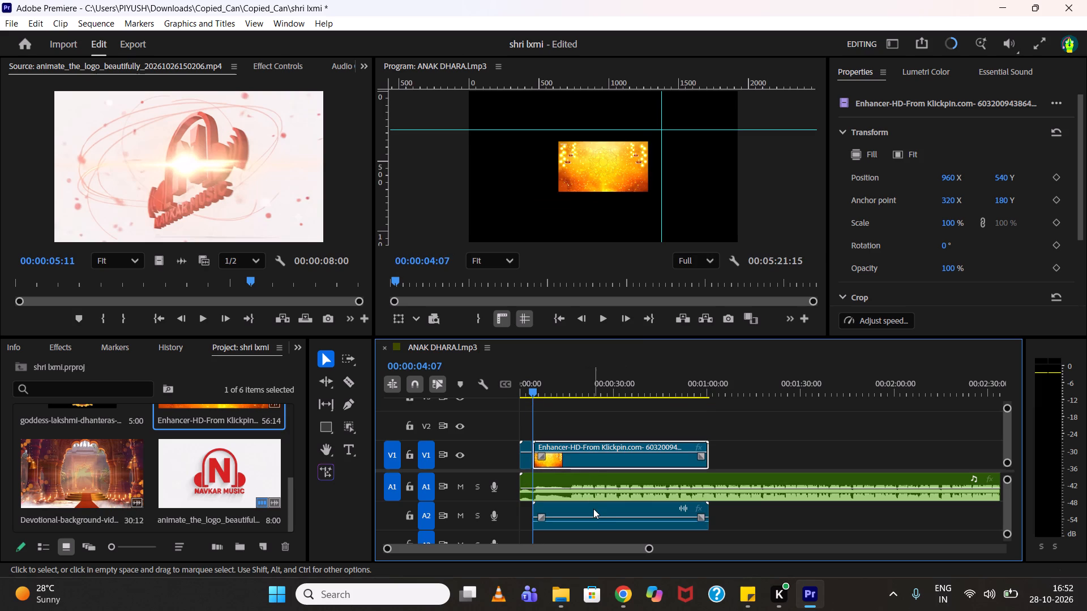
pyautogui.click(591, 512)
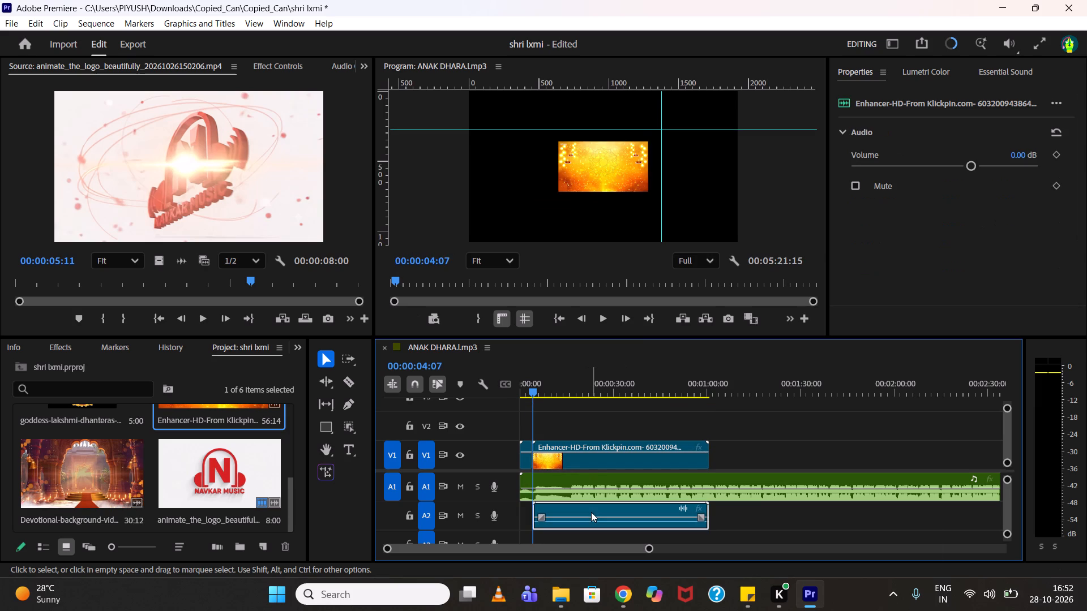
pyautogui.press('Delete')
# Scale the golden background clip to fill the frame and briefly play it back.
pyautogui.click(586, 462)
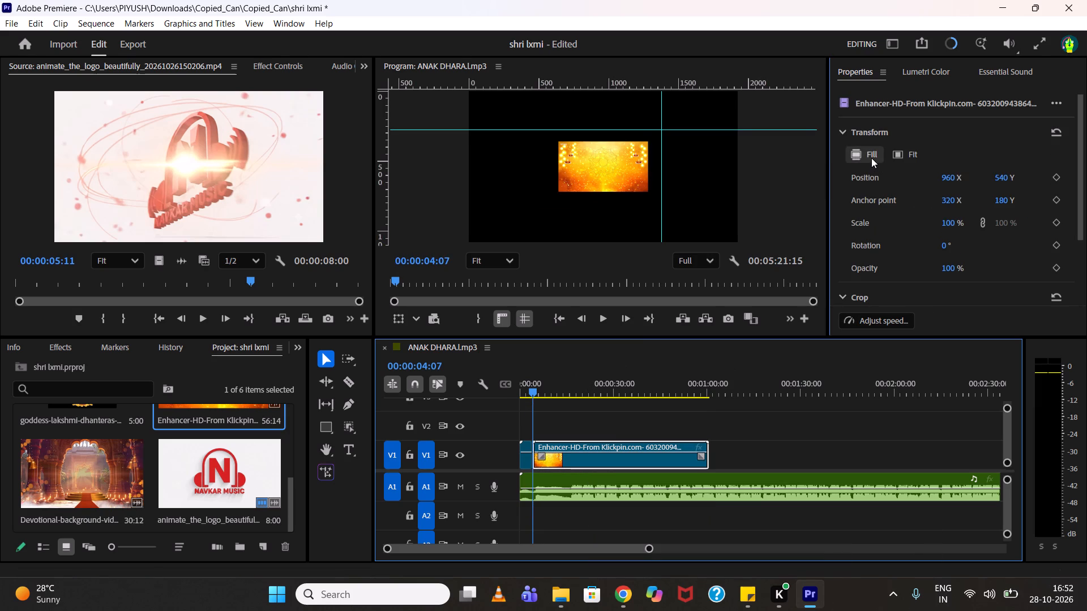
pyautogui.click(871, 158)
pyautogui.scroll(5, 664, 146)
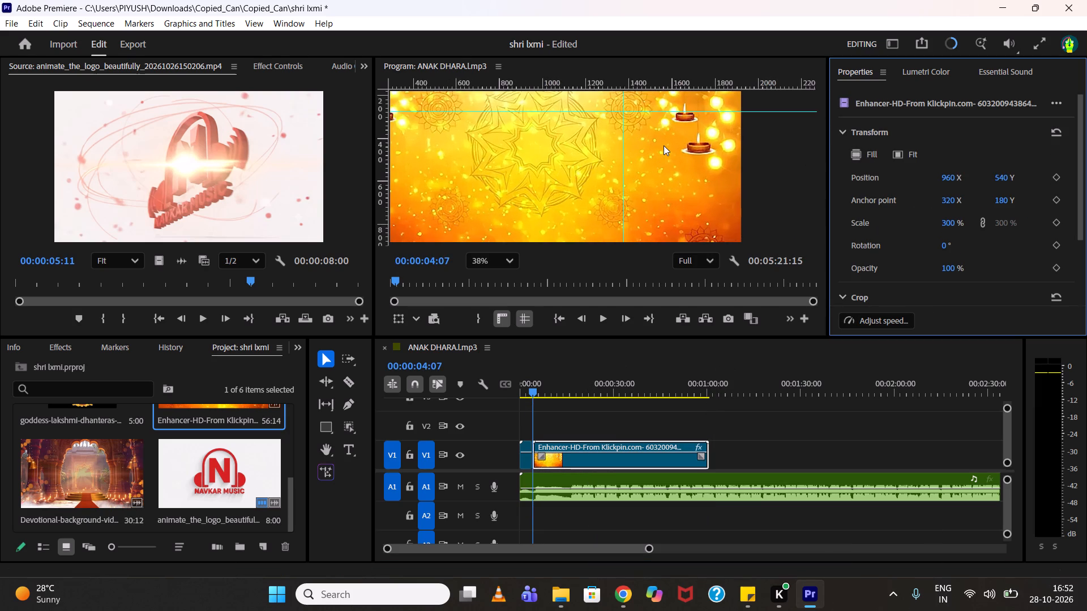
pyautogui.scroll(3, 664, 145)
pyautogui.scroll(-12, 664, 145)
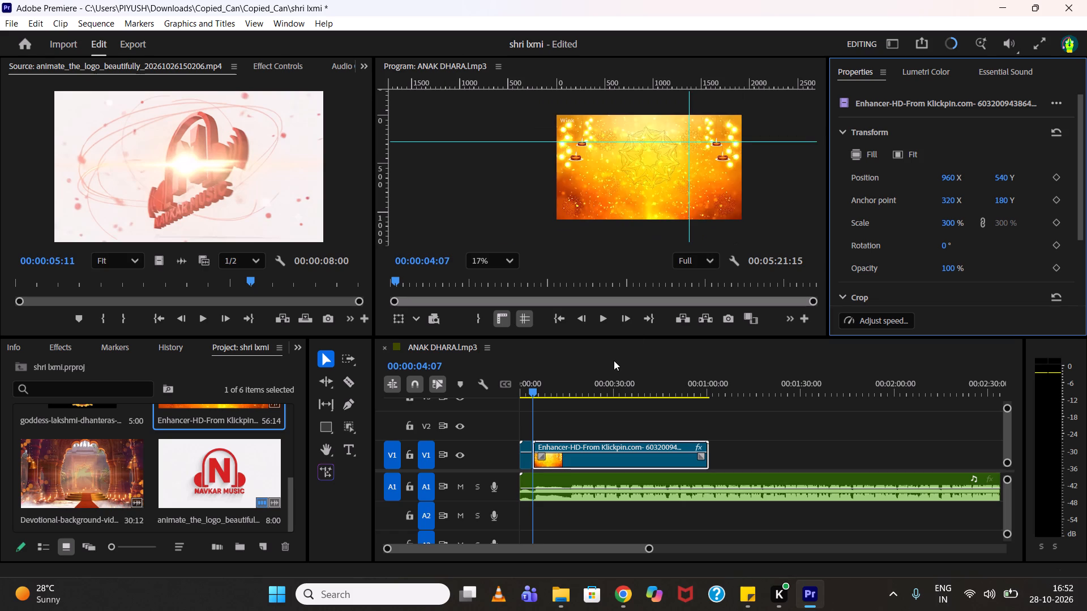
pyautogui.press('space')
pyautogui.press('space')
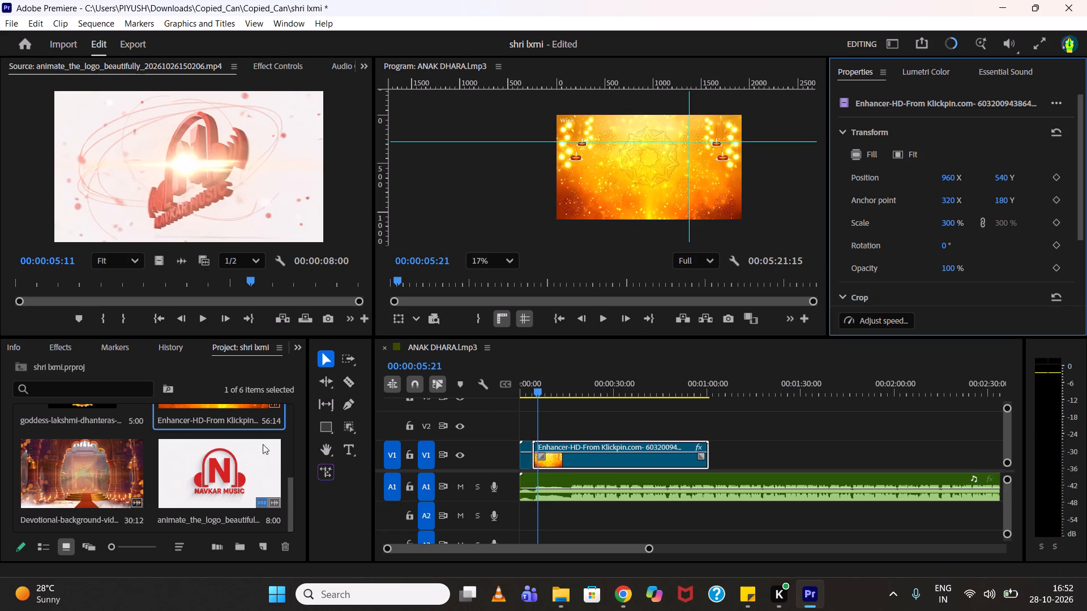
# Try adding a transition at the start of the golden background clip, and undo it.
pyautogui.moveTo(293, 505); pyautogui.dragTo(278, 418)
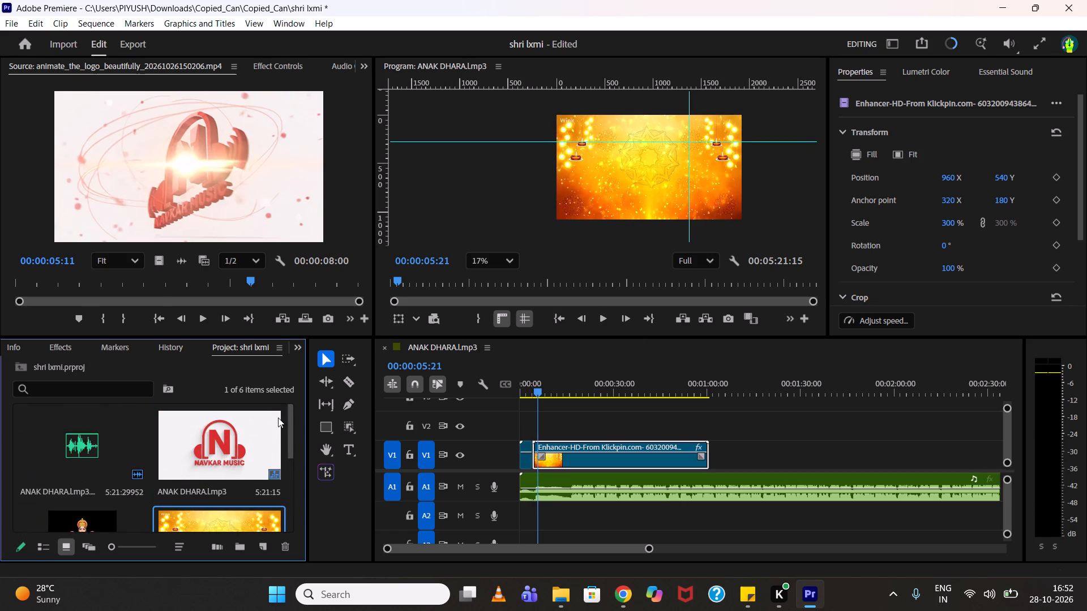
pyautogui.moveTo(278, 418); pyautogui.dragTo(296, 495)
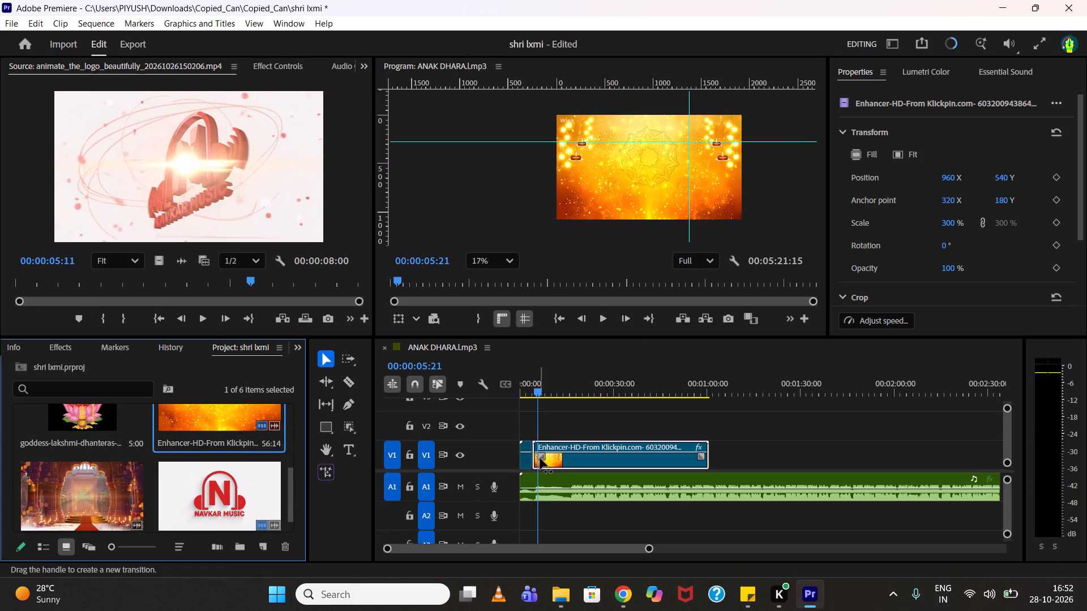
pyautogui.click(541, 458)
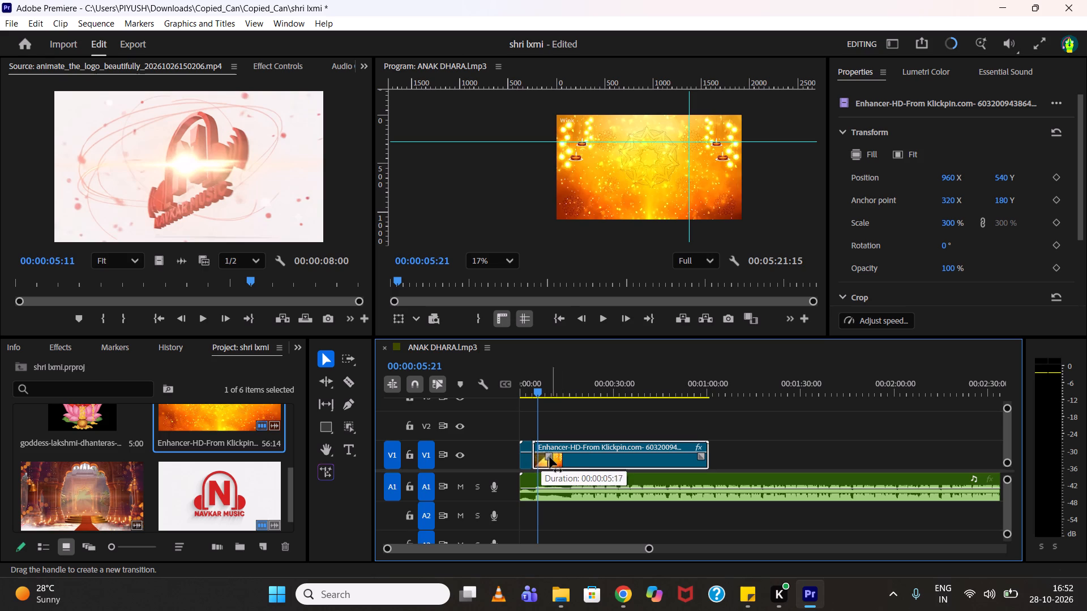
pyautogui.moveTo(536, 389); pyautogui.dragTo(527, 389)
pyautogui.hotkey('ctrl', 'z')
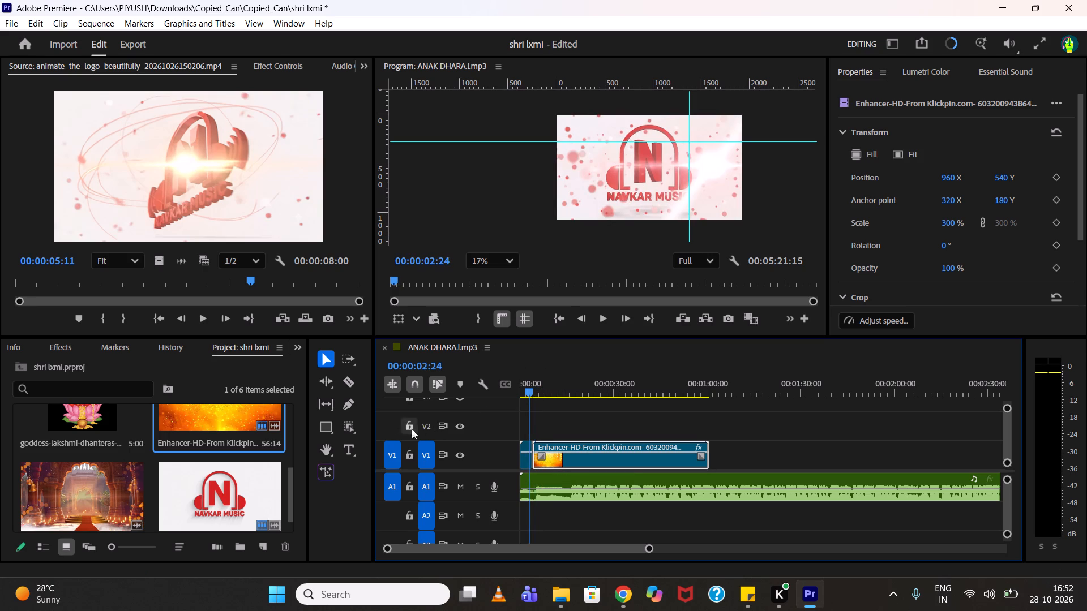
# Apply the VR Light Rays immersive video transition at the start of the golden background clip on V1 and play it back.
pyautogui.click(299, 347)
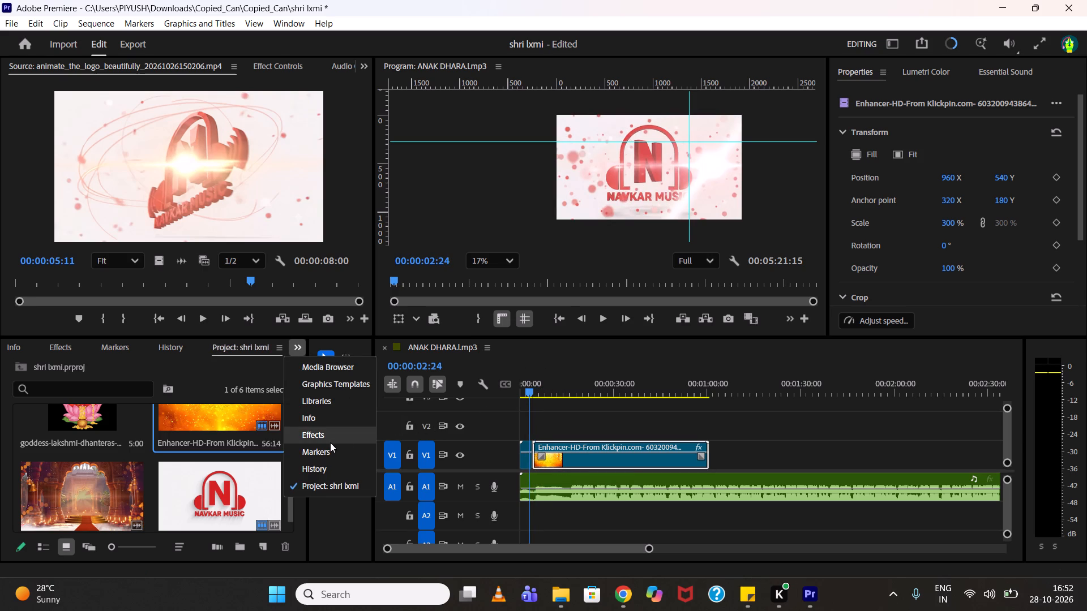
pyautogui.click(330, 442)
pyautogui.click(34, 483)
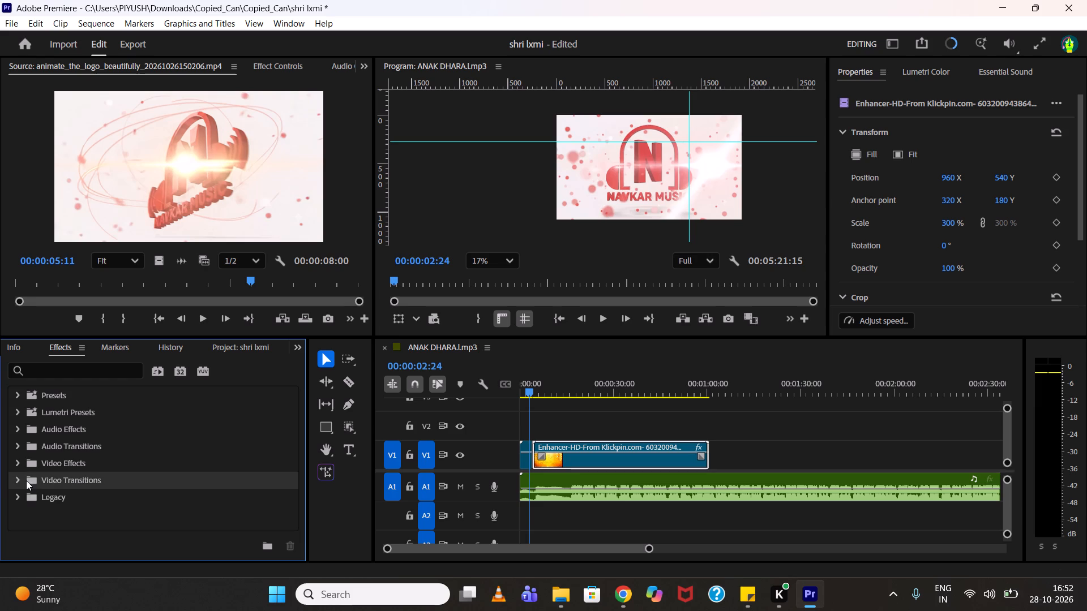
pyautogui.click(18, 479)
pyautogui.scroll(-5, 18, 479)
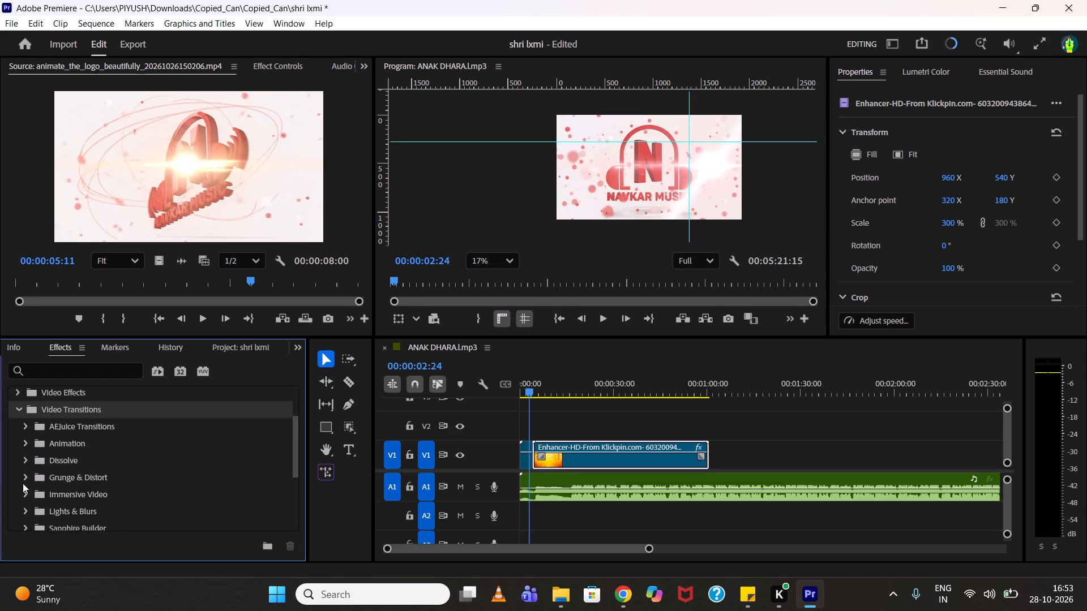
pyautogui.click(21, 491)
pyautogui.scroll(-6, 20, 491)
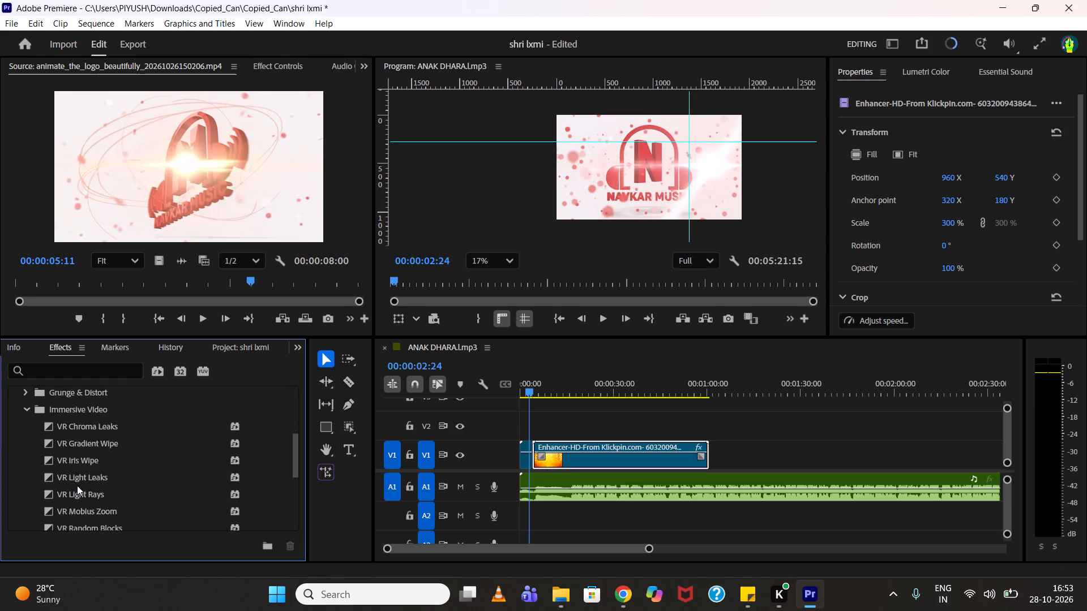
pyautogui.scroll(-1, 77, 485)
pyautogui.moveTo(78, 481); pyautogui.dragTo(469, 488)
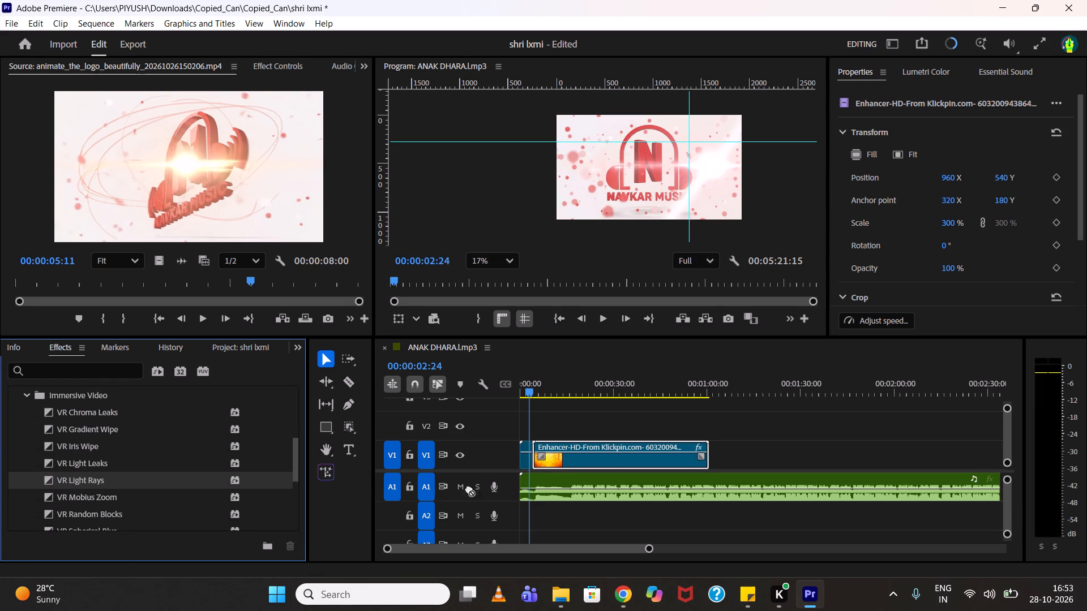
pyautogui.moveTo(469, 488); pyautogui.dragTo(523, 434)
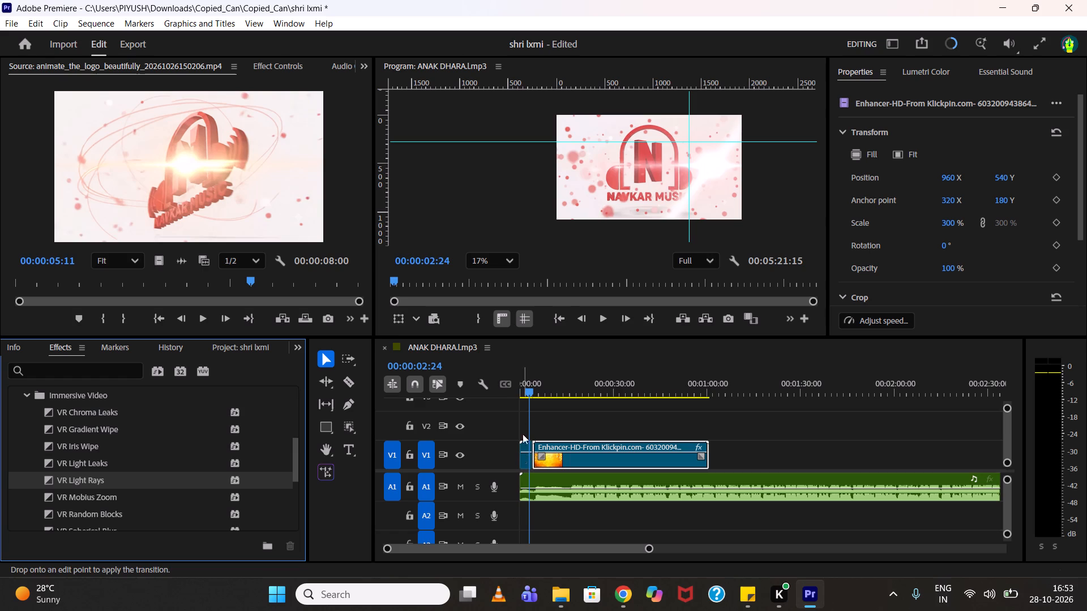
pyautogui.moveTo(523, 434); pyautogui.dragTo(544, 392)
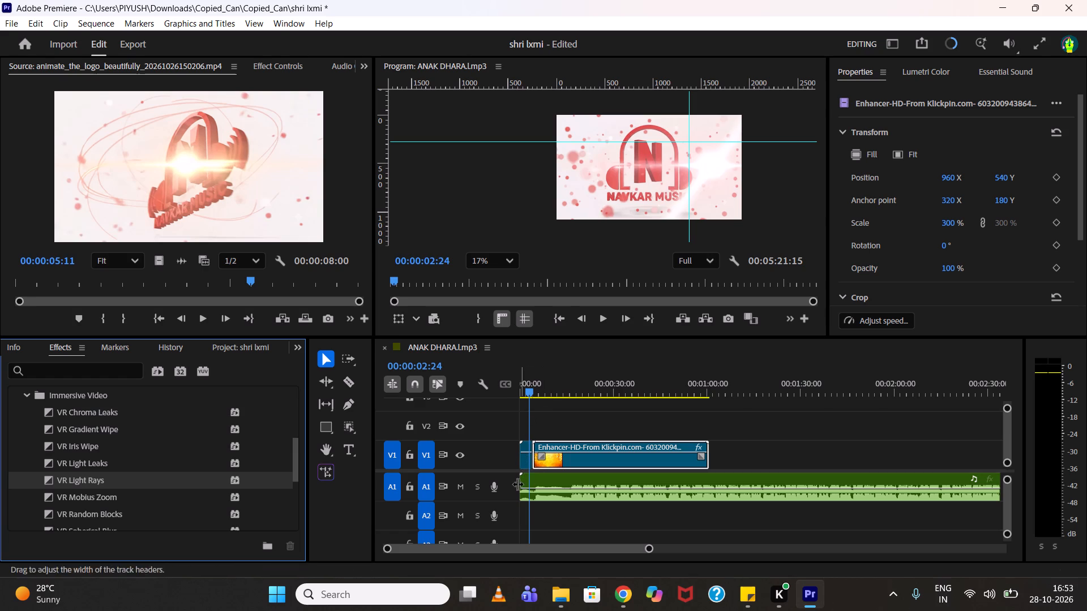
pyautogui.keyDown('alt'); pyautogui.scroll(7, 515, 489); pyautogui.keyUp('alt')
pyautogui.keyDown('alt'); pyautogui.scroll(-7, 514, 487); pyautogui.keyUp('alt')
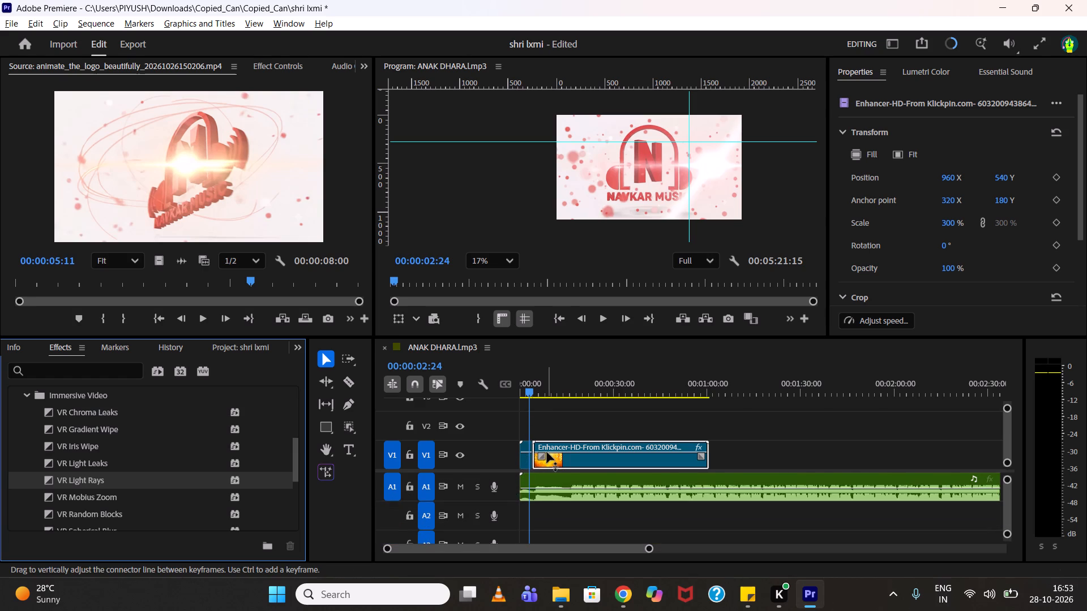
pyautogui.keyDown('alt'); pyautogui.scroll(9, 546, 451); pyautogui.keyUp('alt')
pyautogui.scroll(6, 546, 451)
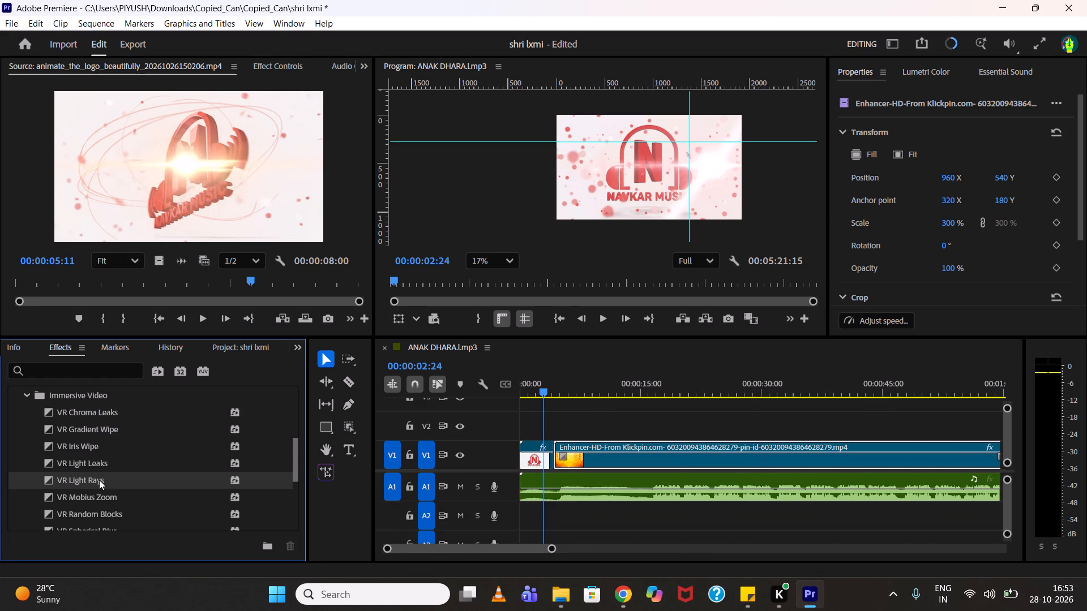
pyautogui.moveTo(92, 480); pyautogui.dragTo(558, 459)
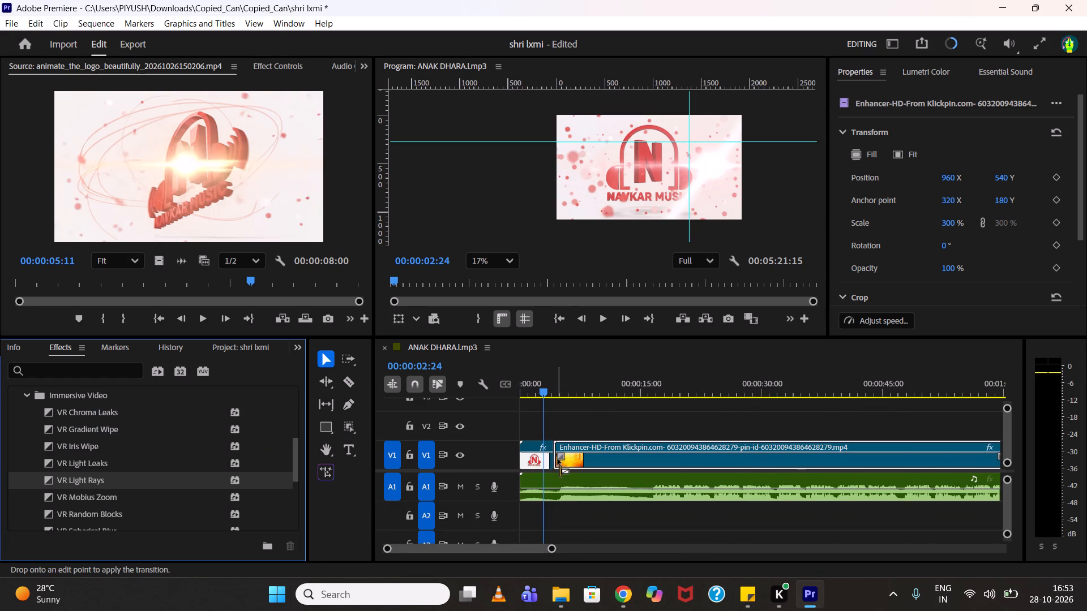
pyautogui.moveTo(558, 459); pyautogui.dragTo(555, 454)
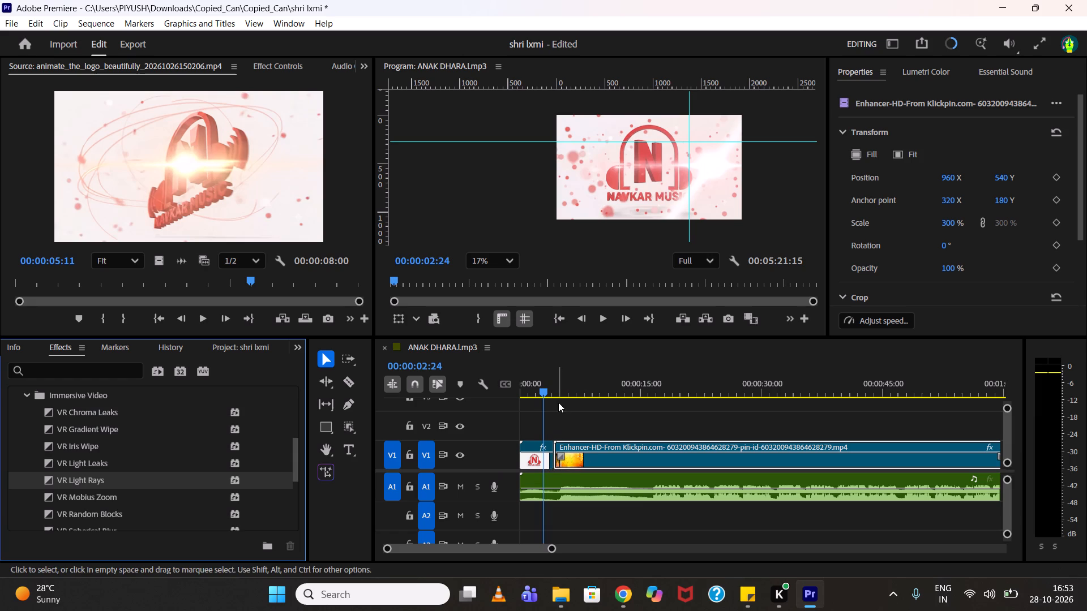
pyautogui.click(549, 383)
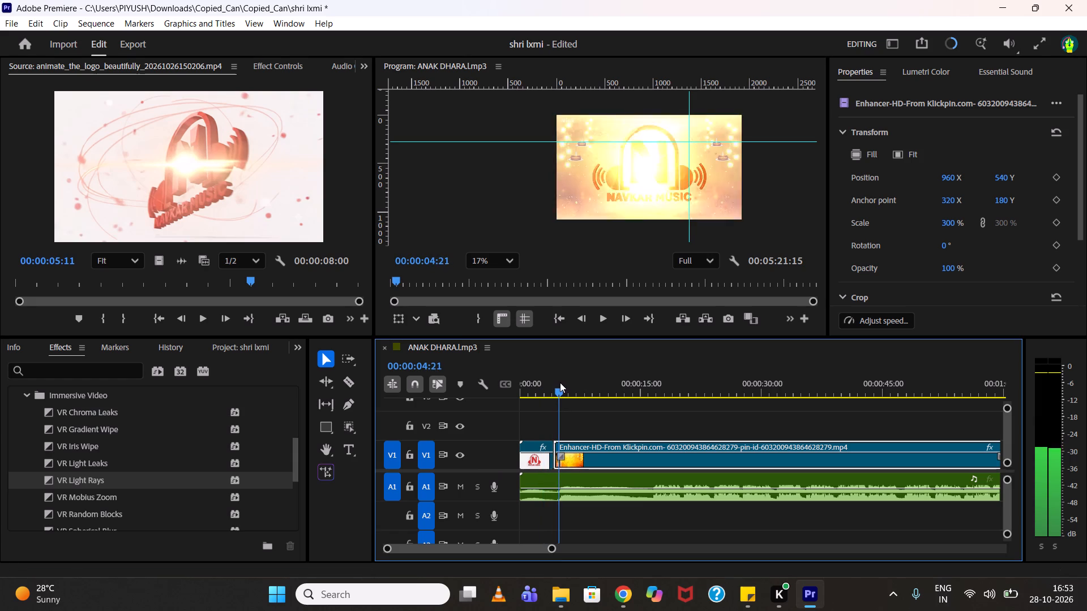
pyautogui.press('space')
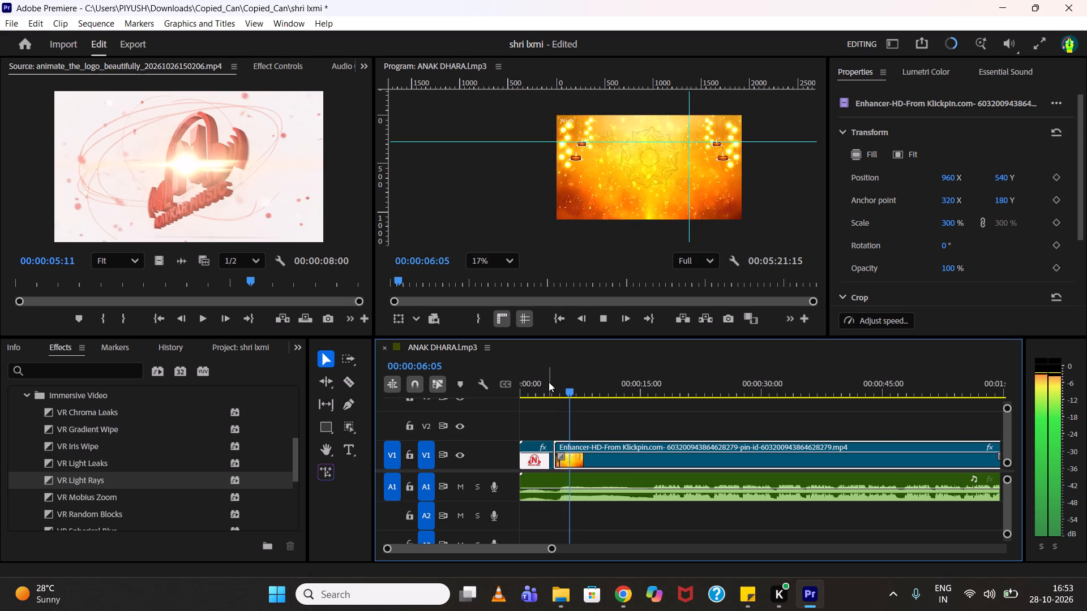
pyautogui.press('space')
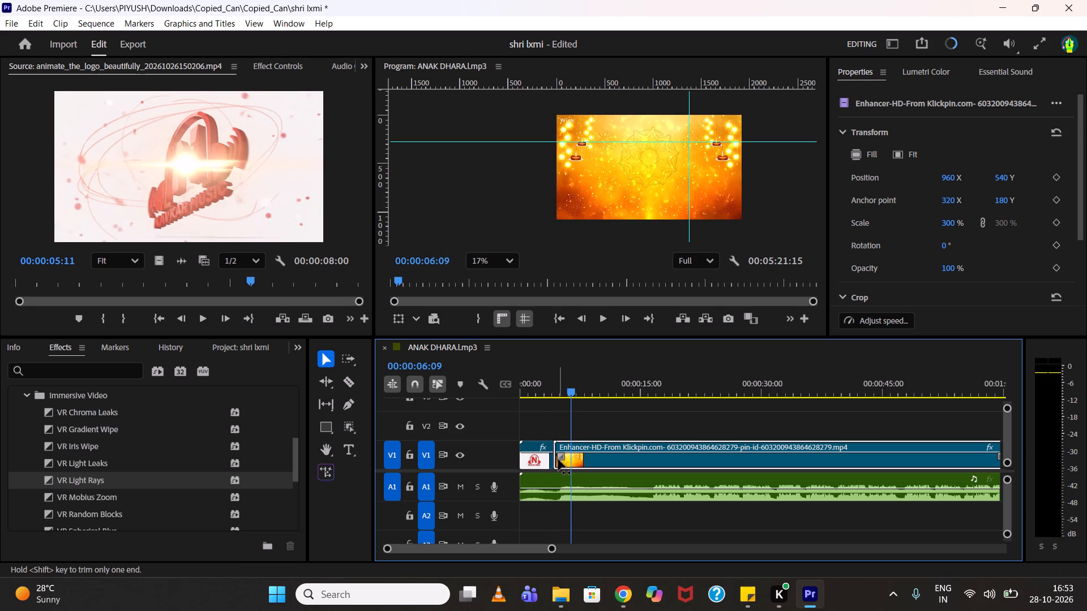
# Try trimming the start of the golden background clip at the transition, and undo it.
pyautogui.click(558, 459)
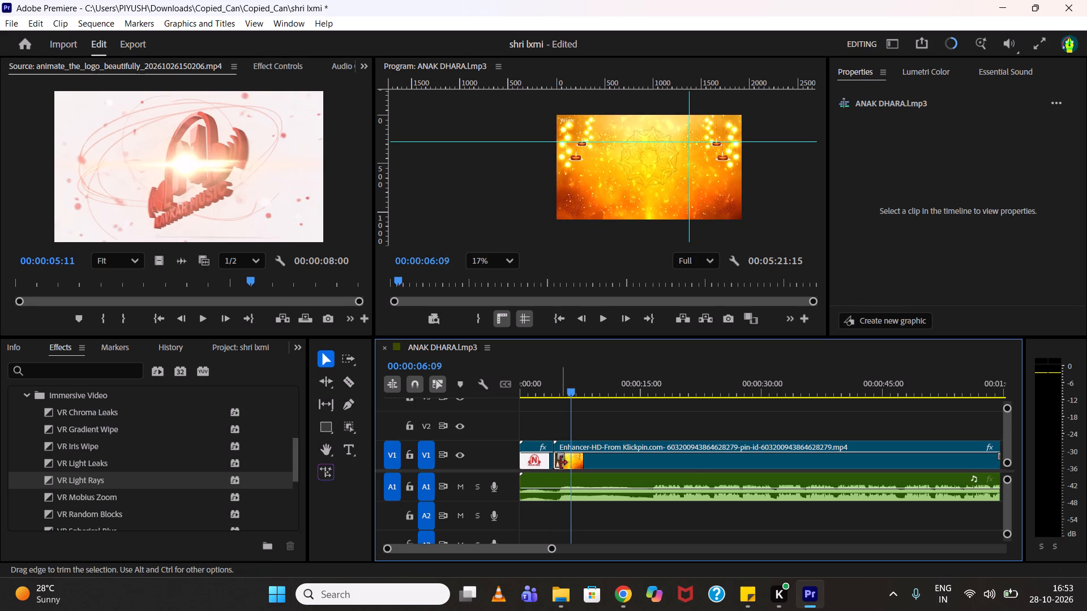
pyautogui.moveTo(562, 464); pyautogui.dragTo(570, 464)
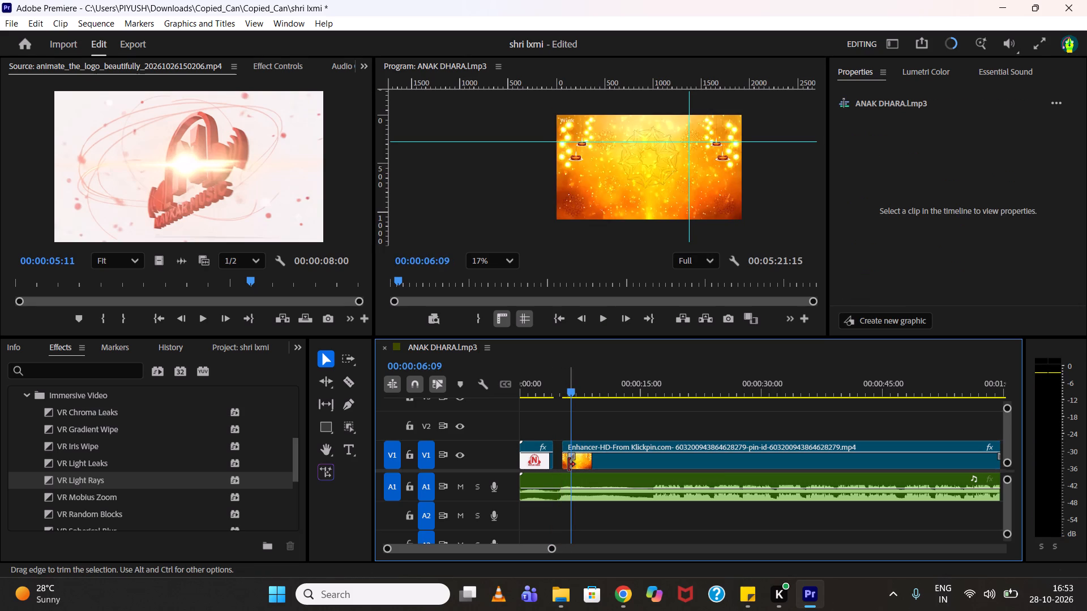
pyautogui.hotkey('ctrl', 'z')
# Lengthen the VR Light Rays transition to a duration of 00:00:03:09 by extending its end, and play it back.
pyautogui.keyDown('alt'); pyautogui.scroll(9, 565, 464); pyautogui.keyUp('alt')
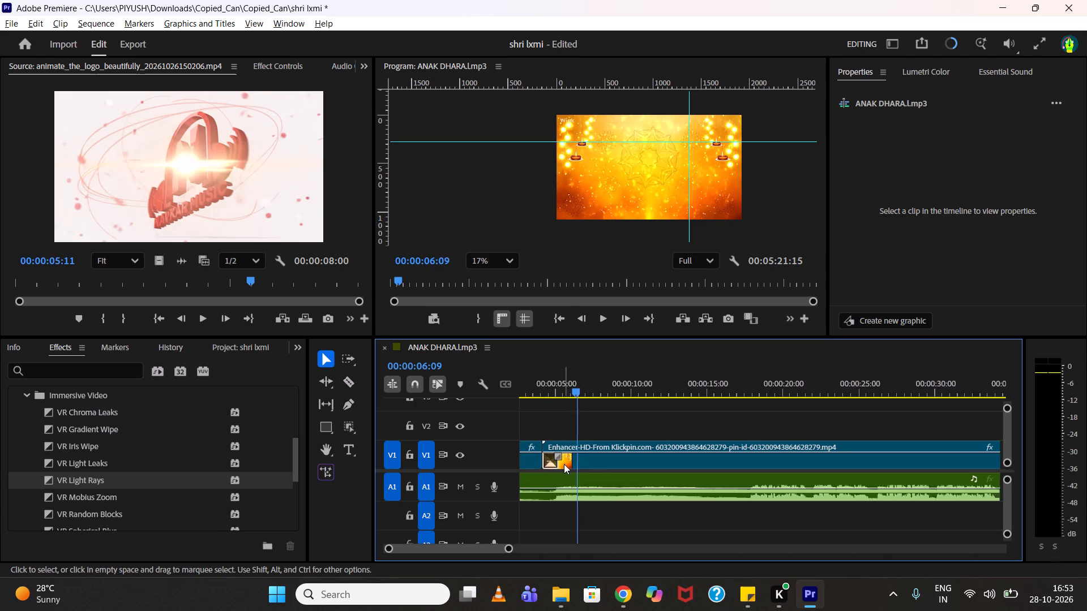
pyautogui.keyDown('alt'); pyautogui.scroll(4, 564, 464); pyautogui.keyUp('alt')
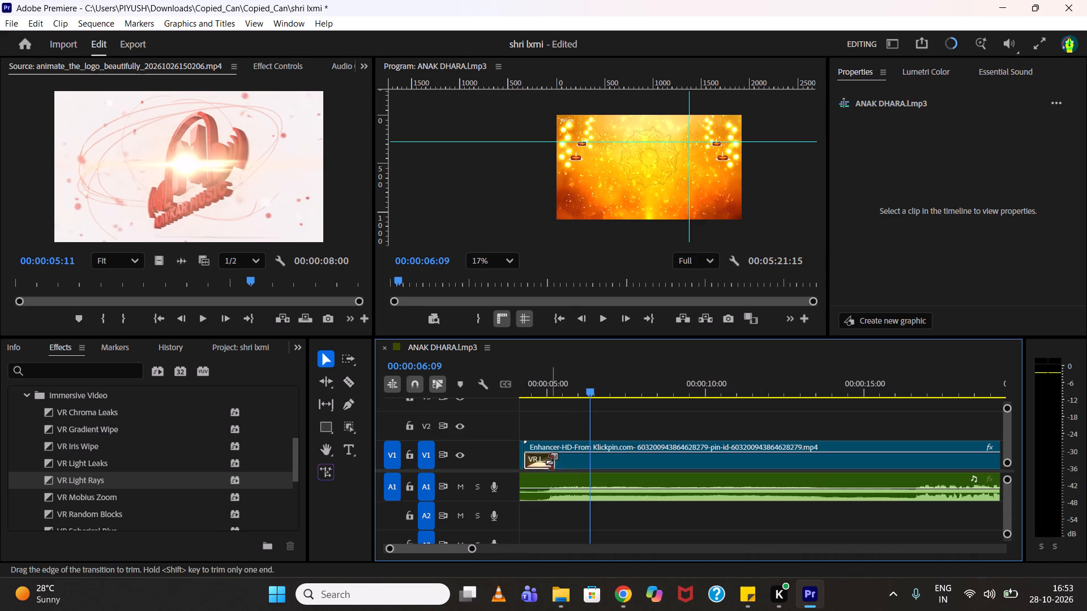
pyautogui.moveTo(551, 462); pyautogui.dragTo(582, 462)
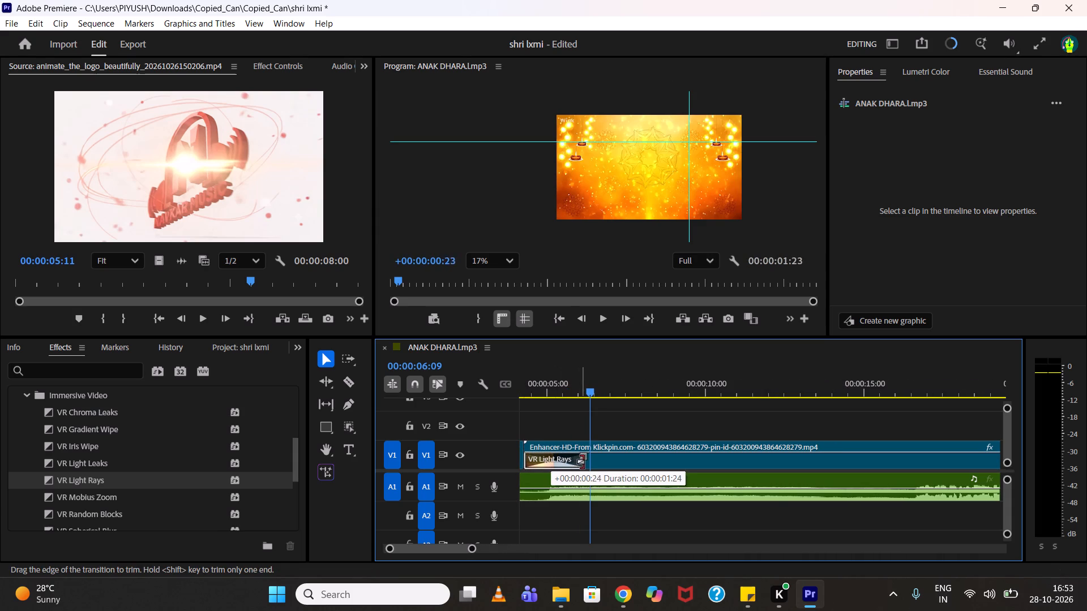
pyautogui.moveTo(582, 462); pyautogui.dragTo(626, 461)
pyautogui.scroll(5, 613, 458)
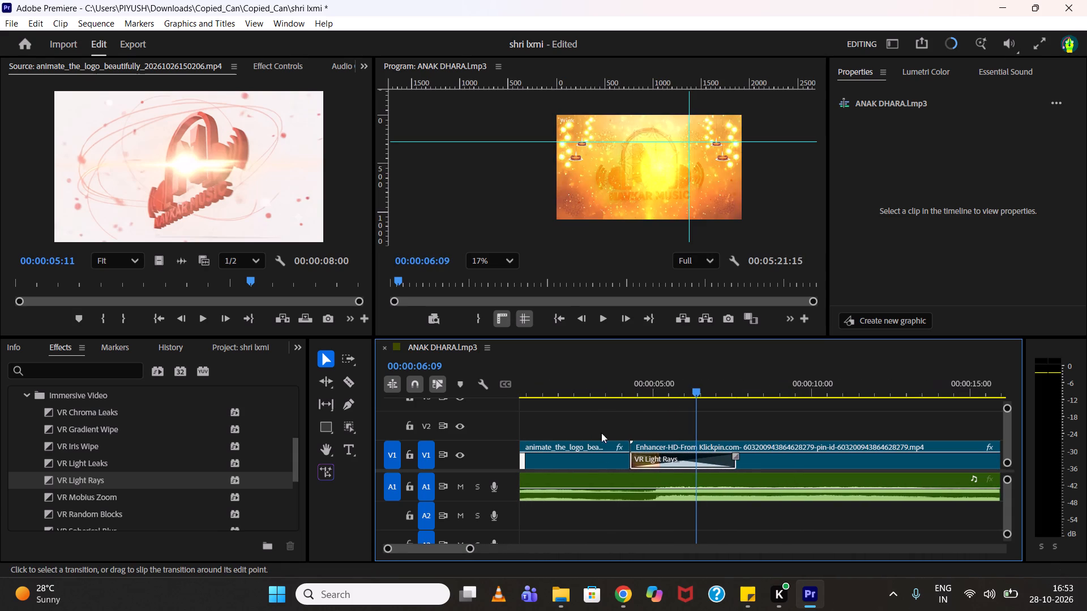
pyautogui.click(602, 392)
pyautogui.press('space')
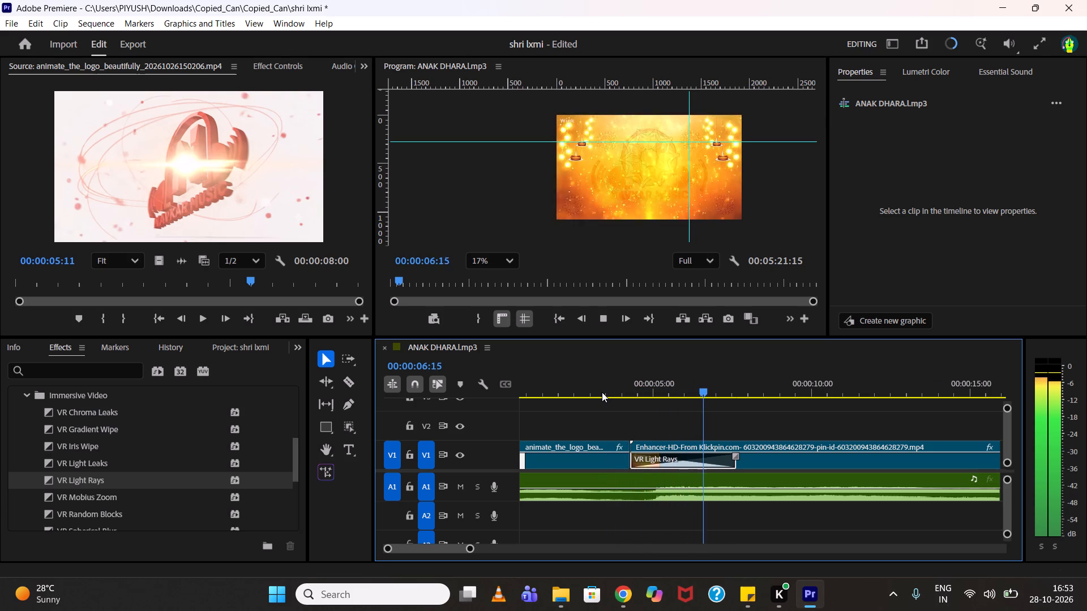
pyautogui.press('space')
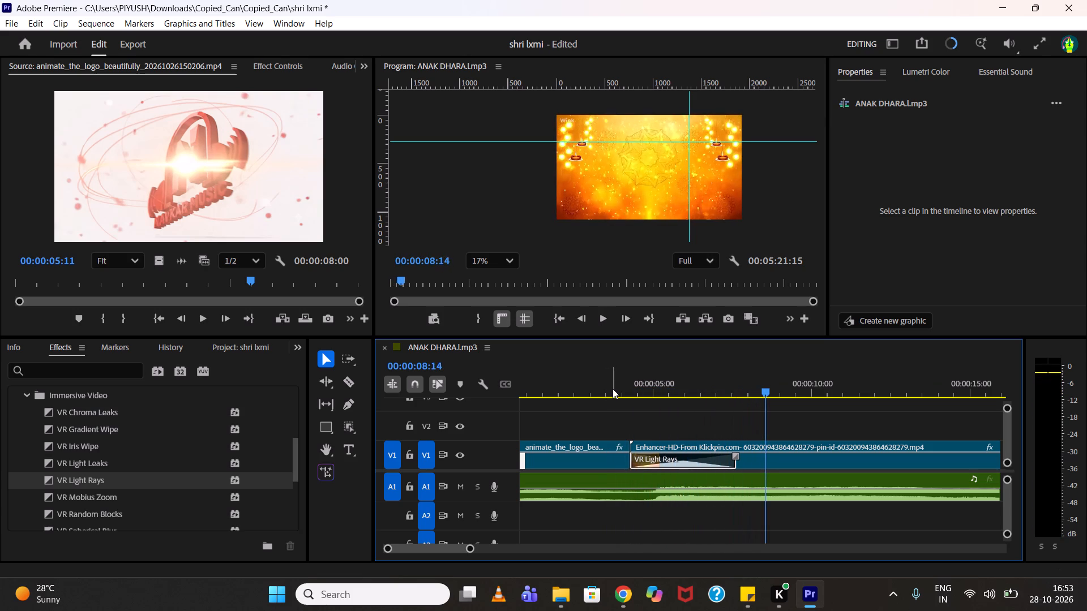
pyautogui.click(613, 389)
pyautogui.press('space')
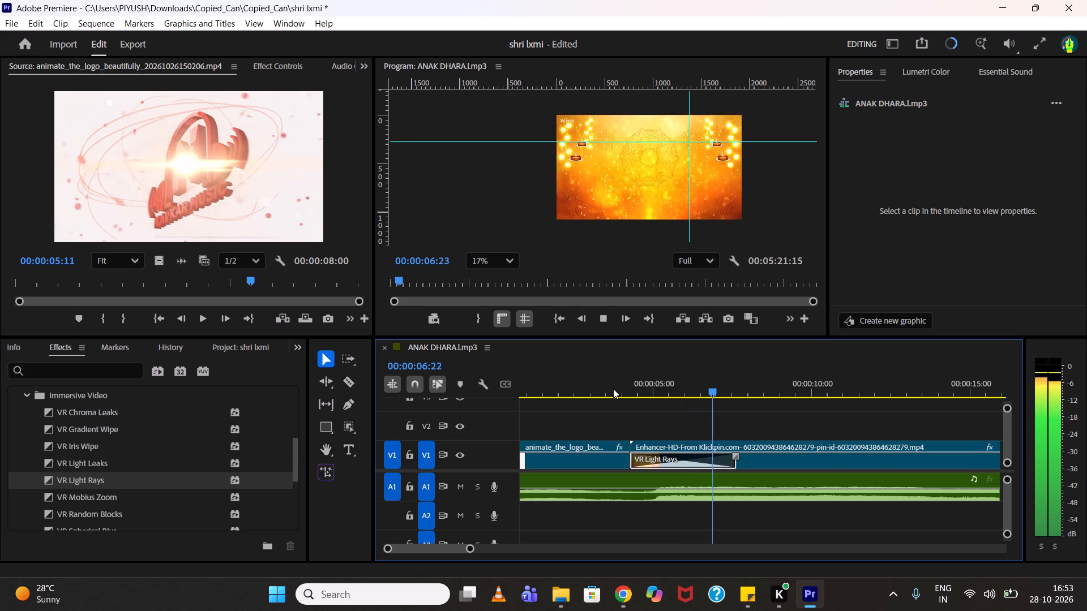
pyautogui.press('space')
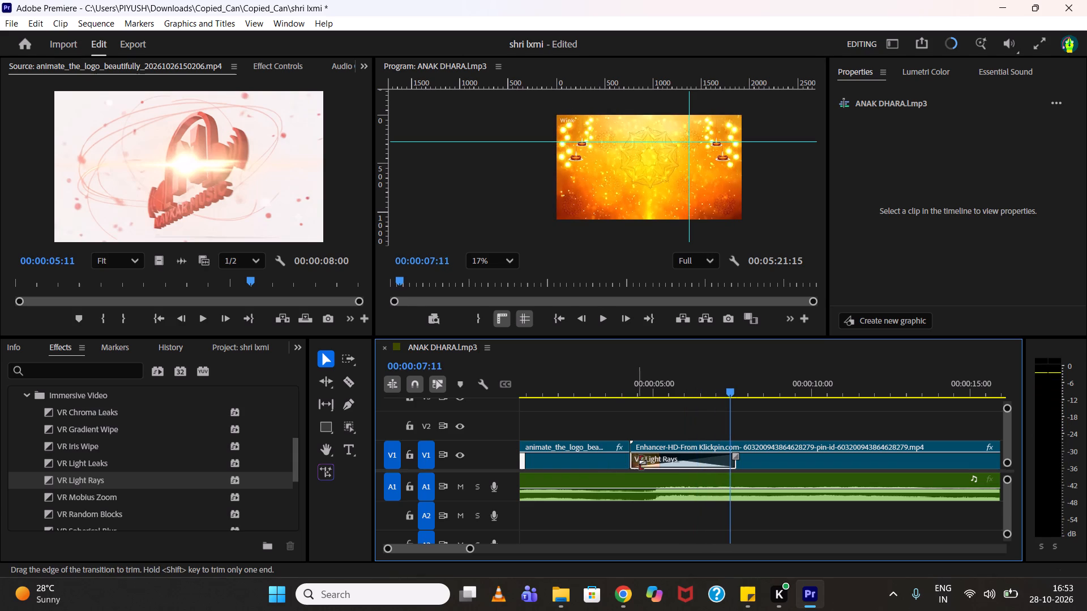
# Set the VR Light Rays transition's alignment to Center at Cut and play back the logo-to-background change.
pyautogui.click(673, 463)
pyautogui.click(673, 463)
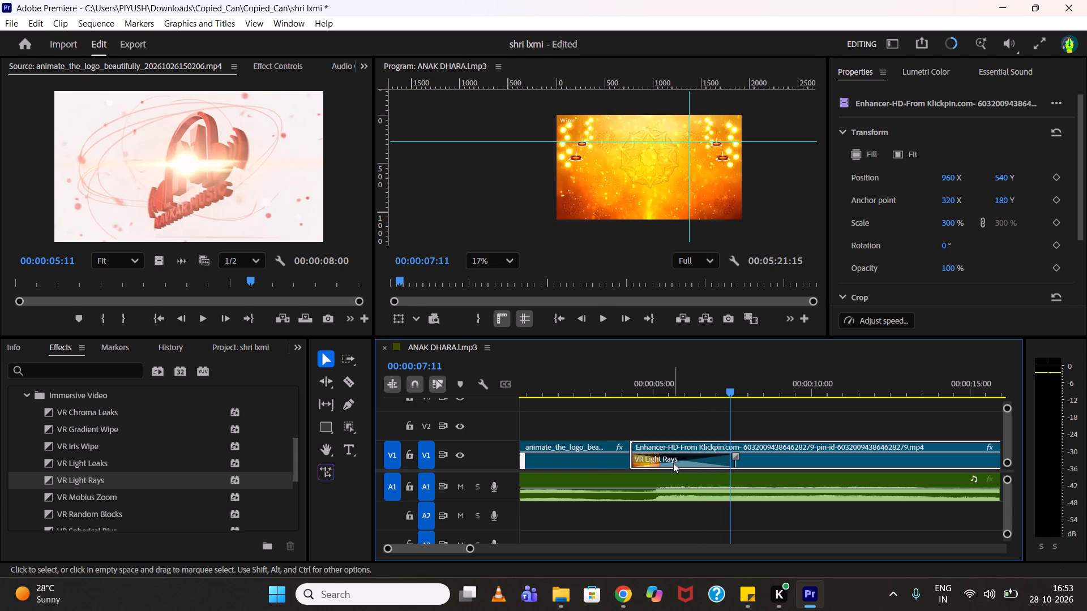
pyautogui.click(673, 463)
pyautogui.click(673, 459)
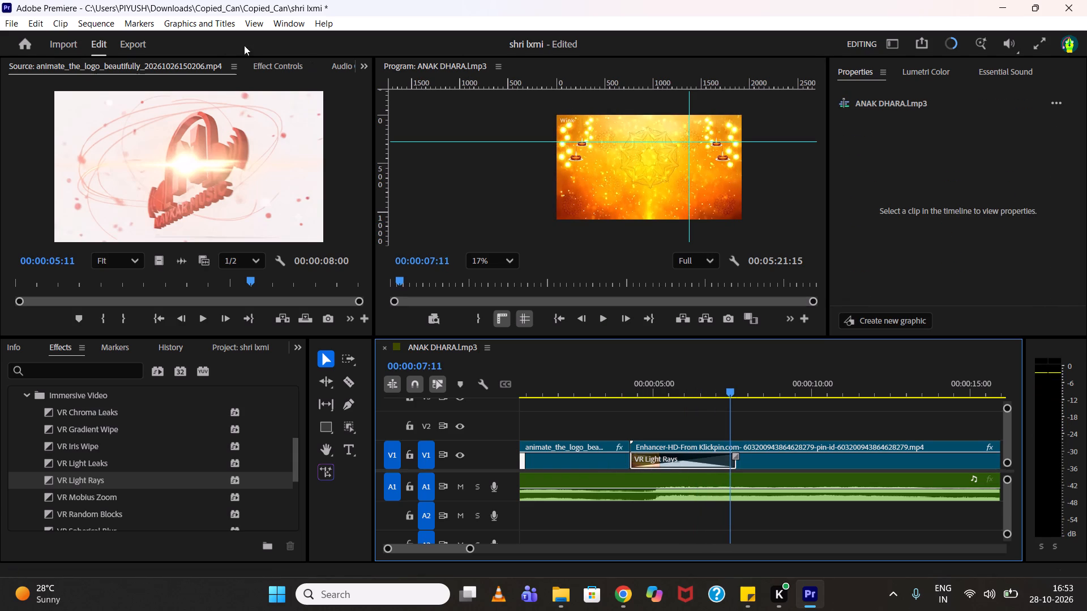
pyautogui.click(272, 64)
pyautogui.click(166, 150)
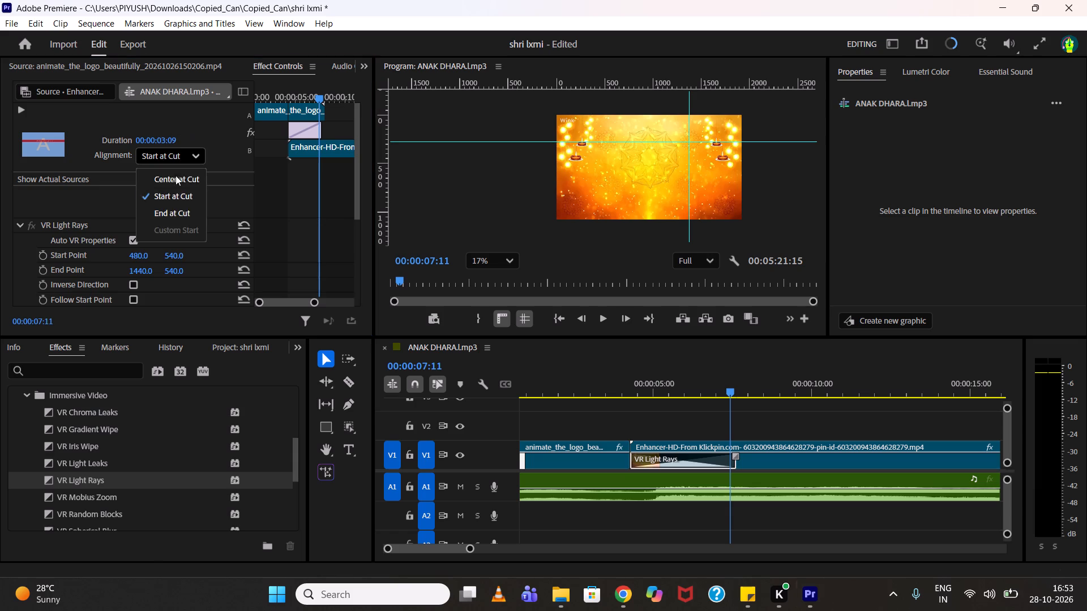
pyautogui.click(172, 174)
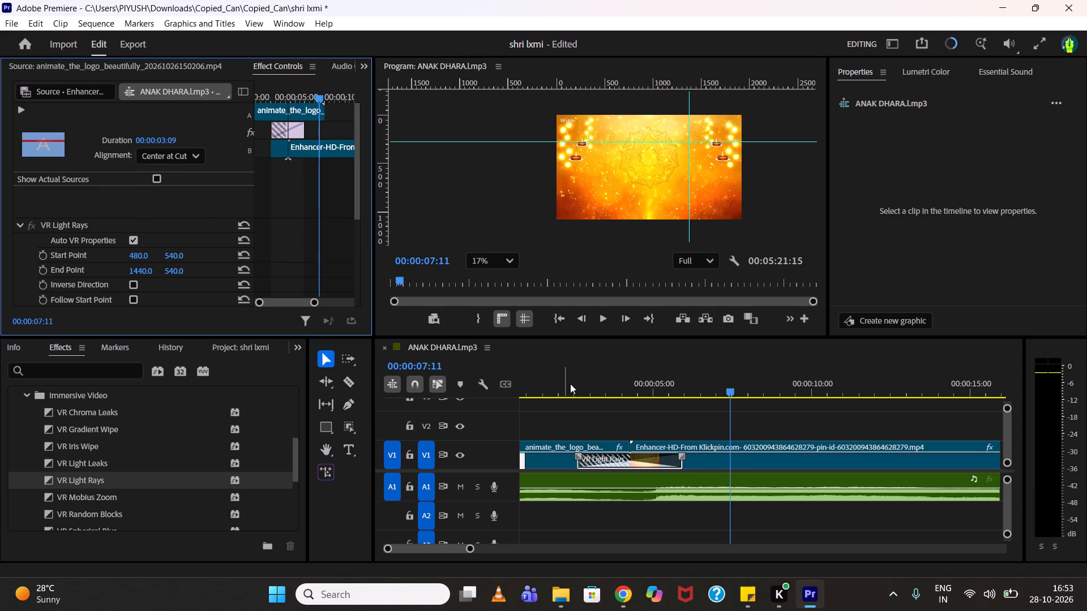
pyautogui.click(574, 384)
pyautogui.press('space')
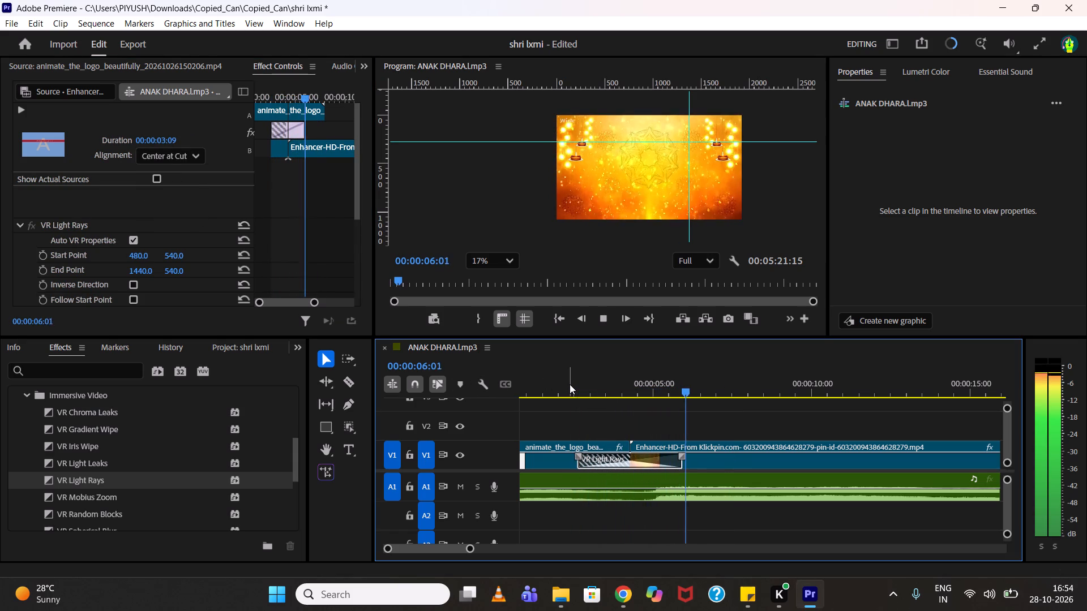
pyautogui.press('space')
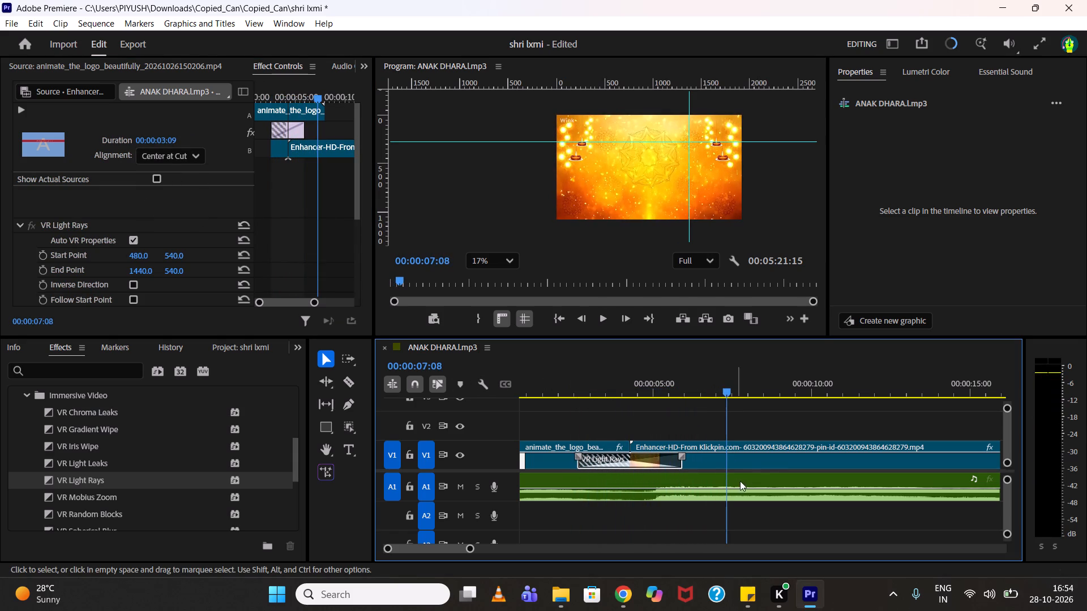
# Enable Scale keyframing on the golden background clip at 00:00:04:08 and set the keyframe's Scale to 447.
pyautogui.click(756, 463)
pyautogui.moveTo(642, 386); pyautogui.dragTo(634, 386)
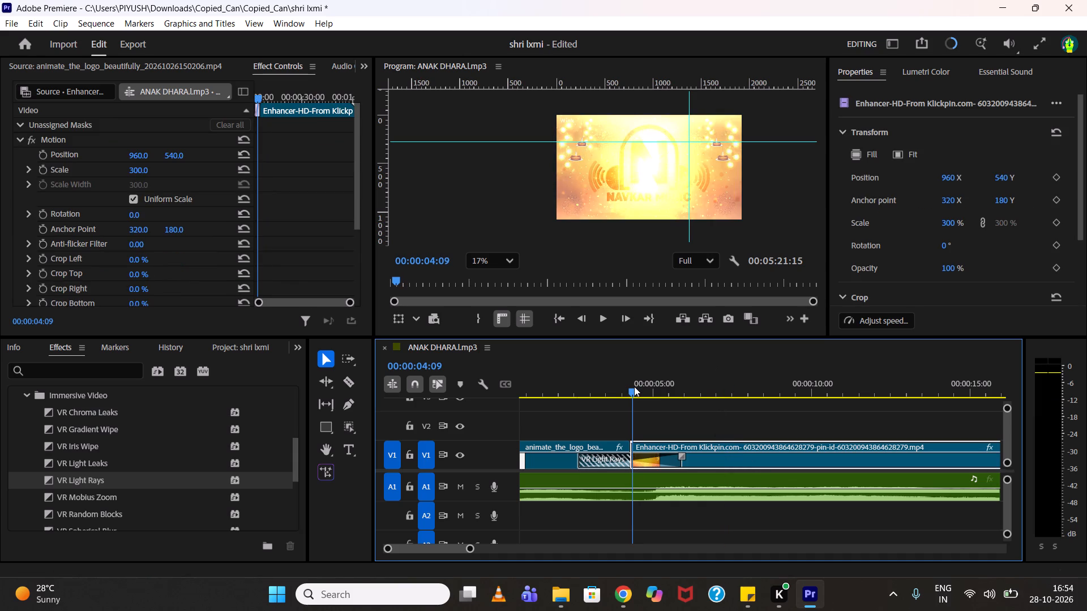
pyautogui.moveTo(634, 386); pyautogui.dragTo(633, 386)
pyautogui.click(42, 168)
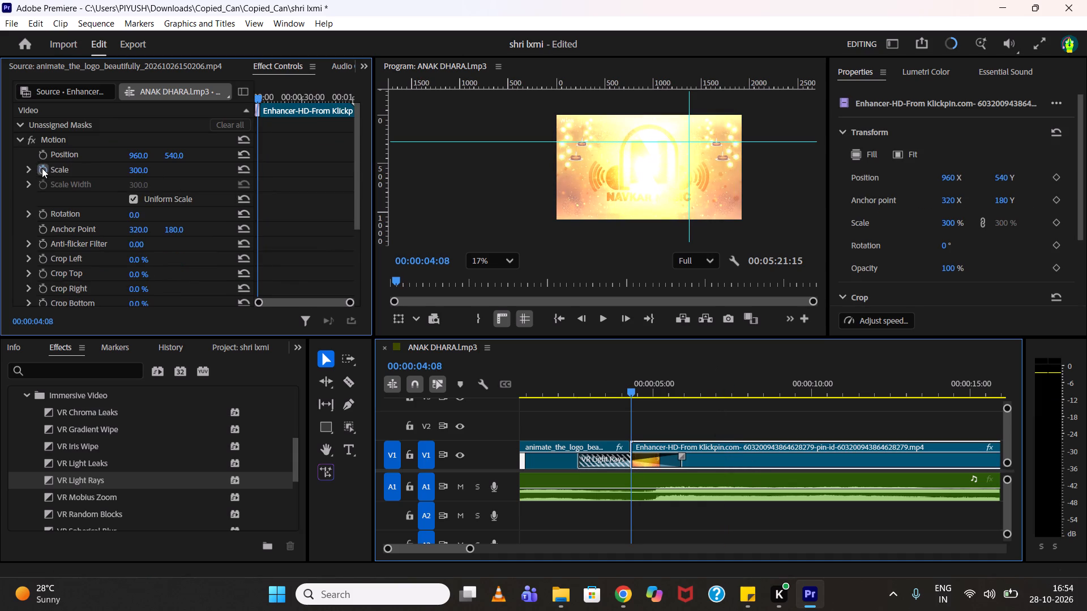
pyautogui.moveTo(146, 171); pyautogui.dragTo(177, 170)
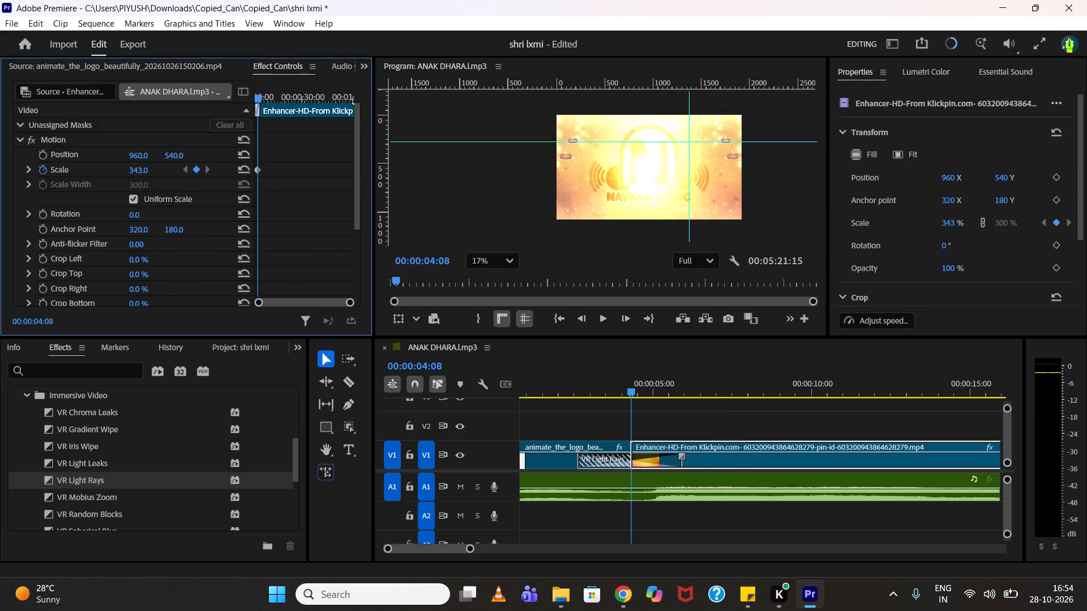
pyautogui.moveTo(177, 170); pyautogui.dragTo(250, 175)
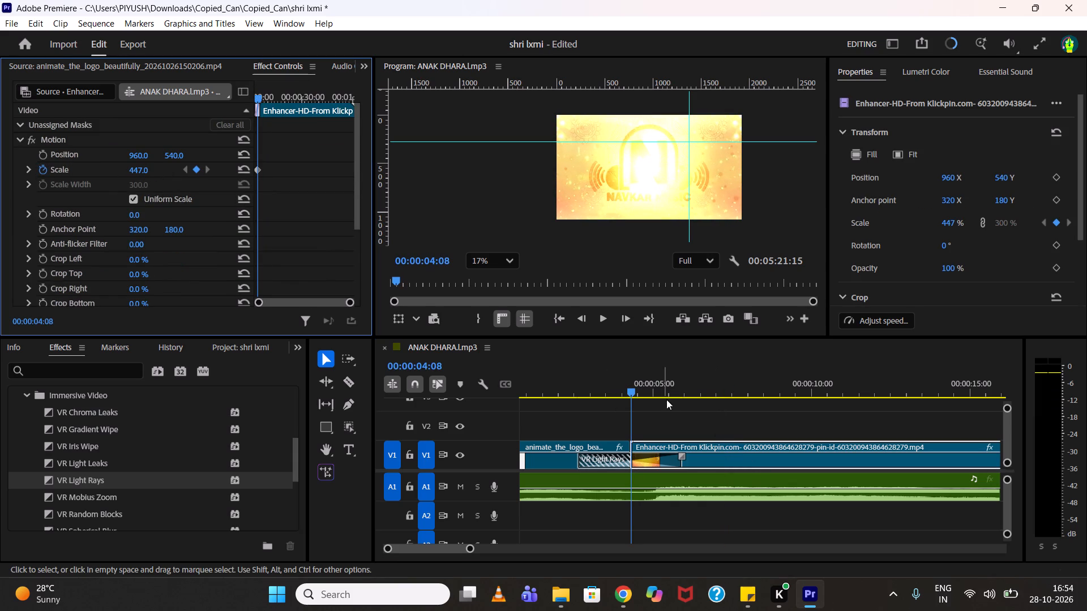
# Add a second Scale keyframe of 300 on the golden background clip at 00:00:05:04 and play back the zoom-out.
pyautogui.click(664, 386)
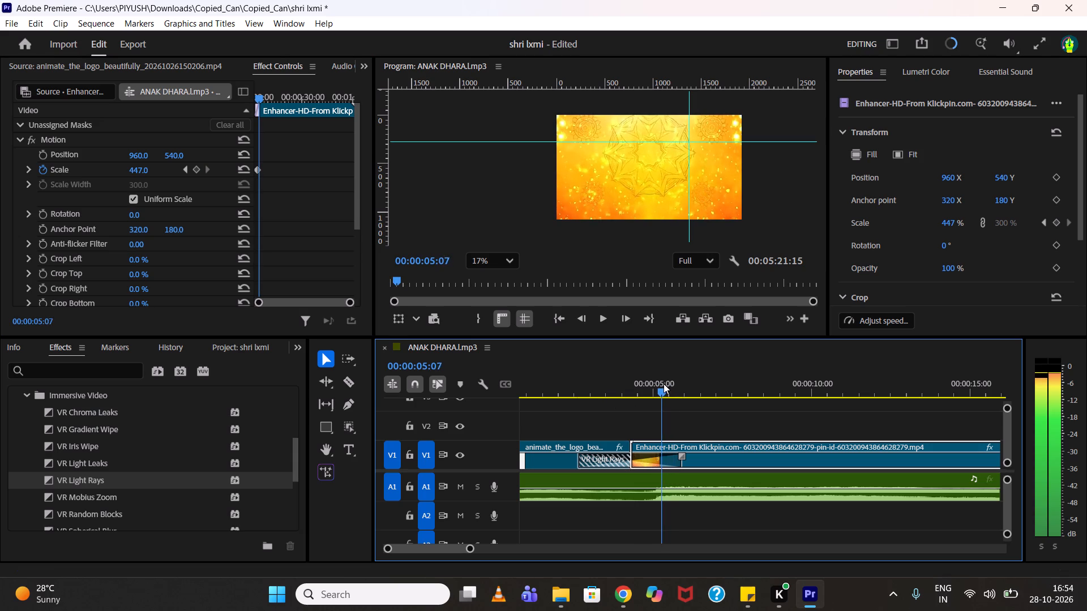
pyautogui.click(144, 166)
pyautogui.write('300')
pyautogui.press('Return')
pyautogui.moveTo(639, 378); pyautogui.dragTo(630, 381)
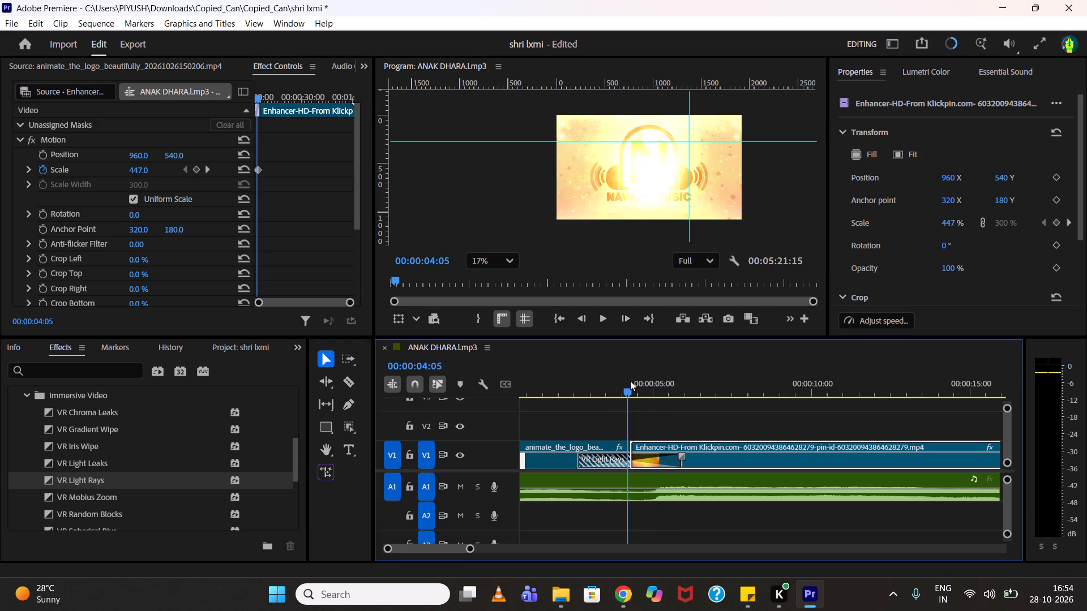
pyautogui.press('space')
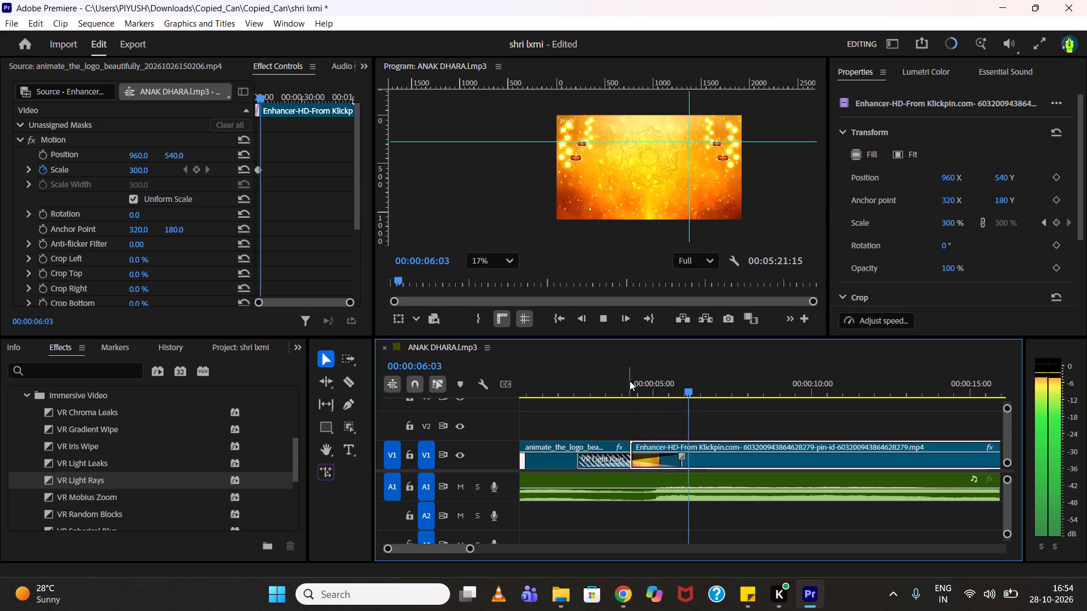
pyautogui.press('space')
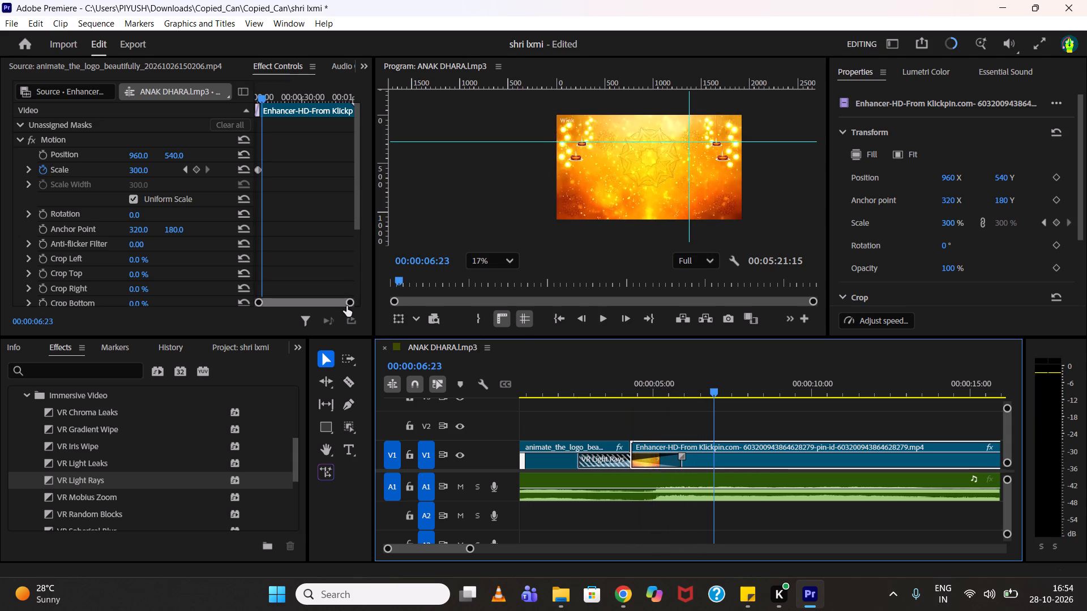
# Ease into the second Scale keyframe by stretching its incoming velocity handle toward the first keyframe, and play back the transition.
pyautogui.moveTo(348, 305); pyautogui.dragTo(311, 301)
pyautogui.moveTo(295, 157); pyautogui.dragTo(268, 173)
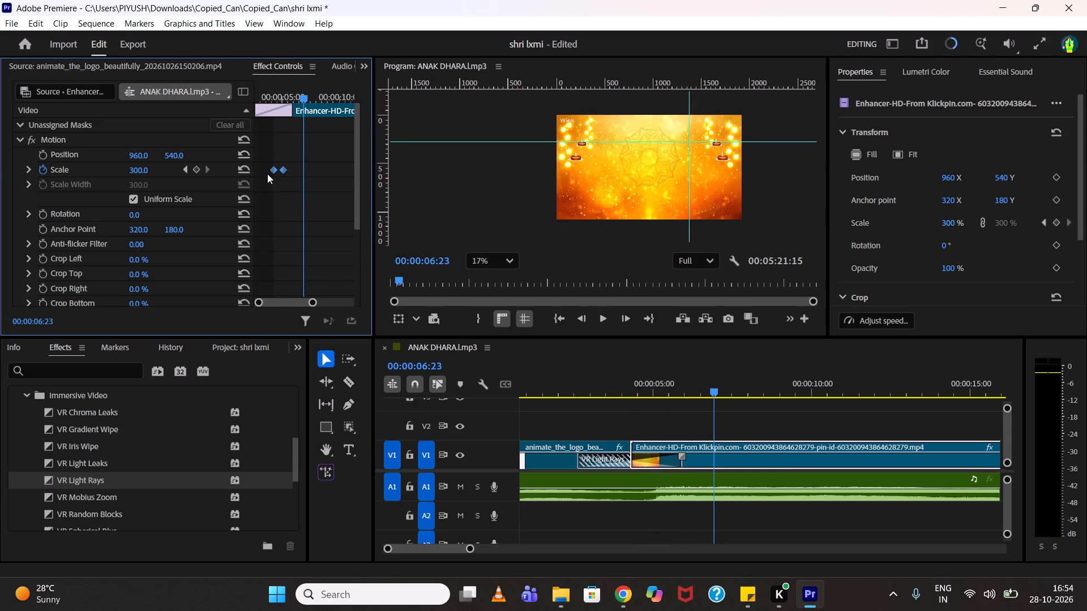
pyautogui.click(29, 170)
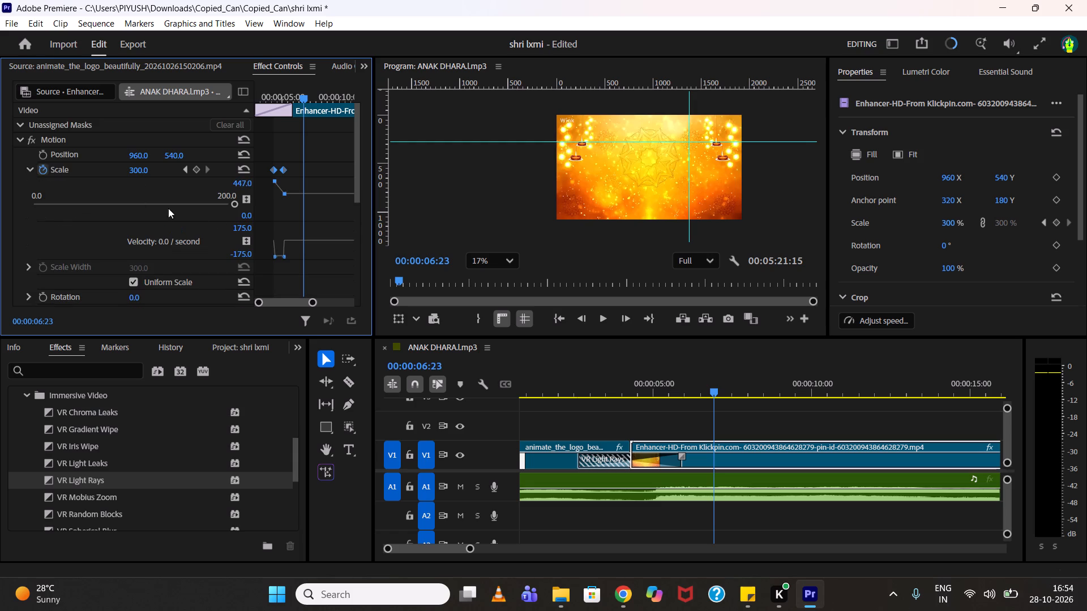
pyautogui.click(285, 257)
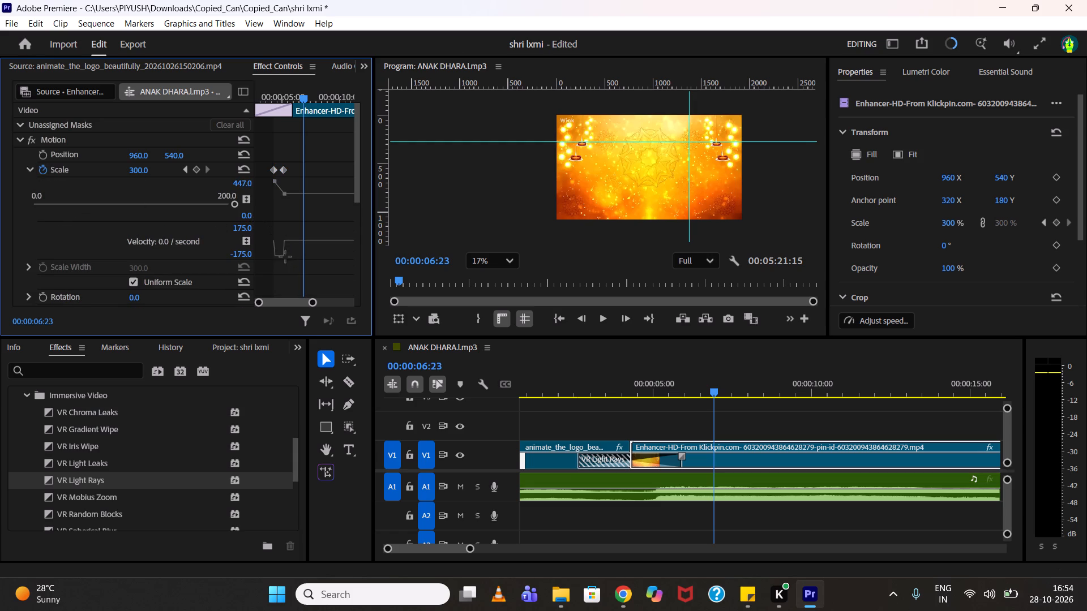
pyautogui.click(284, 192)
pyautogui.moveTo(313, 302); pyautogui.dragTo(285, 303)
pyautogui.click(281, 303)
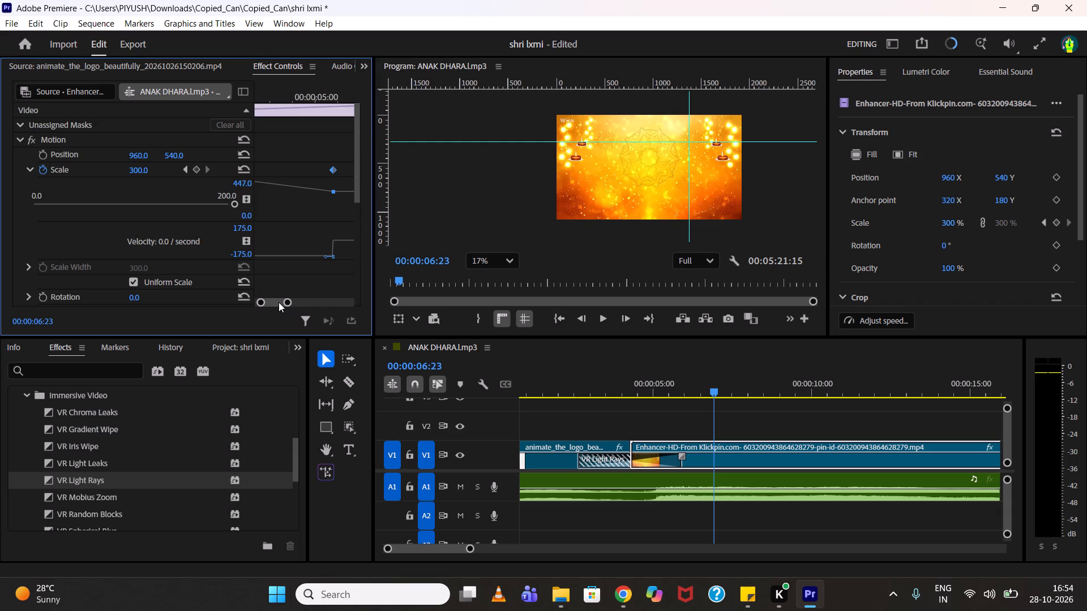
pyautogui.moveTo(327, 257); pyautogui.dragTo(326, 258)
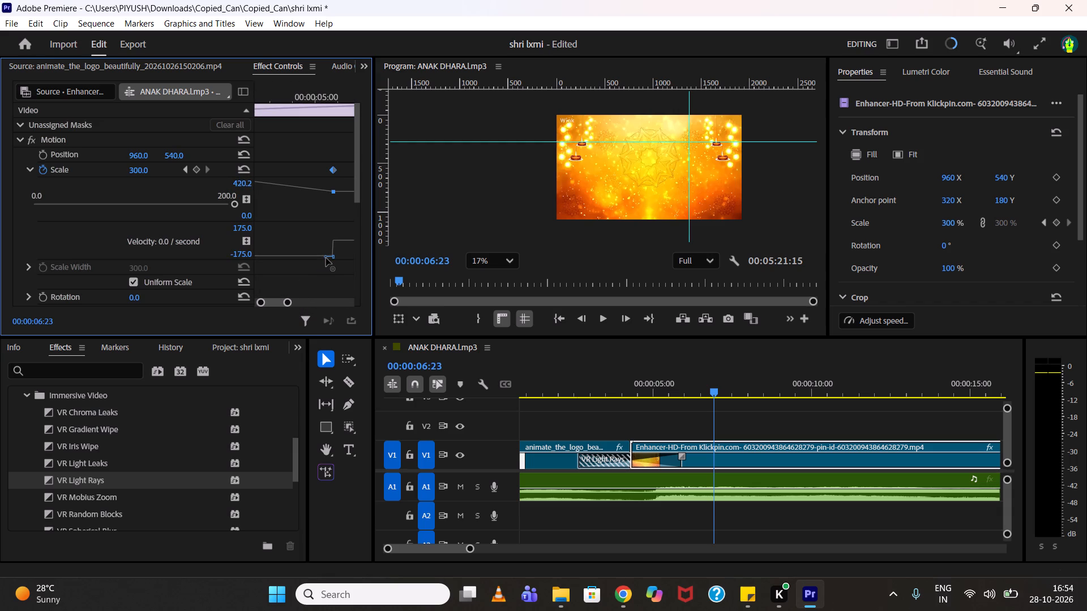
pyautogui.moveTo(326, 258); pyautogui.dragTo(280, 268)
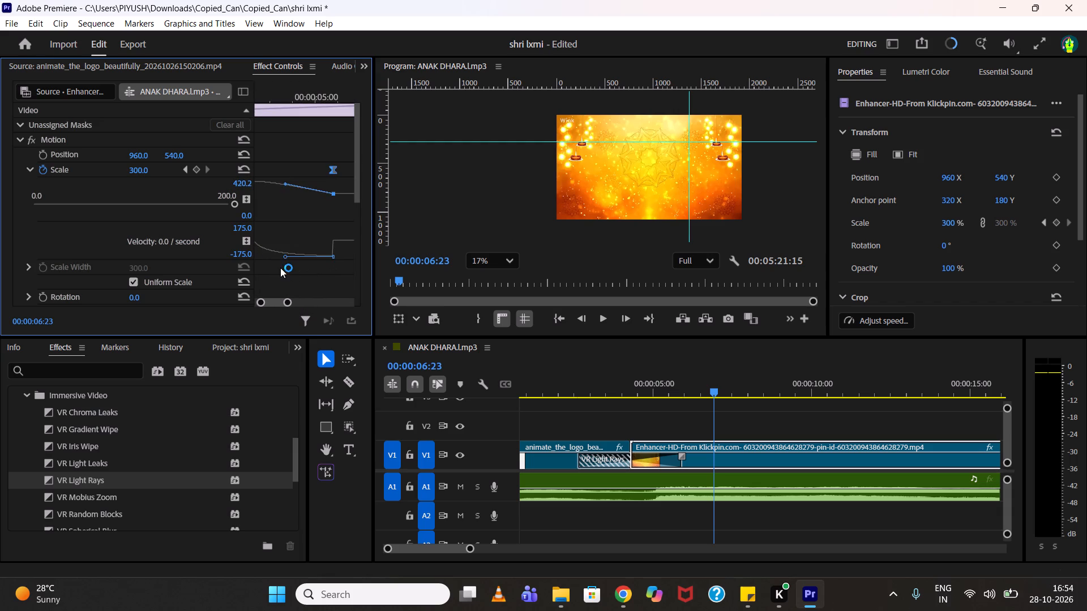
pyautogui.moveTo(640, 373); pyautogui.dragTo(632, 373)
pyautogui.press('space')
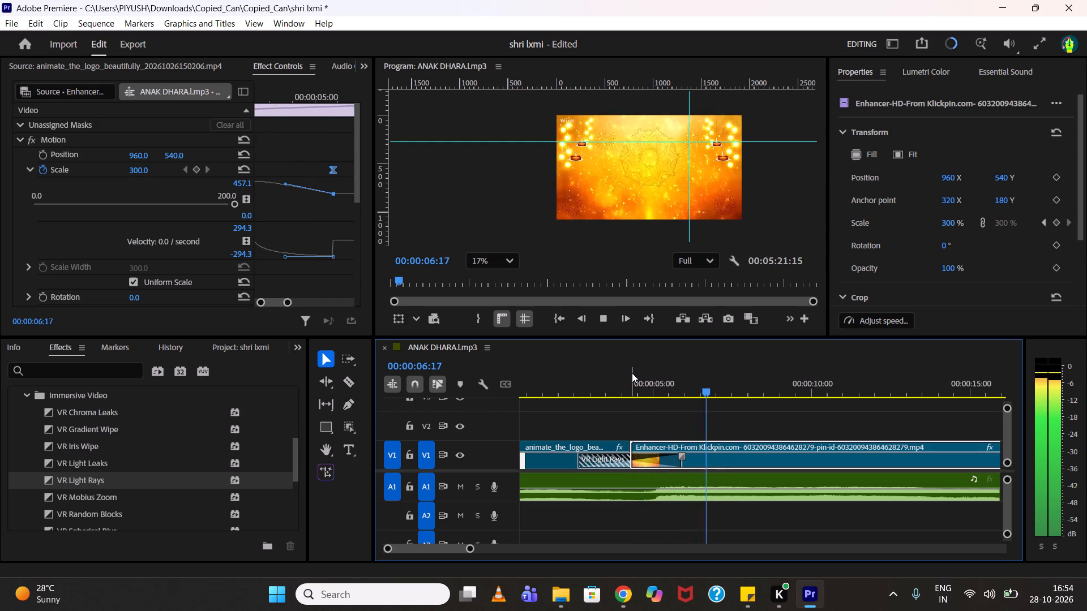
pyautogui.press('space')
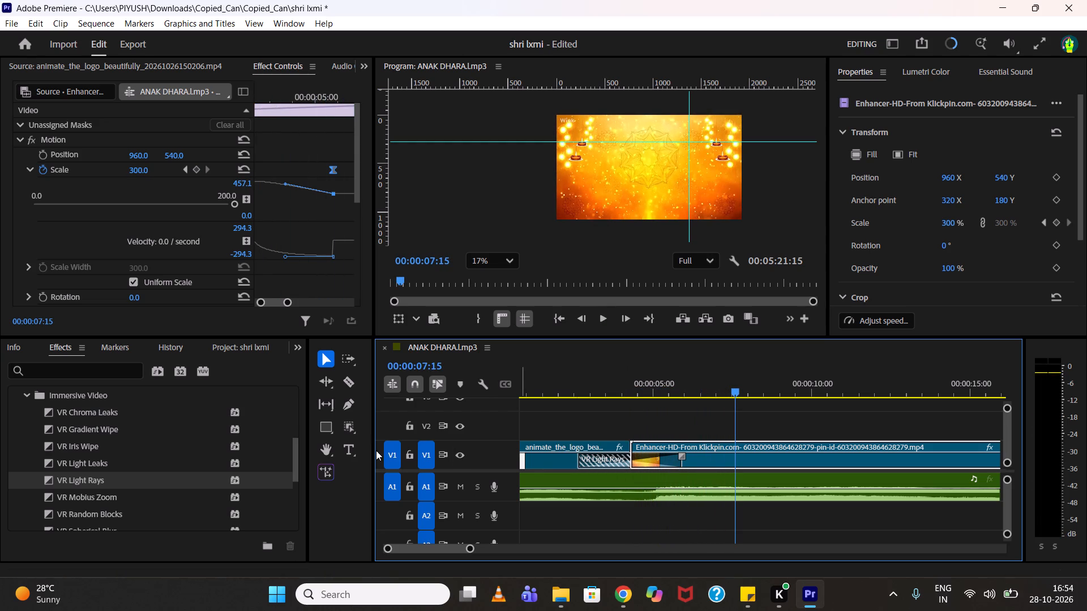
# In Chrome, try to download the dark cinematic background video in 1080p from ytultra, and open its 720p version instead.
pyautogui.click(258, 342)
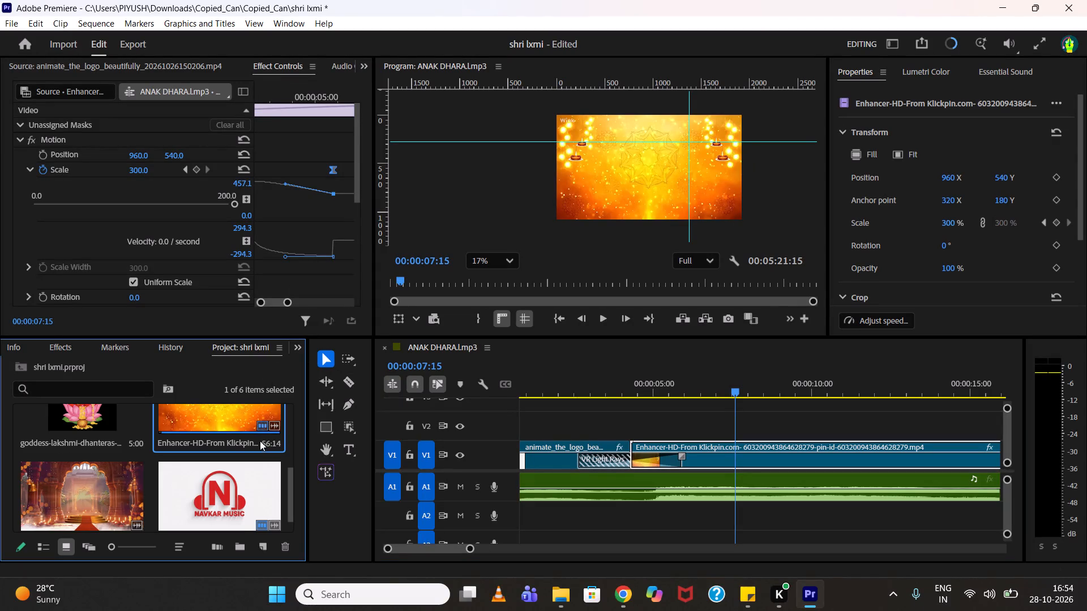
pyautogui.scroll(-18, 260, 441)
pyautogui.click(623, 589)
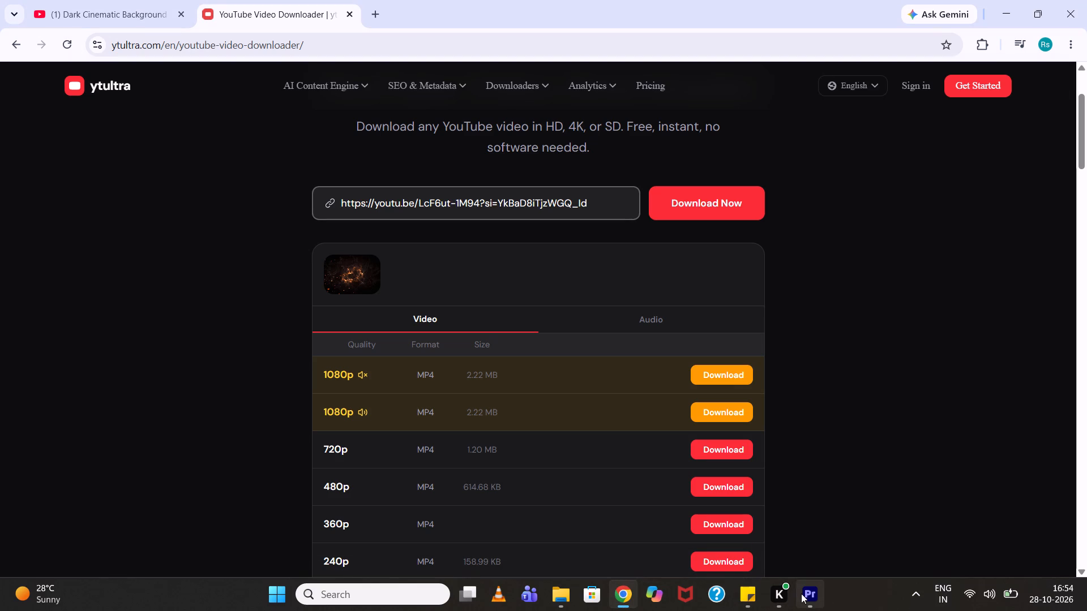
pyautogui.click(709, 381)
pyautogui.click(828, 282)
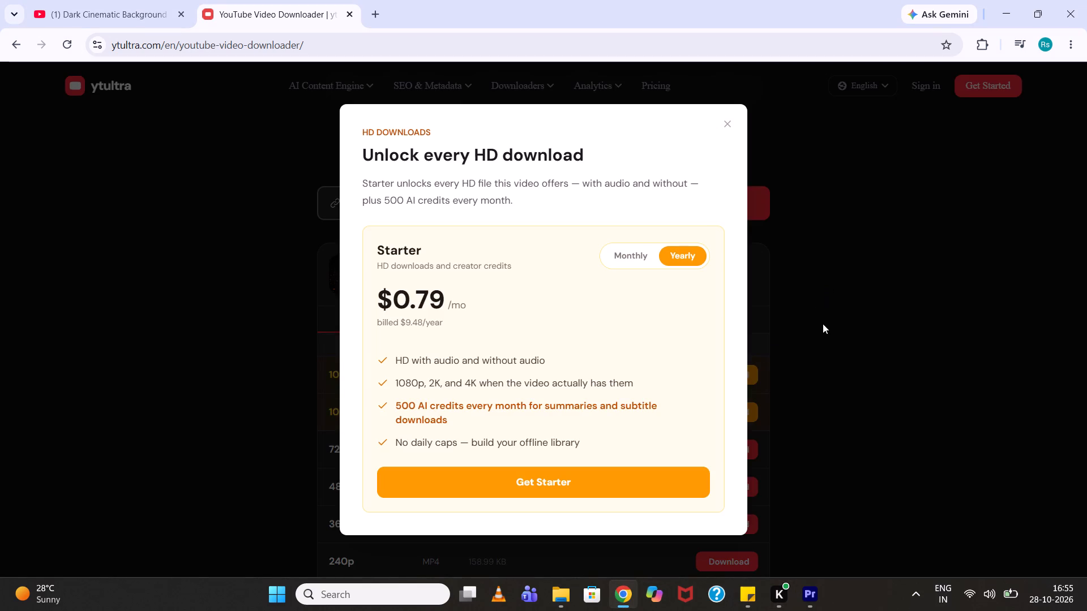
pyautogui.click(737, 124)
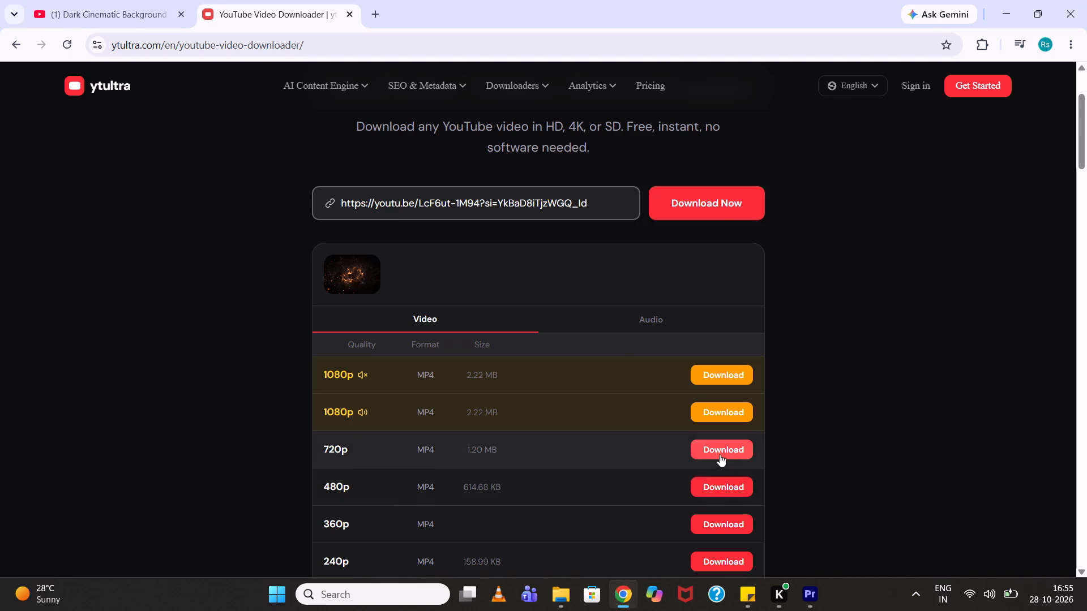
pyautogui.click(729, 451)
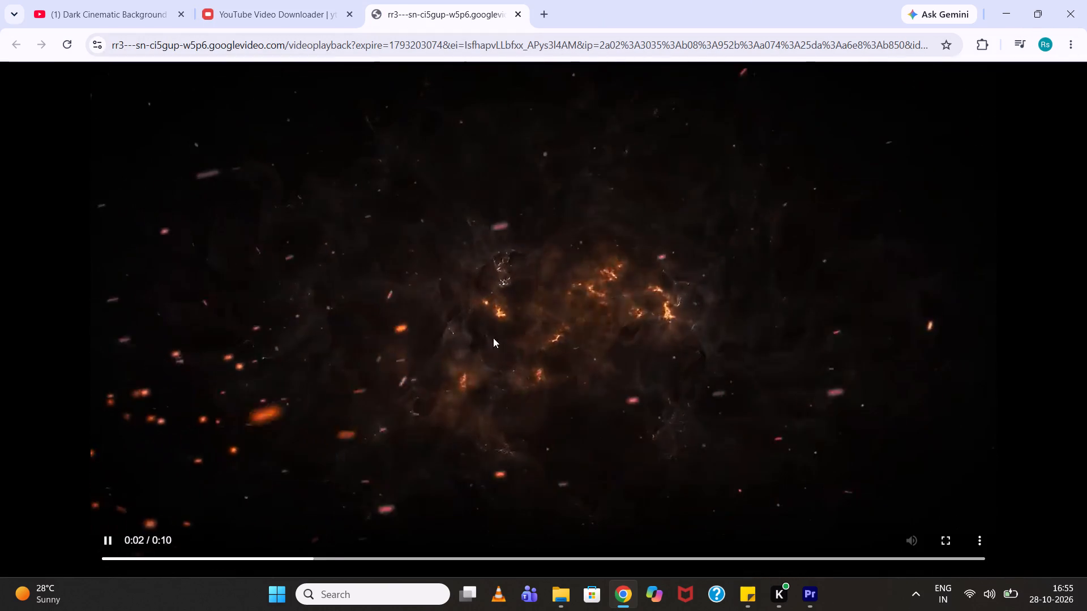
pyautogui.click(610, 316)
# Look through Chrome's download history and preview cataerarr3.mp4 in the media player.
pyautogui.click(1062, 51)
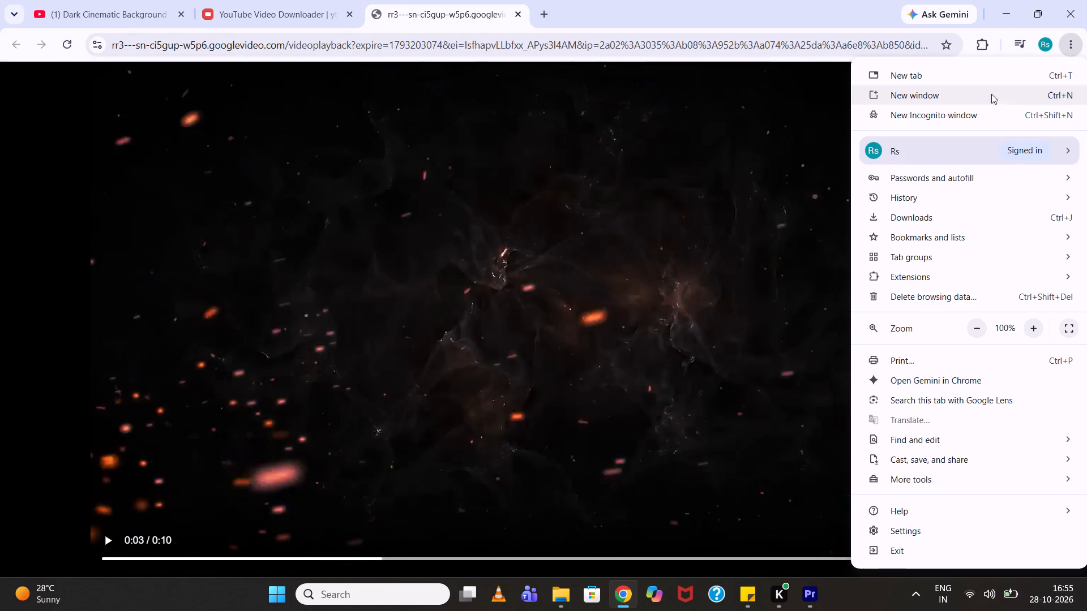
pyautogui.click(911, 218)
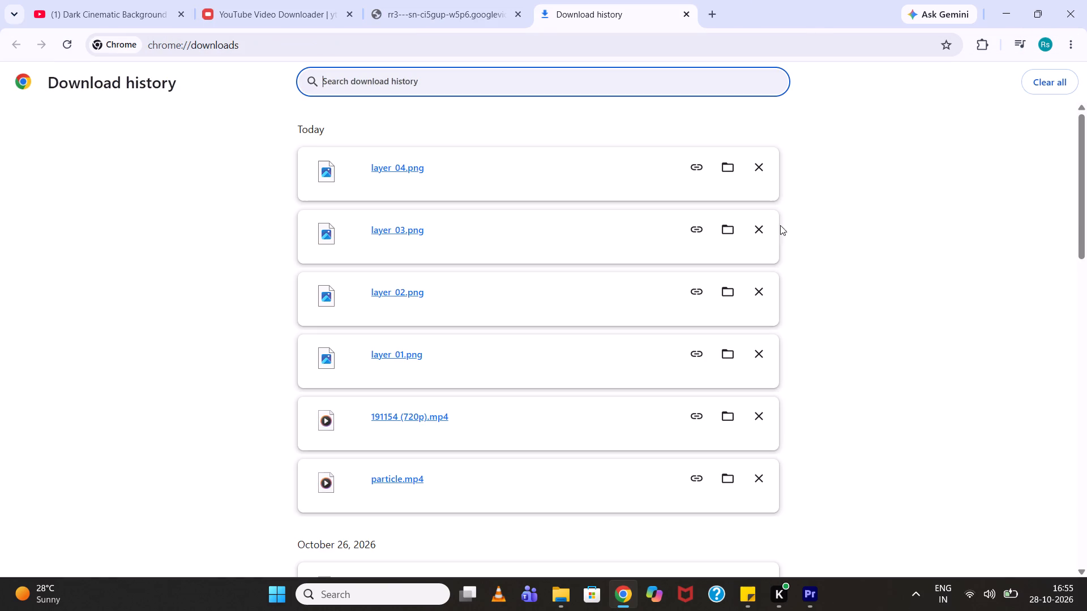
pyautogui.scroll(-5, 434, 351)
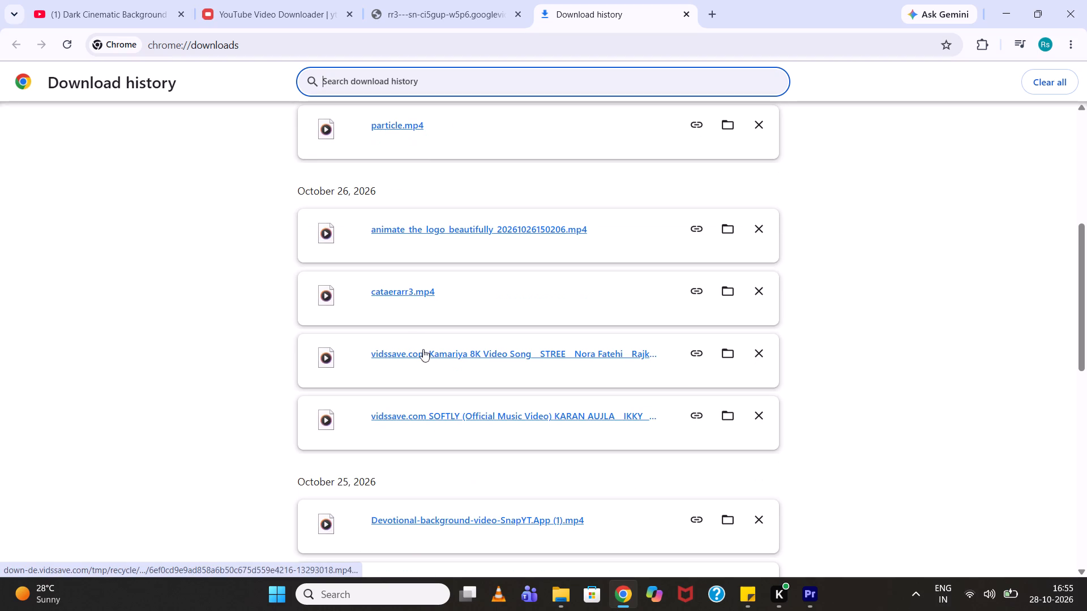
pyautogui.click(401, 292)
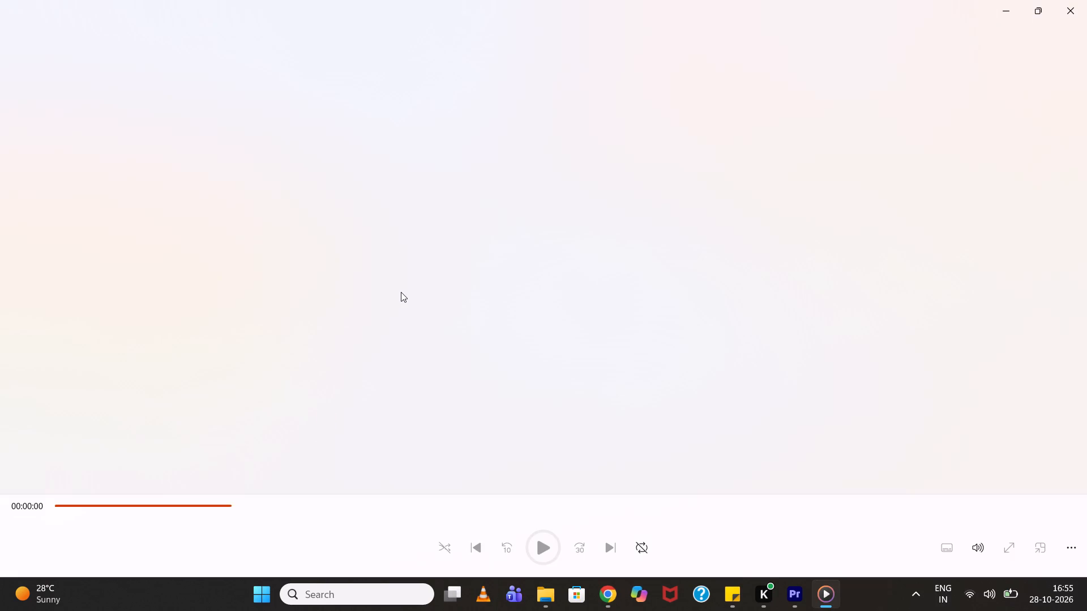
pyautogui.click(1086, 0)
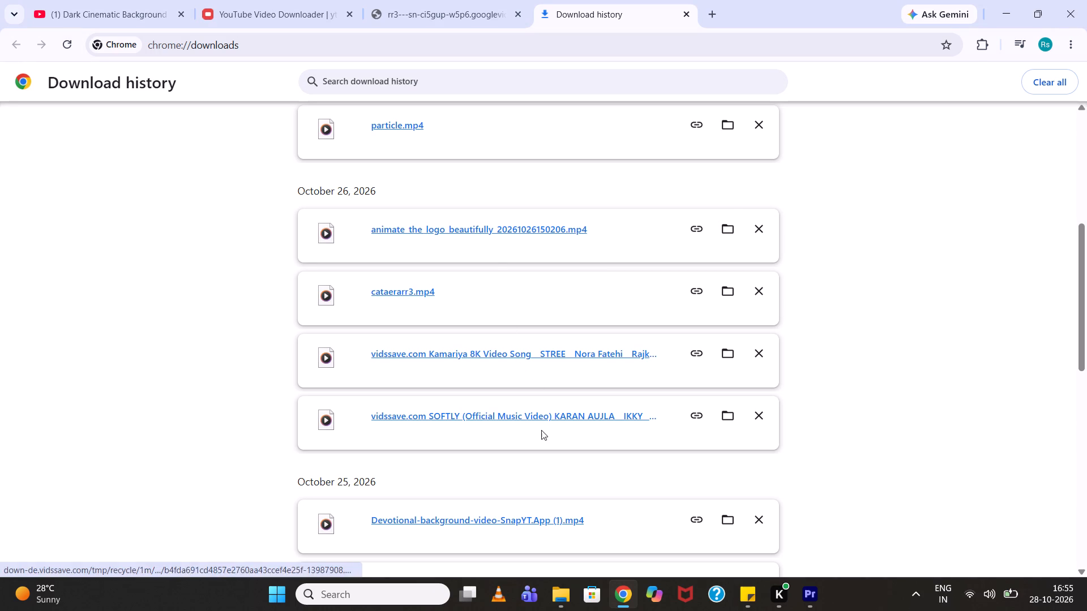
pyautogui.click(483, 51)
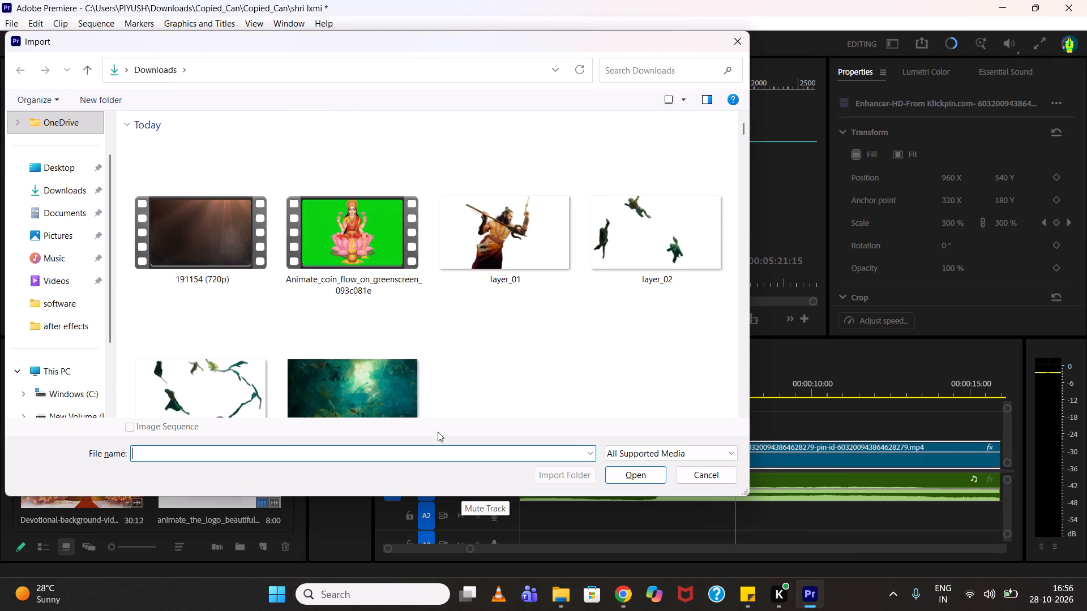
pyautogui.scroll(4, 380, 233)
pyautogui.doubleClick(259, 198)
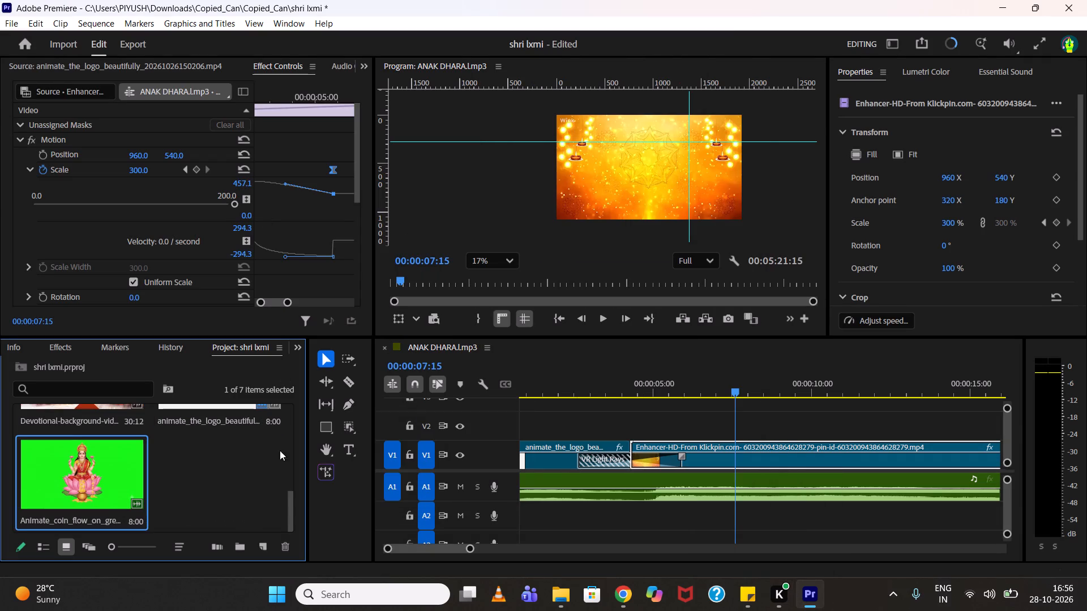
# Place the Animate_coin_flow_on_greenscreen clip on track V2 over the golden background, starting at about 5 seconds.
pyautogui.moveTo(110, 516); pyautogui.dragTo(305, 441)
pyautogui.moveTo(305, 441); pyautogui.dragTo(684, 428)
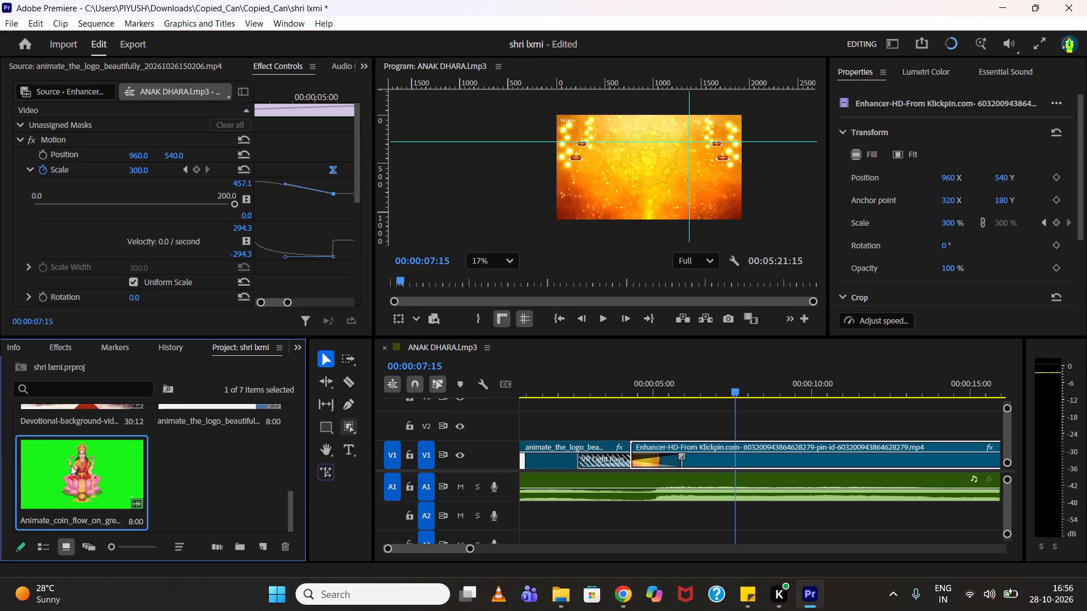
pyautogui.moveTo(71, 466); pyautogui.dragTo(632, 425)
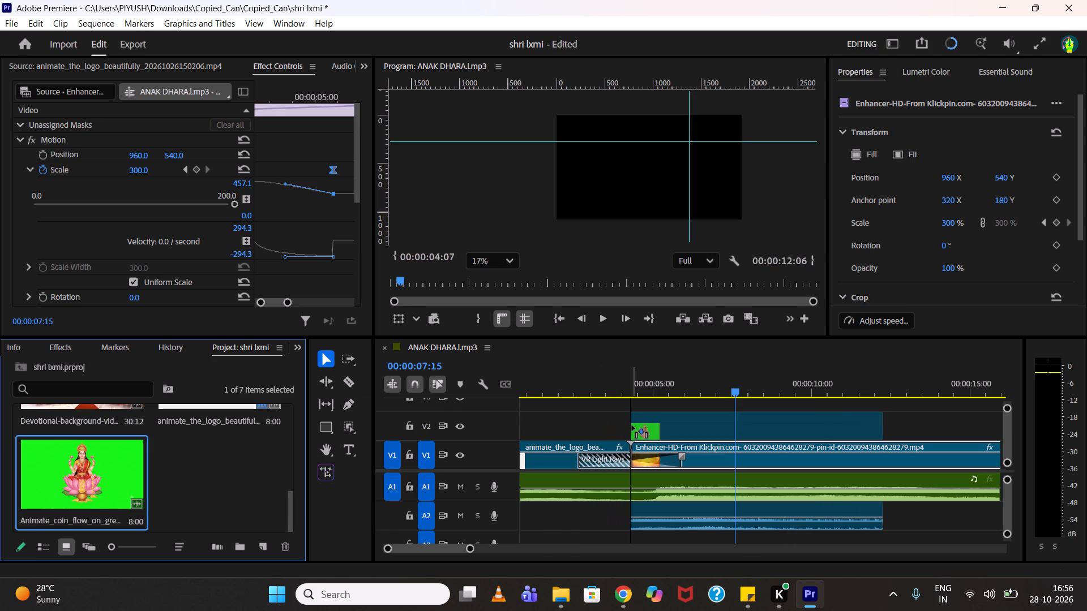
pyautogui.moveTo(632, 425); pyautogui.dragTo(652, 424)
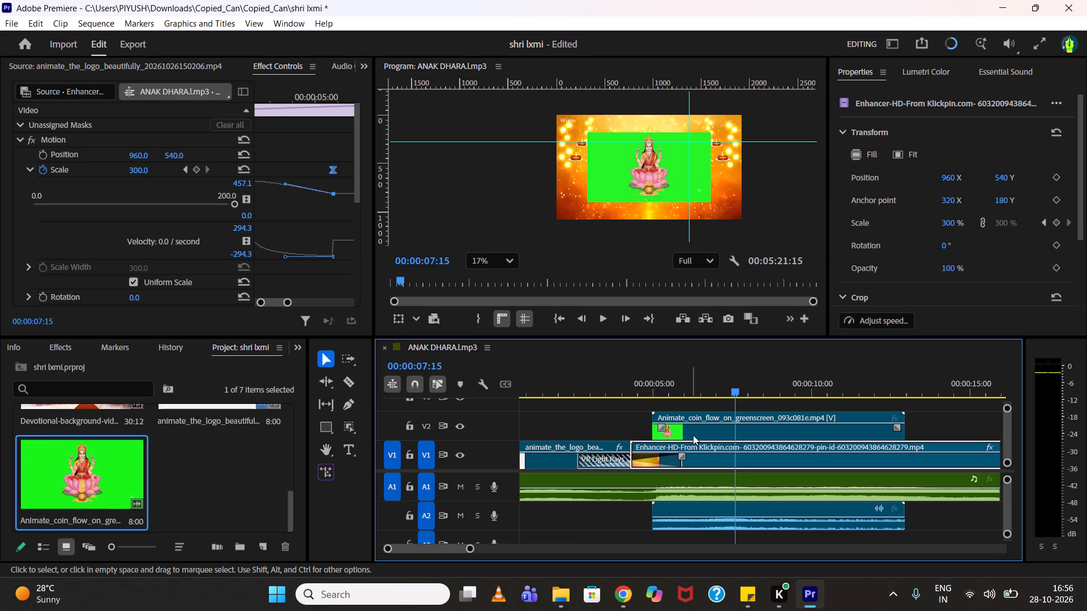
pyautogui.click(693, 435)
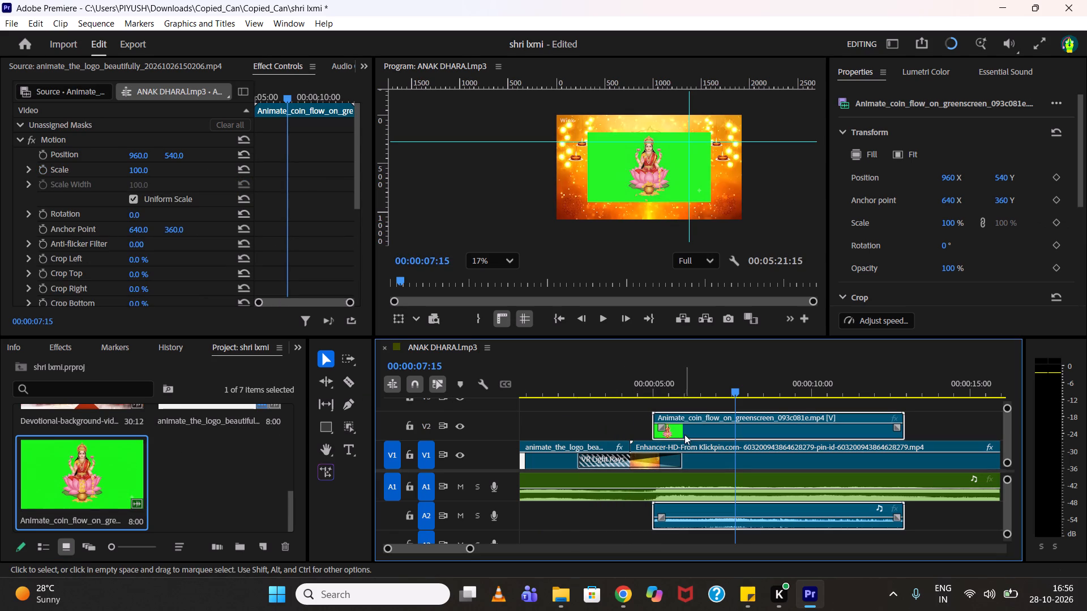
# Play the sequence from about 3 seconds, unlink the coin-flow clip's audio and delete that audio from track A2.
pyautogui.click(588, 384)
pyautogui.press('space')
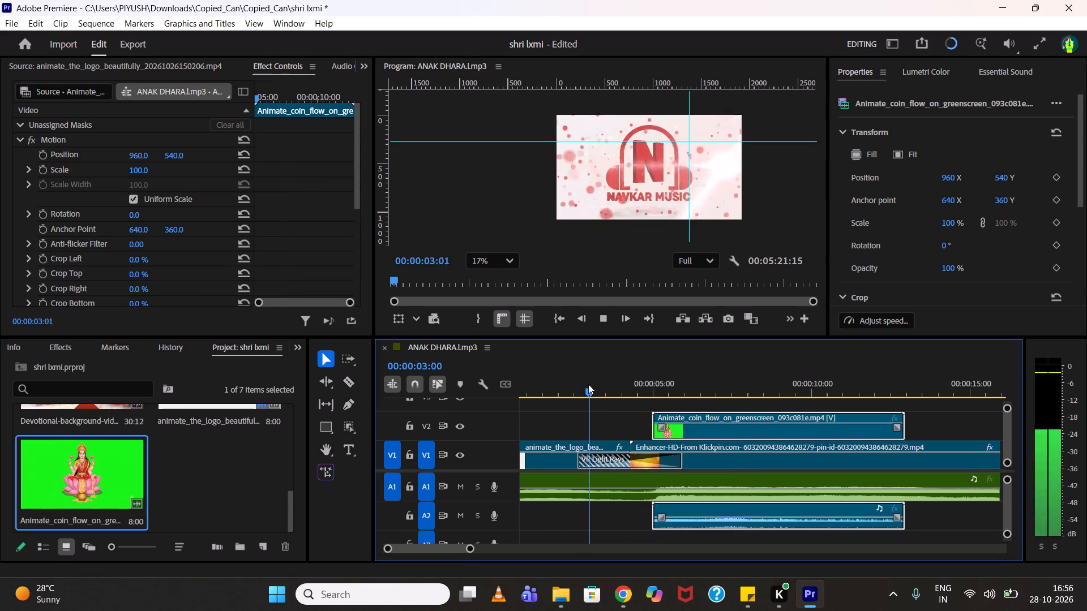
pyautogui.scroll(-2, 588, 384)
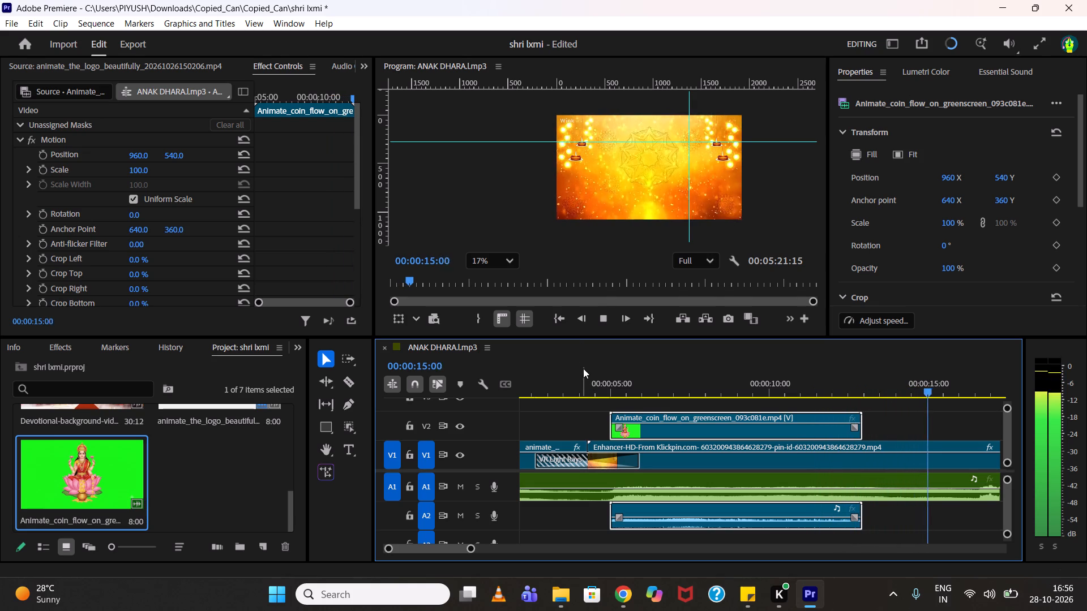
pyautogui.press('space')
pyautogui.rightClick(790, 423)
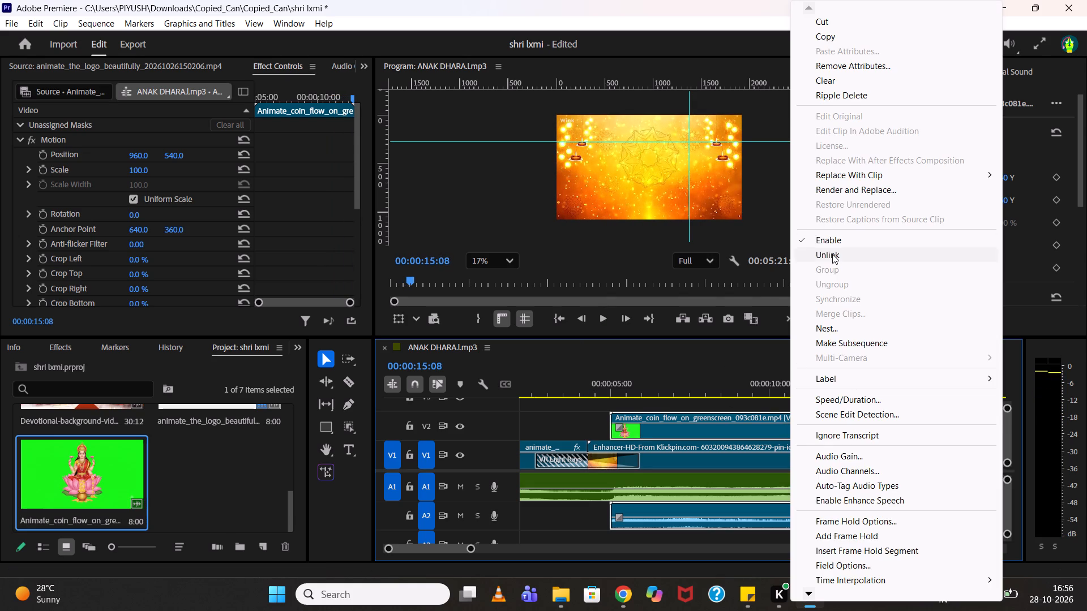
pyautogui.click(832, 254)
pyautogui.click(796, 508)
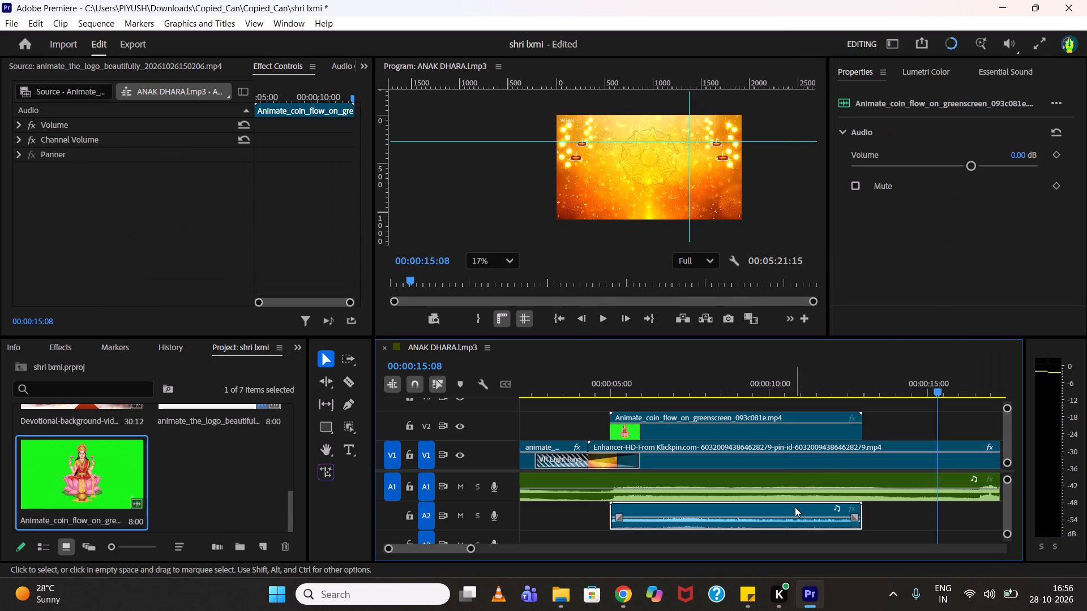
pyautogui.press('Delete')
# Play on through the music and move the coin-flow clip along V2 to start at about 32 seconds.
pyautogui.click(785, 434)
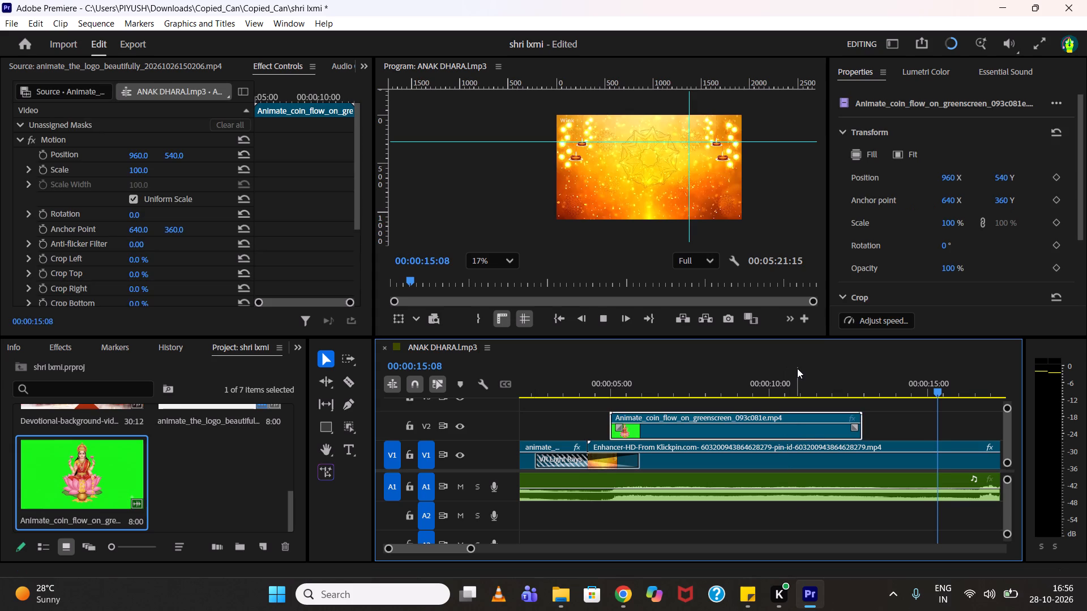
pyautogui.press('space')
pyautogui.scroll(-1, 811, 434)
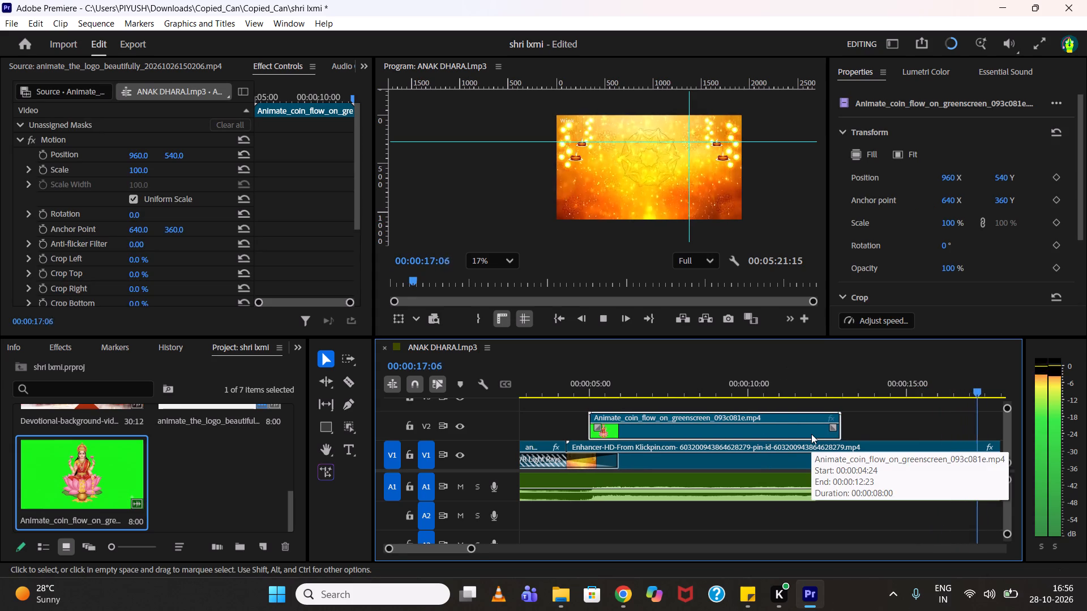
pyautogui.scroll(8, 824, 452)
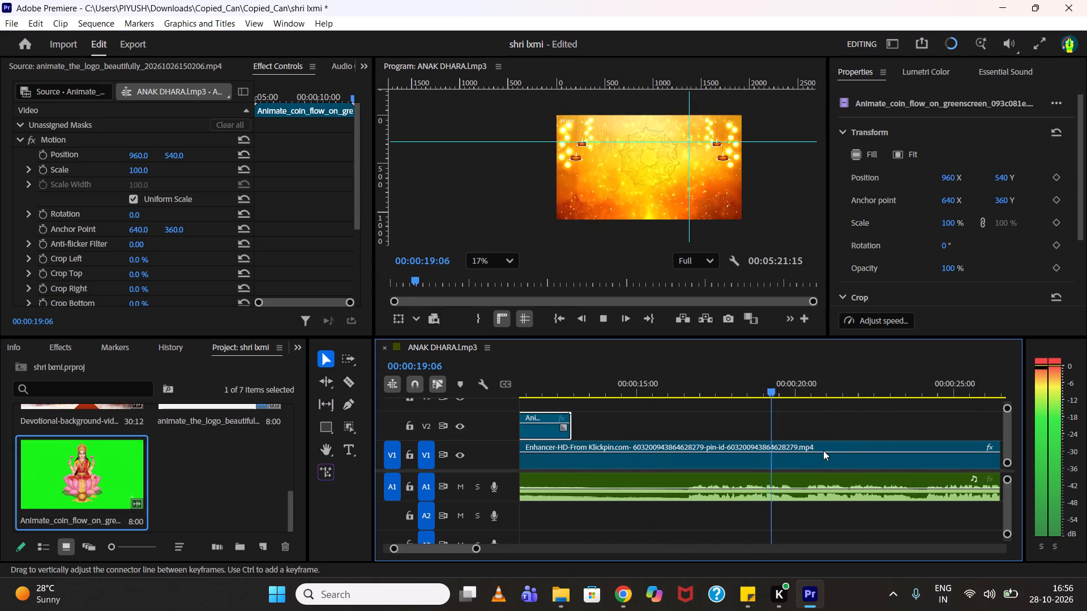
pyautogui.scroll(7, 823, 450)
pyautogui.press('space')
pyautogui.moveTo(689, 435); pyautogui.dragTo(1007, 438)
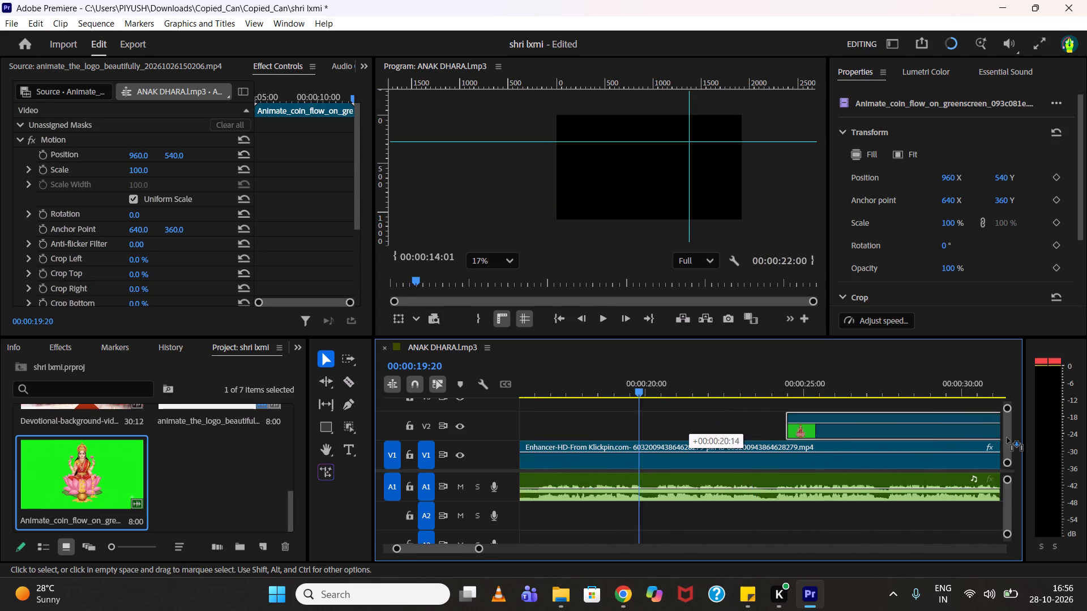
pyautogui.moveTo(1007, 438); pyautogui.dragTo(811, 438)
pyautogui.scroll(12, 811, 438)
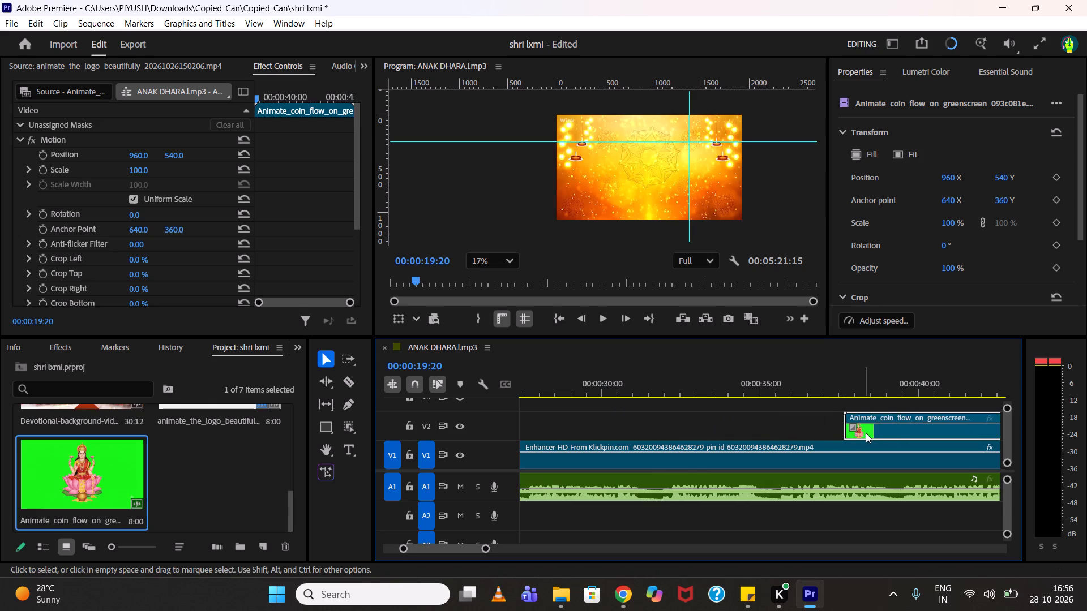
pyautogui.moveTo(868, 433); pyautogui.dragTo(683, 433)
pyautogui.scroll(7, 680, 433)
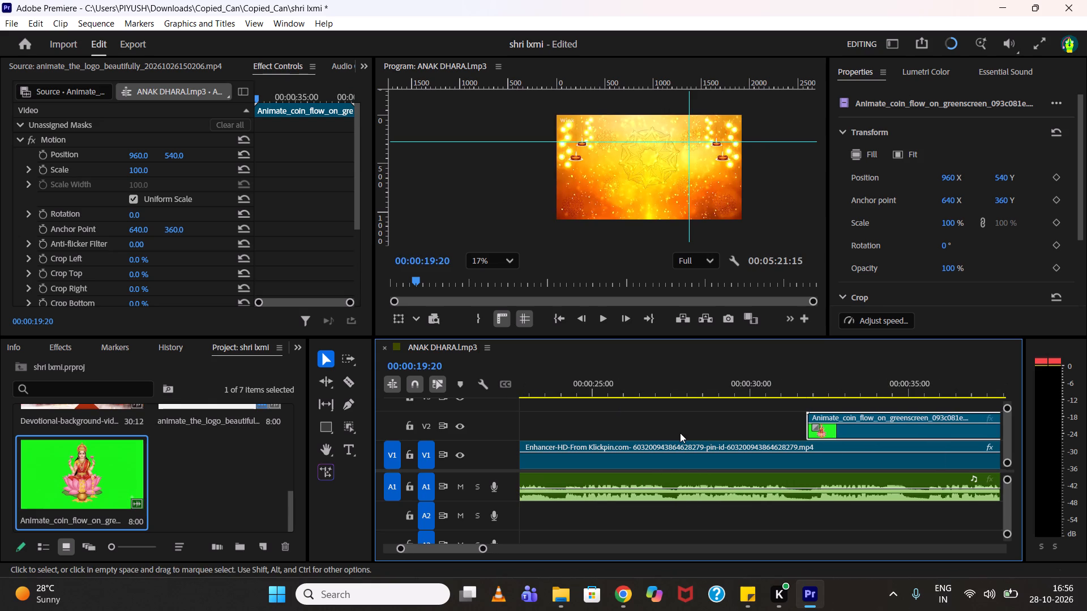
# Check the music from about 16 seconds and move the coin-flow clip back on V2 to start at about 15 seconds.
pyautogui.keyDown('alt'); pyautogui.scroll(-15, 680, 433); pyautogui.keyUp('alt')
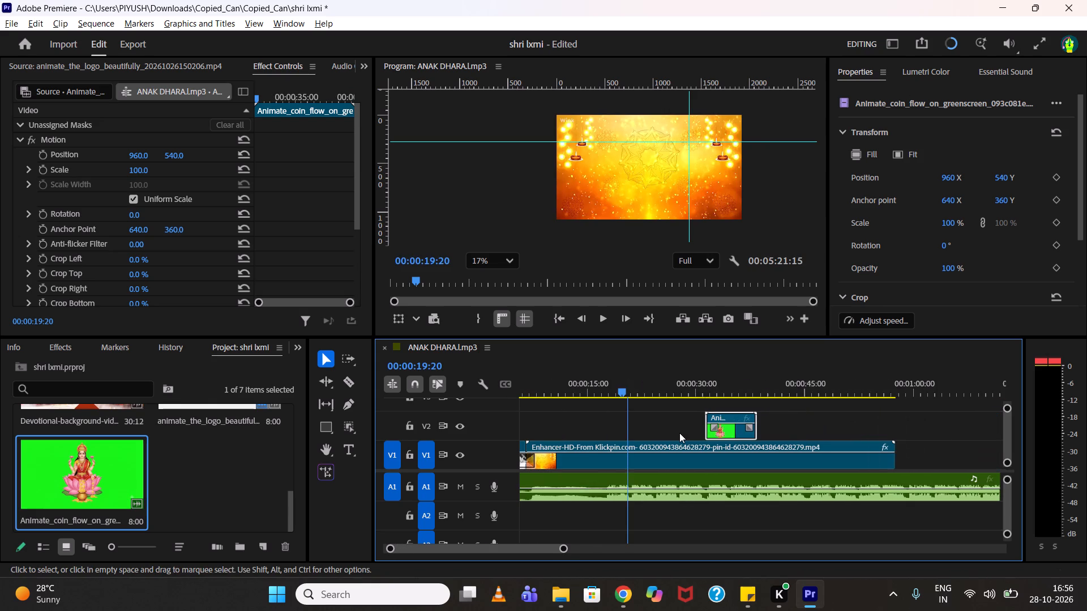
pyautogui.press('space')
pyautogui.click(607, 389)
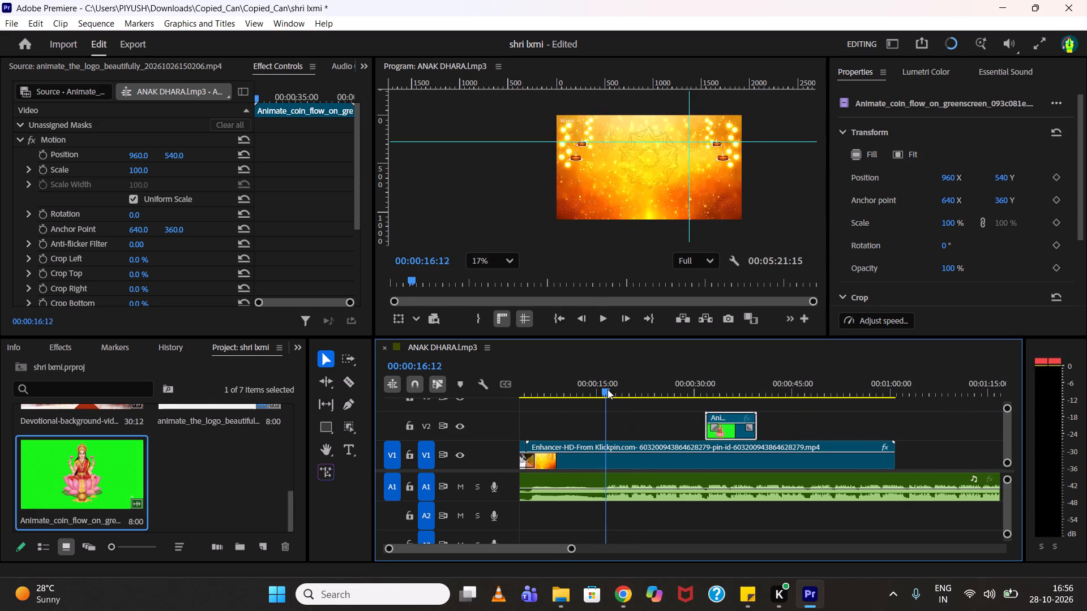
pyautogui.press('space')
pyautogui.press('space')
pyautogui.moveTo(726, 432); pyautogui.dragTo(688, 429)
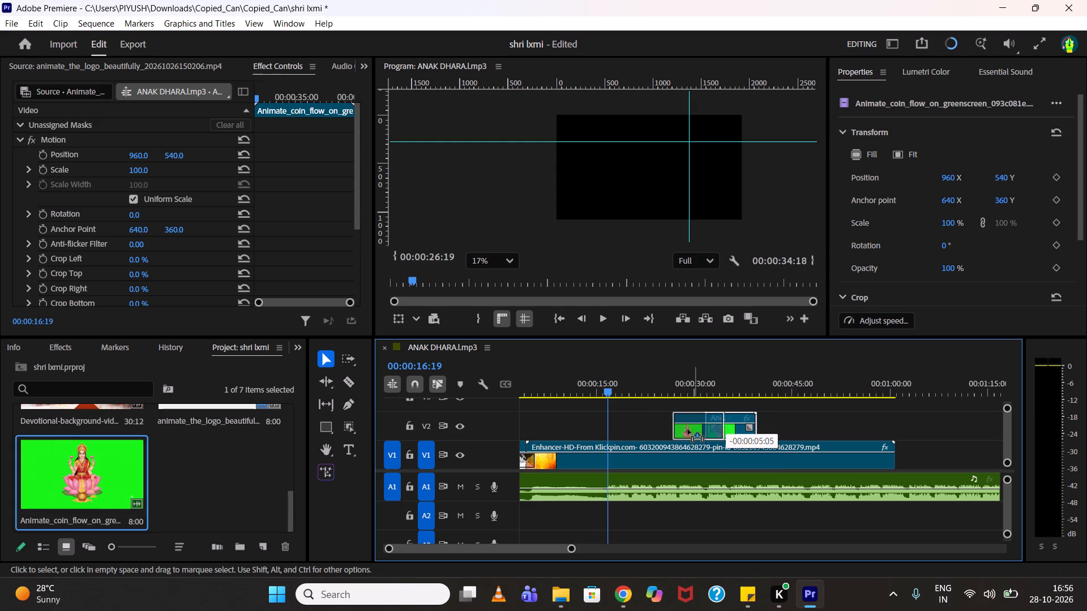
pyautogui.moveTo(688, 429); pyautogui.dragTo(617, 429)
pyautogui.press('space')
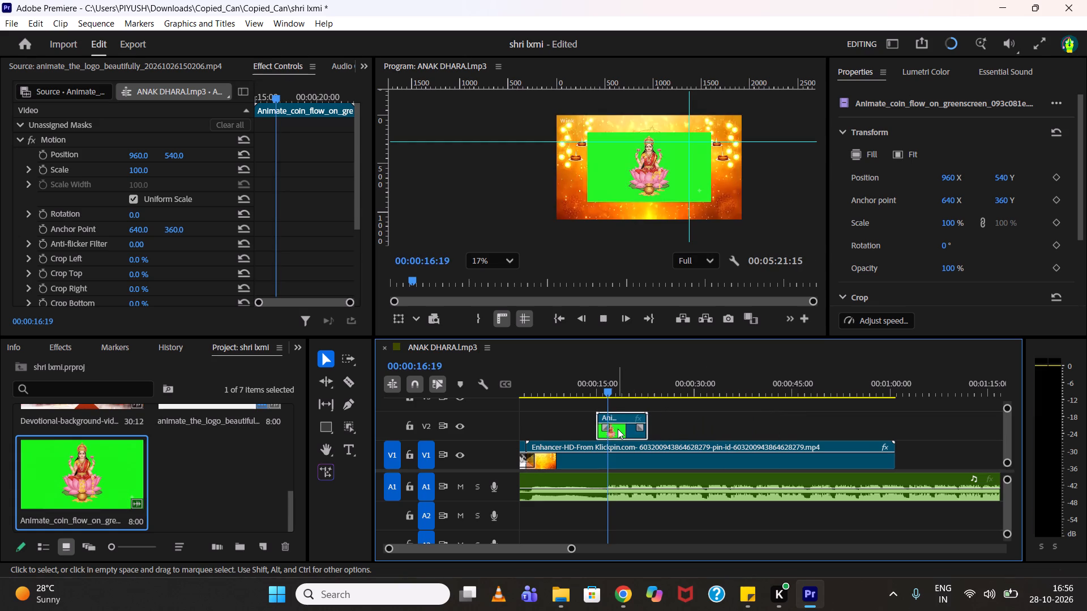
pyautogui.press('space')
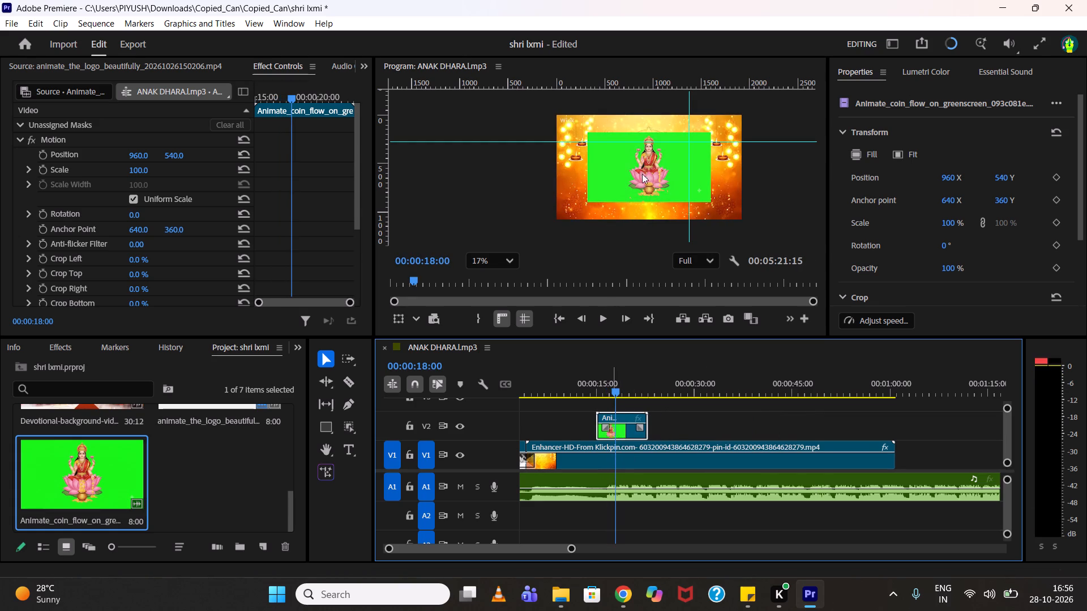
# Inspect the green-screen Lakshmi picture up close and bring up the effects library.
pyautogui.scroll(11, 639, 162)
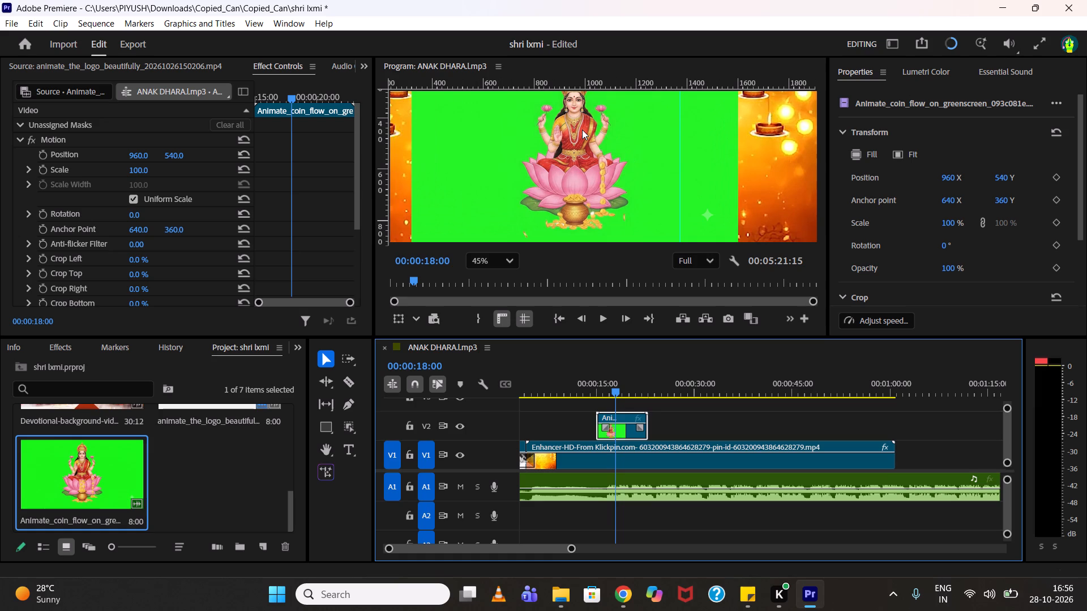
pyautogui.scroll(4, 582, 130)
pyautogui.scroll(-12, 582, 130)
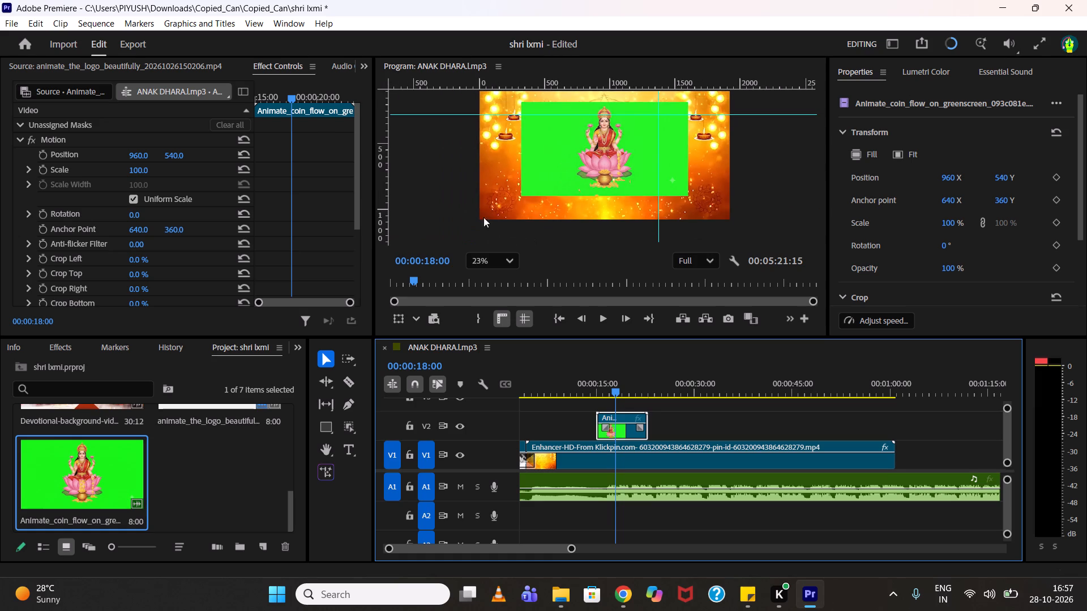
pyautogui.click(300, 348)
pyautogui.click(316, 432)
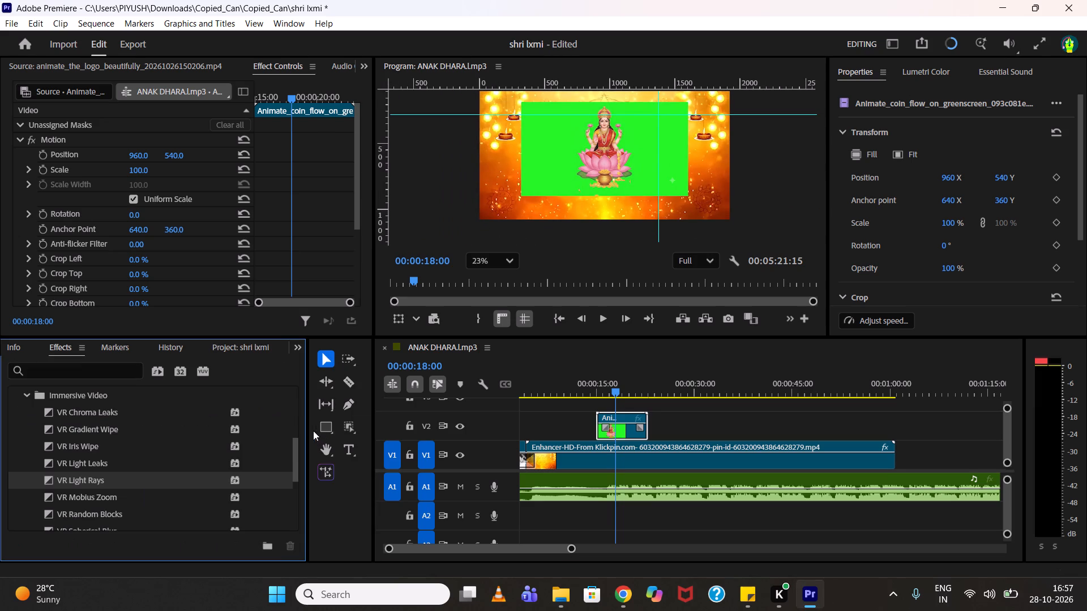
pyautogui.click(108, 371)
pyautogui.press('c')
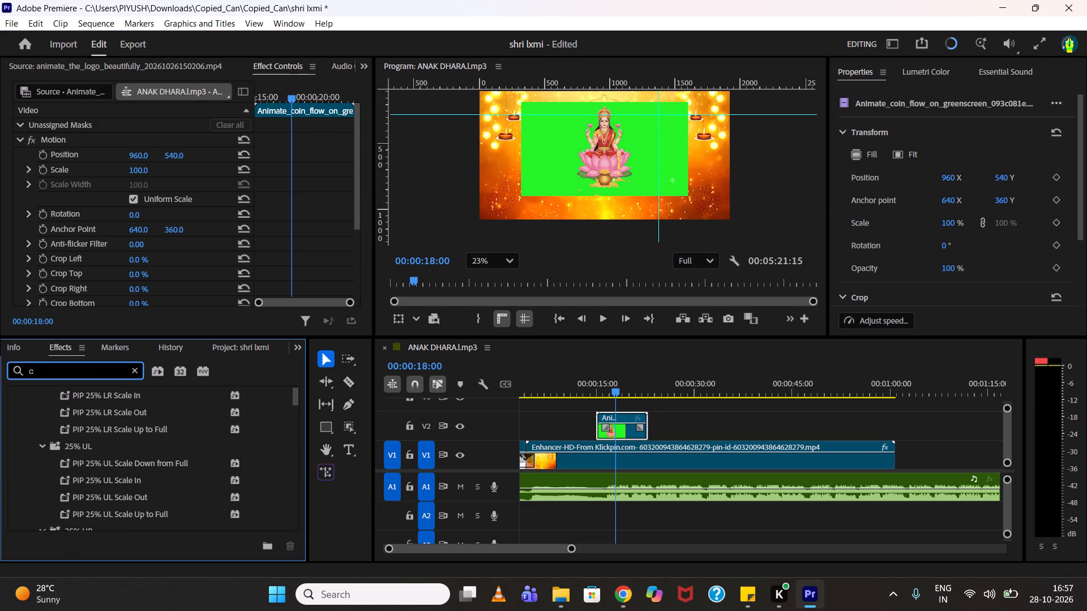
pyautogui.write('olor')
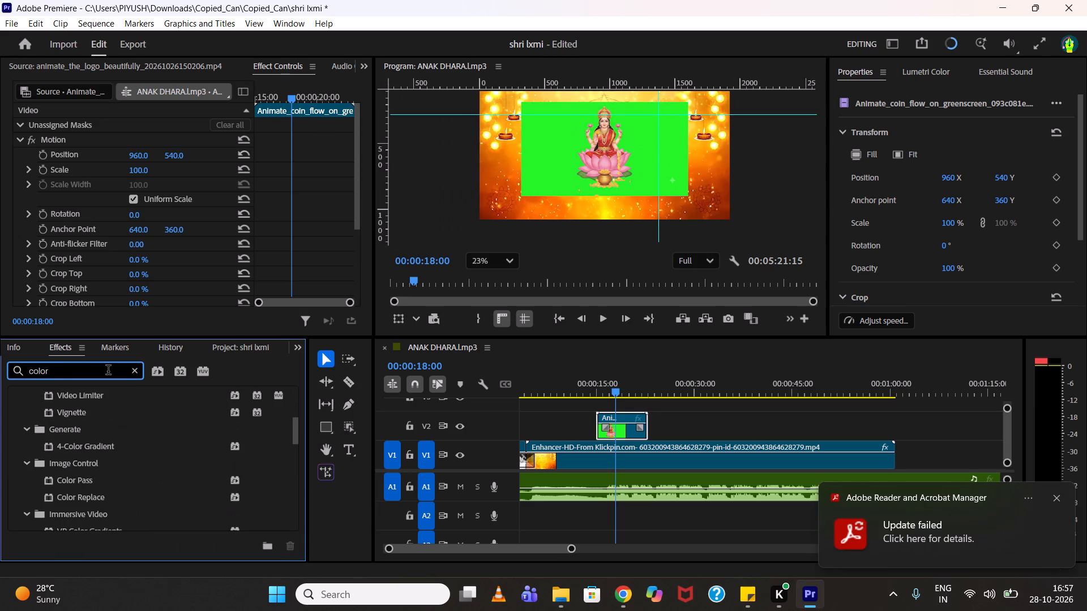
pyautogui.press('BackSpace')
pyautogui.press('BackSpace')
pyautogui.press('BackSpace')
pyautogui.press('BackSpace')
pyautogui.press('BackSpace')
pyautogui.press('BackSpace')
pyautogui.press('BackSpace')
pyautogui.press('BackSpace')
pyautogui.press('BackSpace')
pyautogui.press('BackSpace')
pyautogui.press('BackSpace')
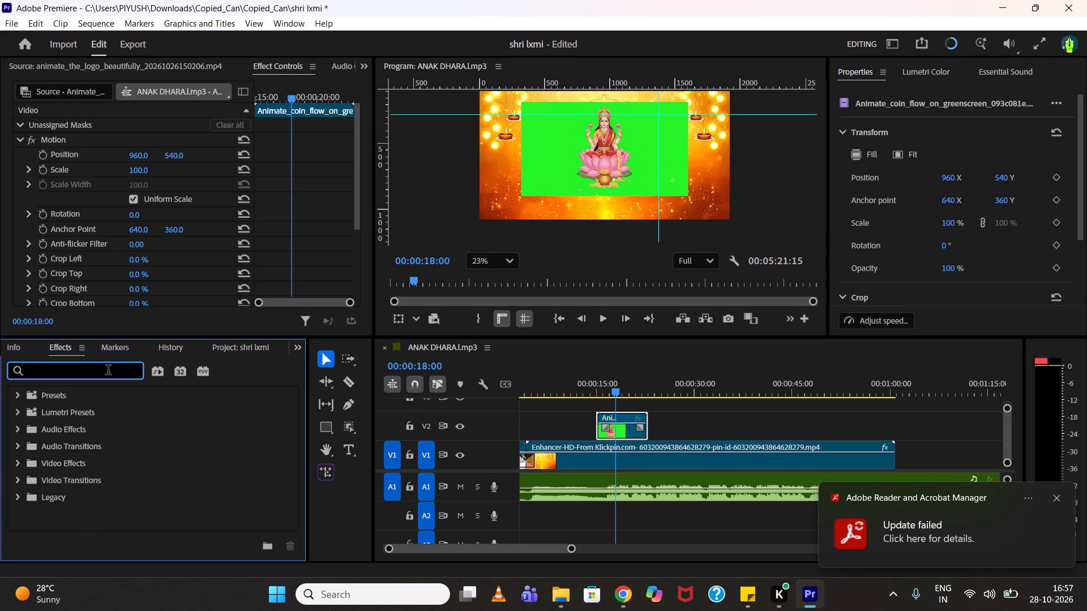
# Search the effects for "ultra" and apply Ultra Key to the coin-flow clip on V2.
pyautogui.write('ultra')
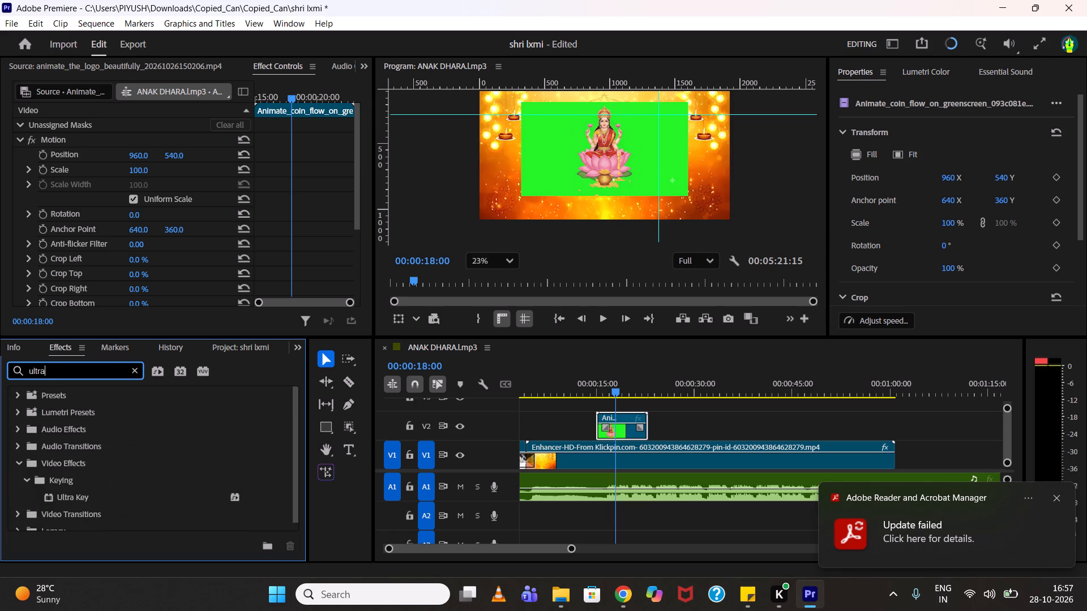
pyautogui.moveTo(76, 494); pyautogui.dragTo(571, 398)
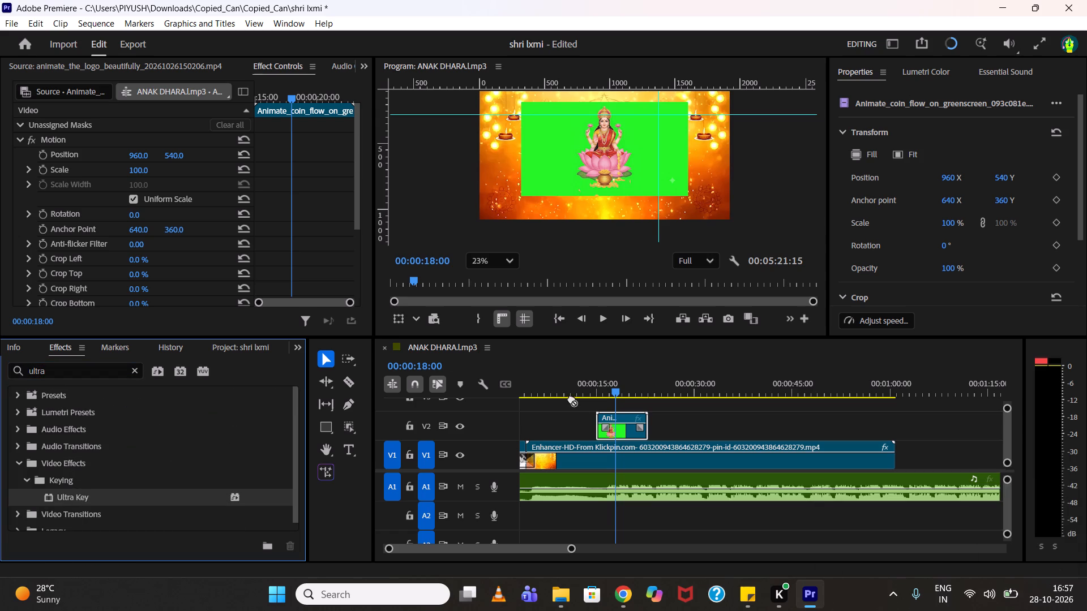
pyautogui.moveTo(571, 398); pyautogui.dragTo(609, 424)
# Set the Ultra Key's key color by sampling the green background around Lakshmi.
pyautogui.scroll(8, 560, 129)
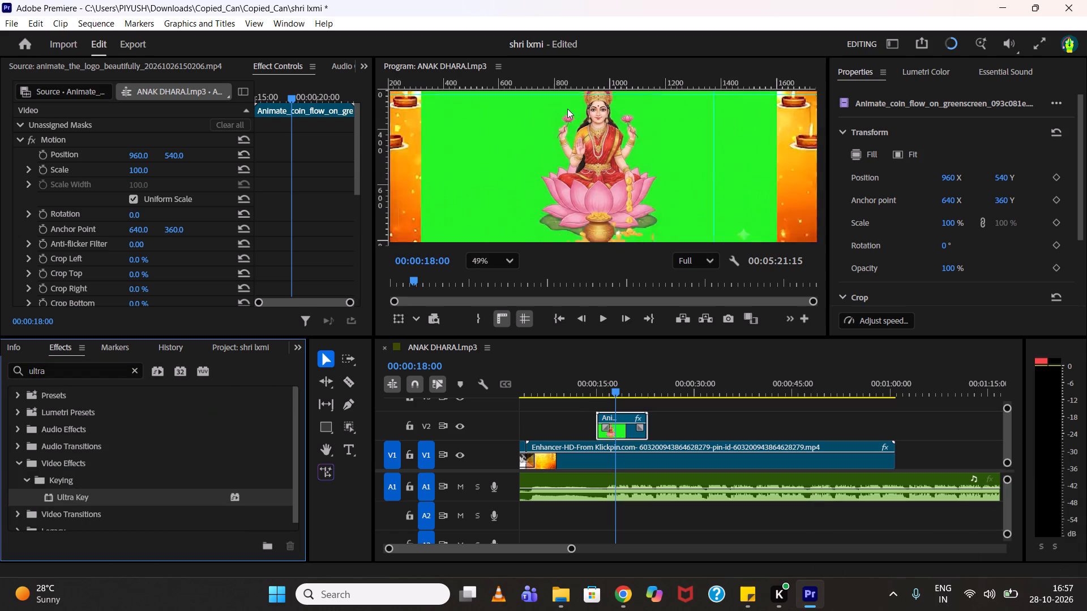
pyautogui.scroll(3, 567, 109)
pyautogui.scroll(-16, 109, 201)
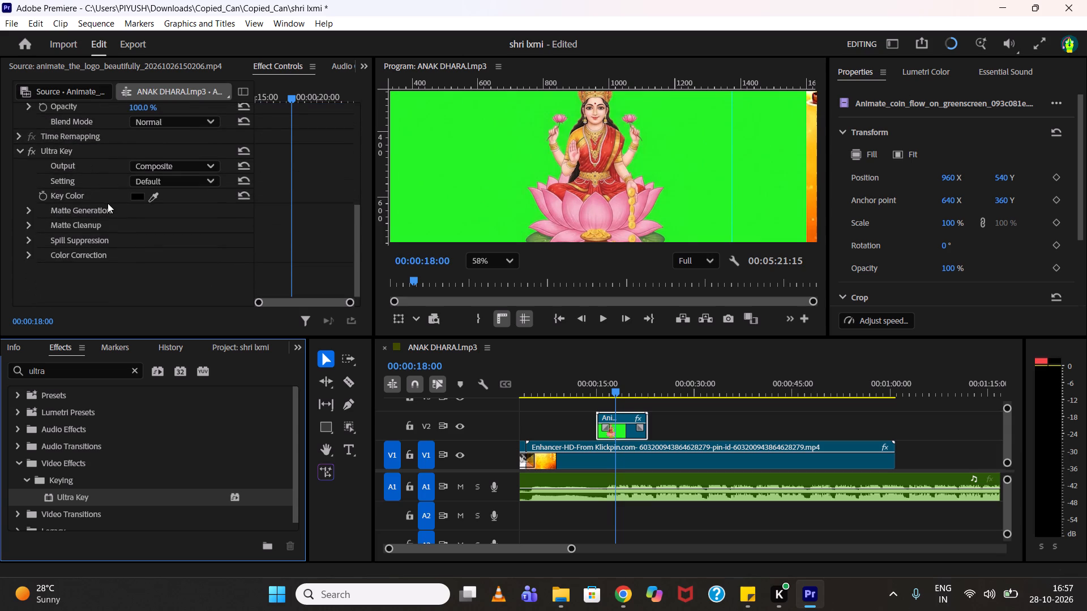
pyautogui.click(154, 199)
pyautogui.click(432, 182)
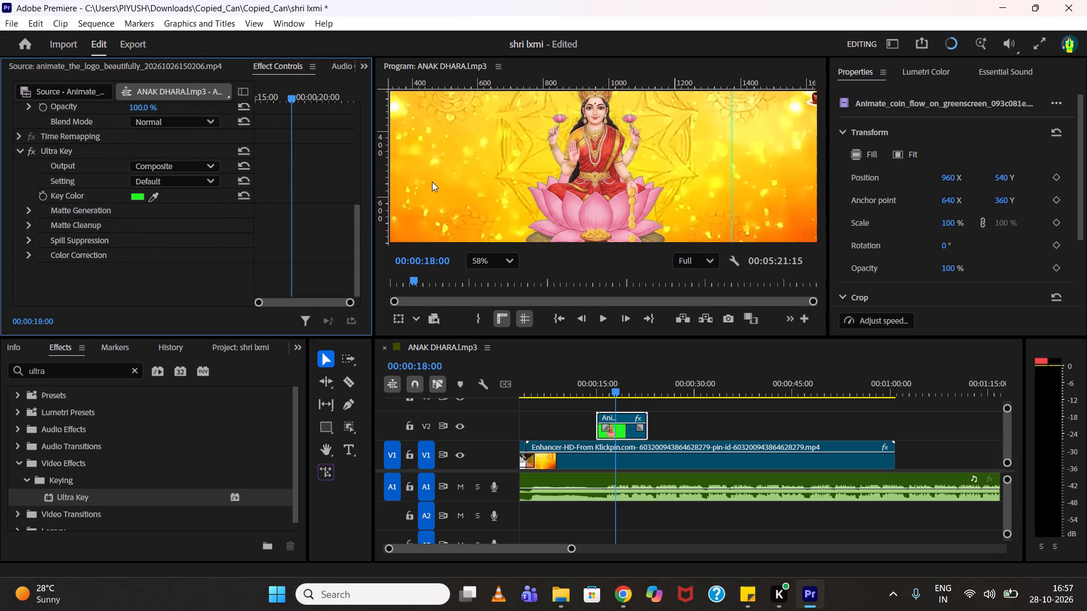
pyautogui.scroll(-7, 472, 183)
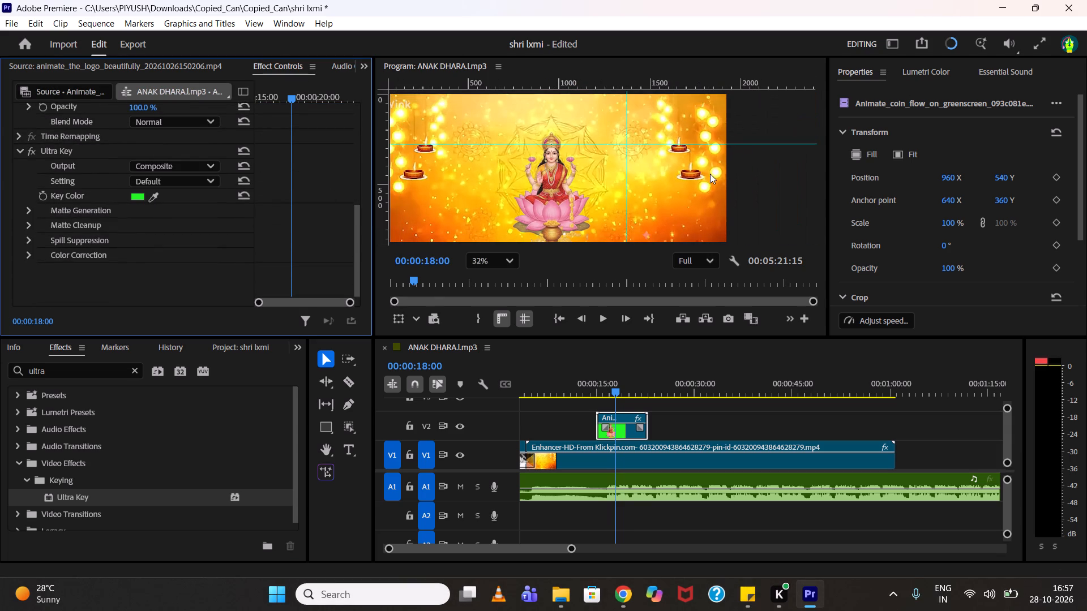
# Search the effects for "bright" and apply Brightness & Contrast to the coin-flow clip on V2.
pyautogui.click(135, 369)
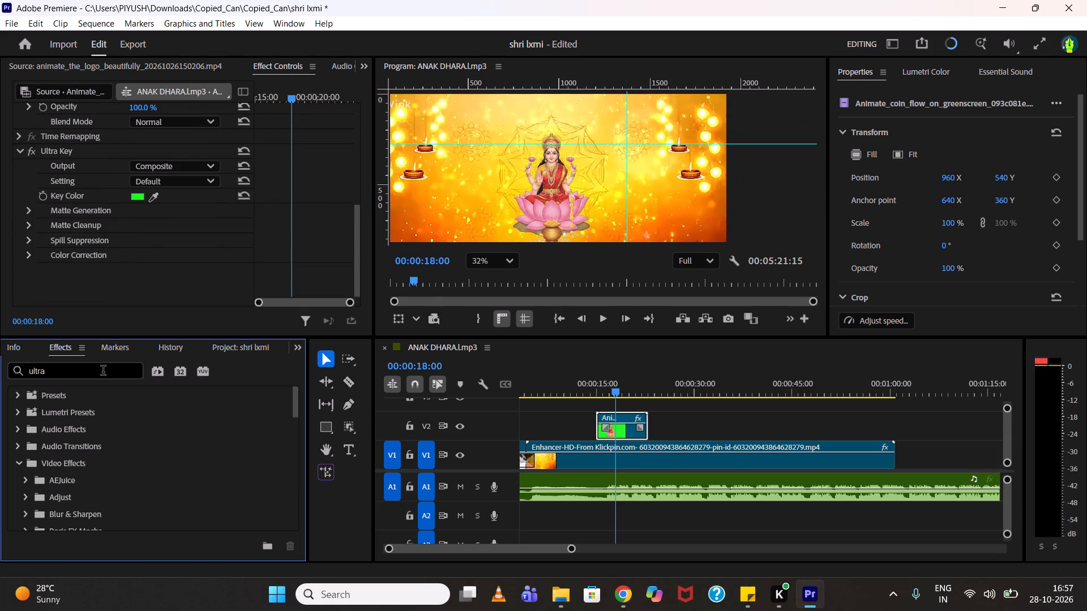
pyautogui.click(103, 372)
pyautogui.write('bright')
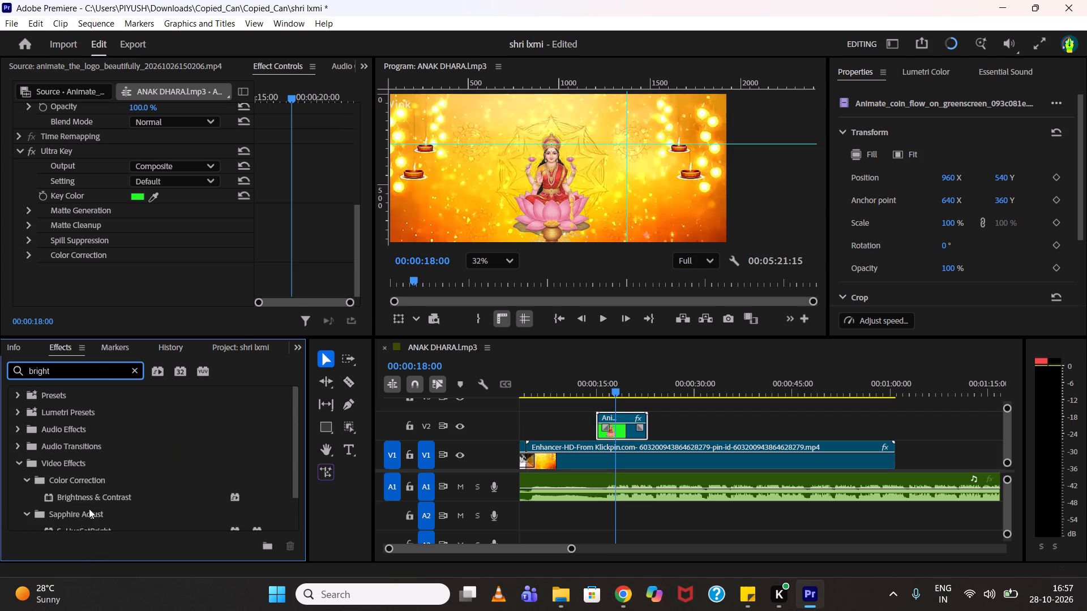
pyautogui.moveTo(89, 500); pyautogui.dragTo(617, 417)
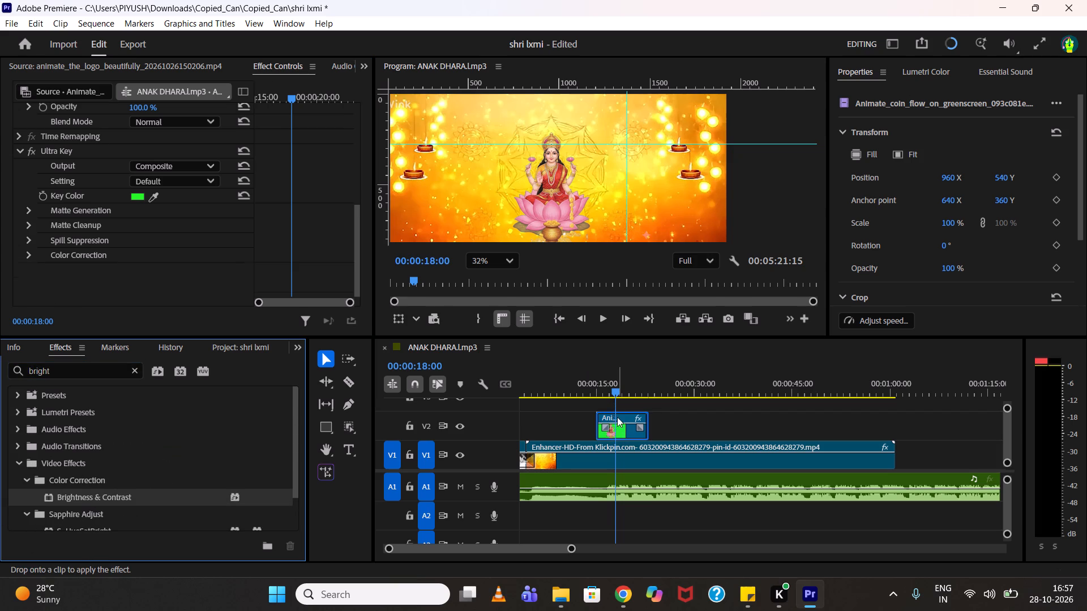
# Set the Brightness of the coin-flow clip to 6 and check the Lakshmi image against the golden background.
pyautogui.moveTo(138, 286); pyautogui.dragTo(139, 286)
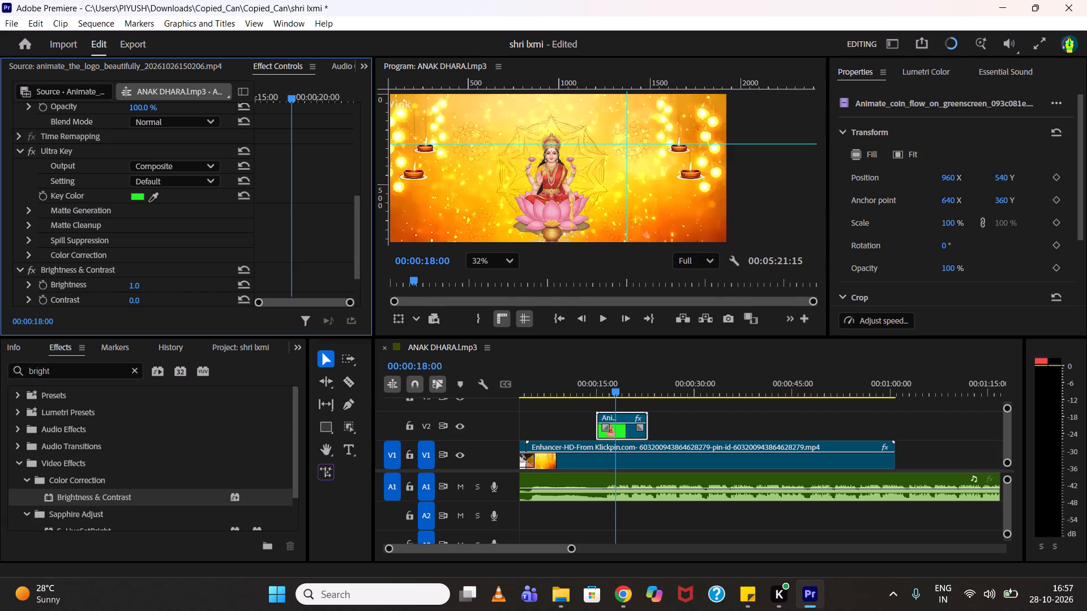
pyautogui.moveTo(139, 286); pyautogui.dragTo(144, 286)
pyautogui.moveTo(144, 286); pyautogui.dragTo(144, 287)
pyautogui.scroll(9, 542, 127)
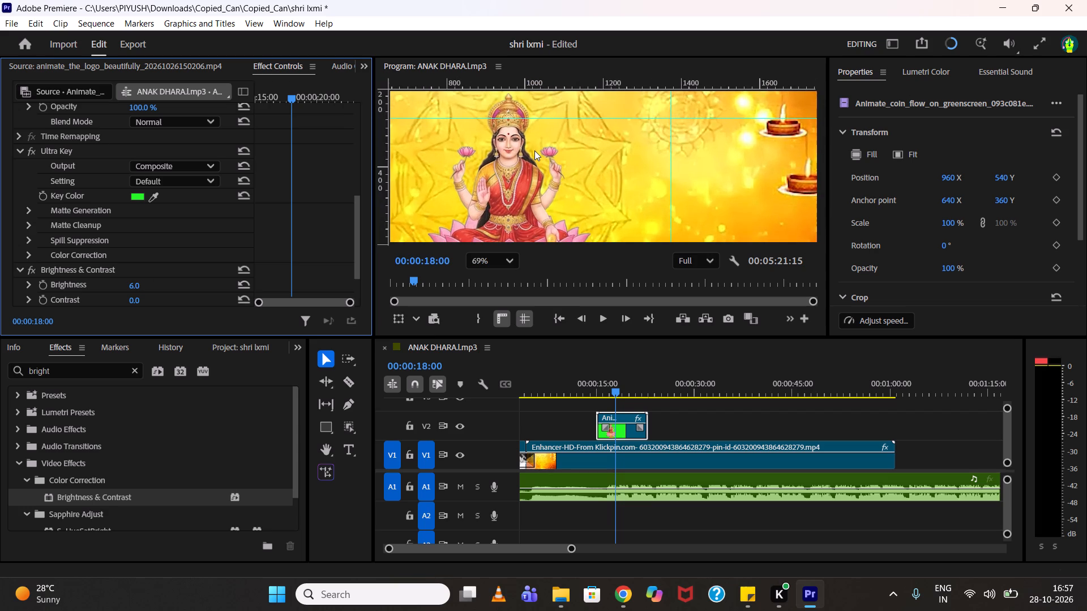
pyautogui.scroll(-12, 534, 150)
pyautogui.moveTo(534, 150); pyautogui.dragTo(580, 136, button='middle')
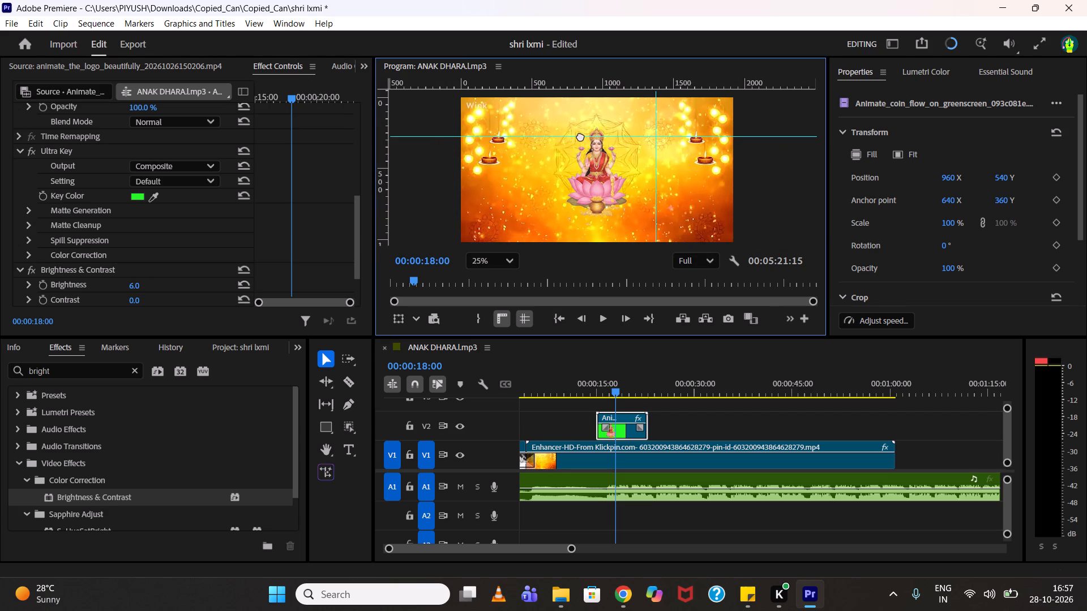
pyautogui.scroll(-1, 578, 140)
pyautogui.scroll(3, 578, 427)
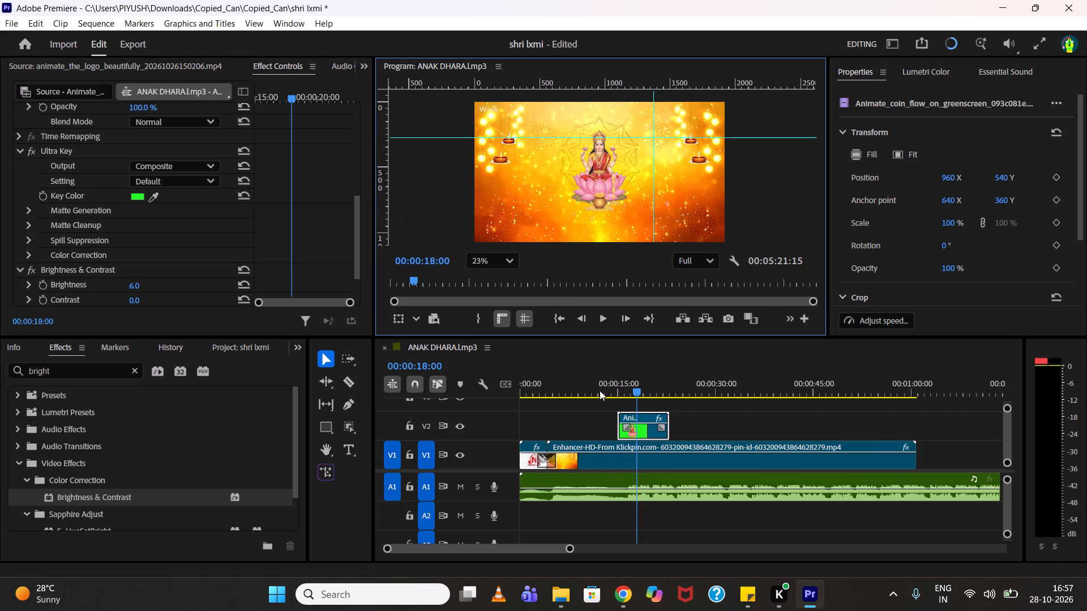
# Start an empty text layer on V2 at 00:00:04:17, over the transition from the logo to the golden background.
pyautogui.moveTo(599, 390); pyautogui.dragTo(615, 385)
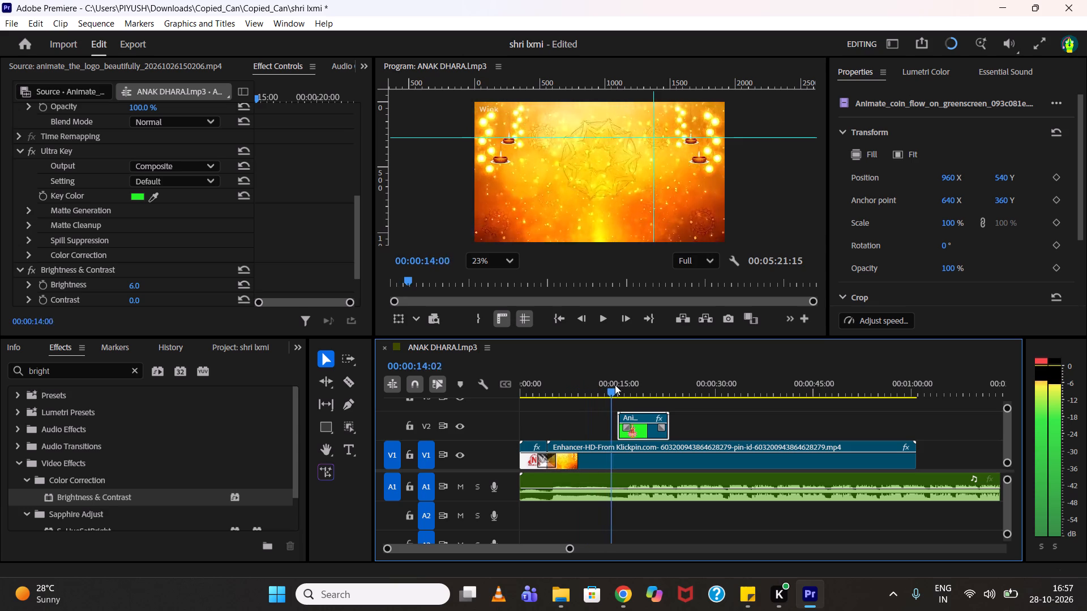
pyautogui.moveTo(615, 385); pyautogui.dragTo(566, 383)
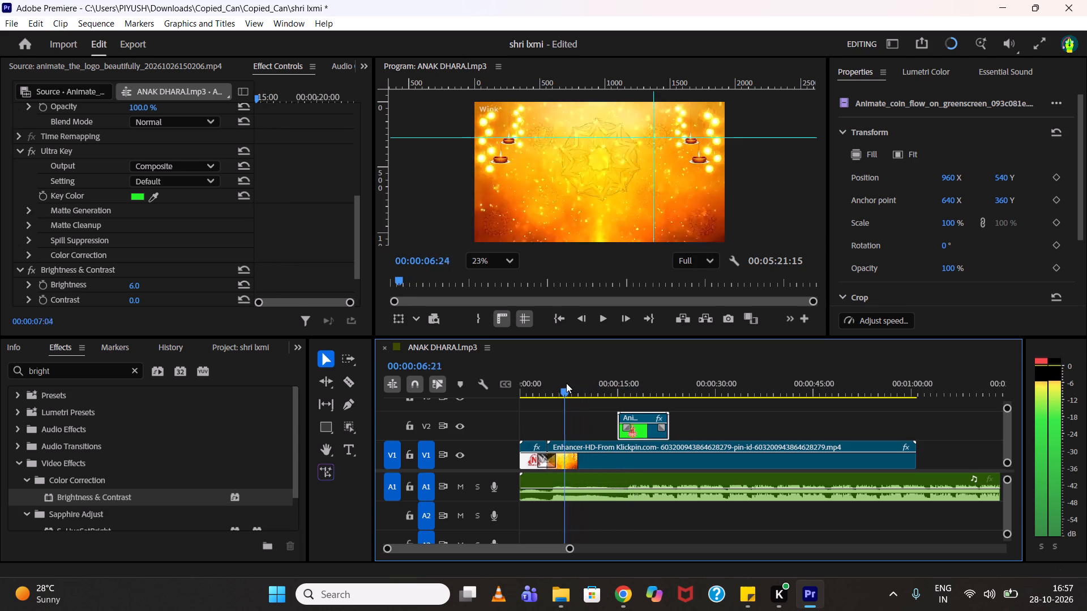
pyautogui.moveTo(566, 383); pyautogui.dragTo(551, 376)
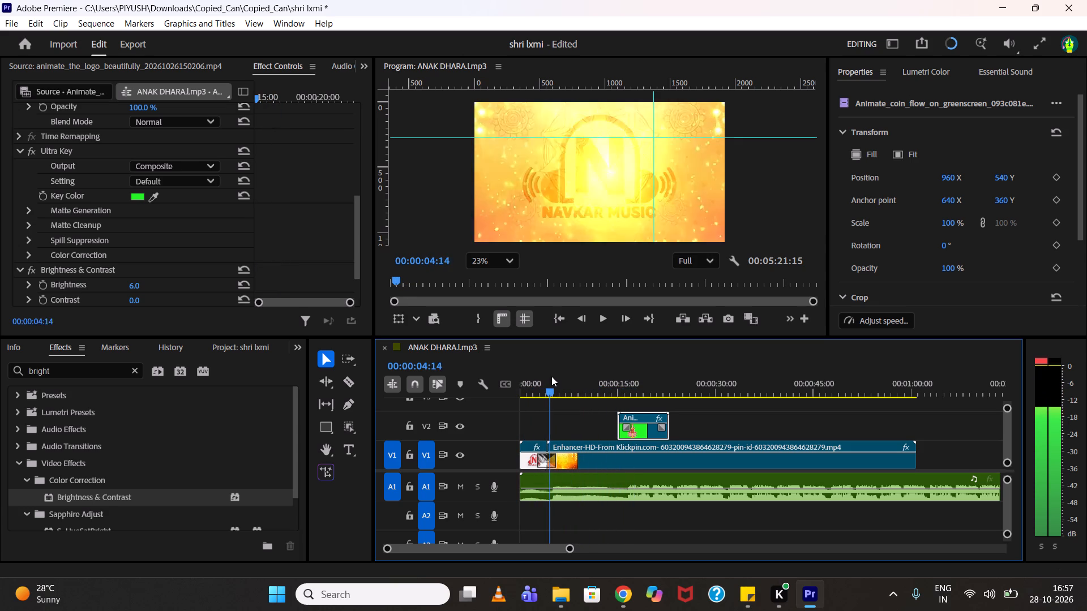
pyautogui.moveTo(551, 376); pyautogui.dragTo(553, 376)
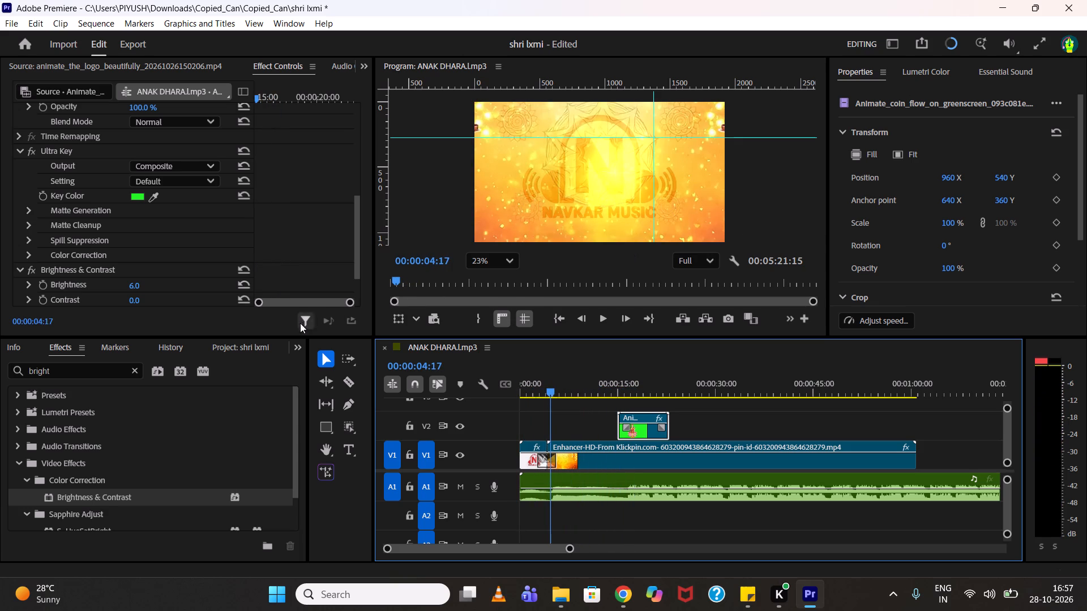
pyautogui.click(347, 444)
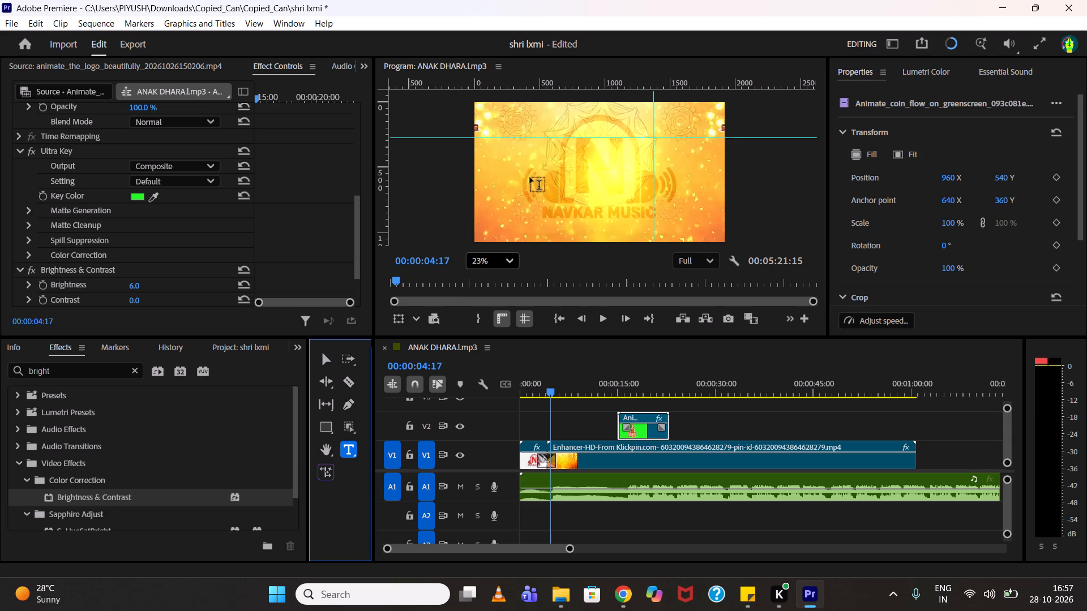
pyautogui.click(529, 169)
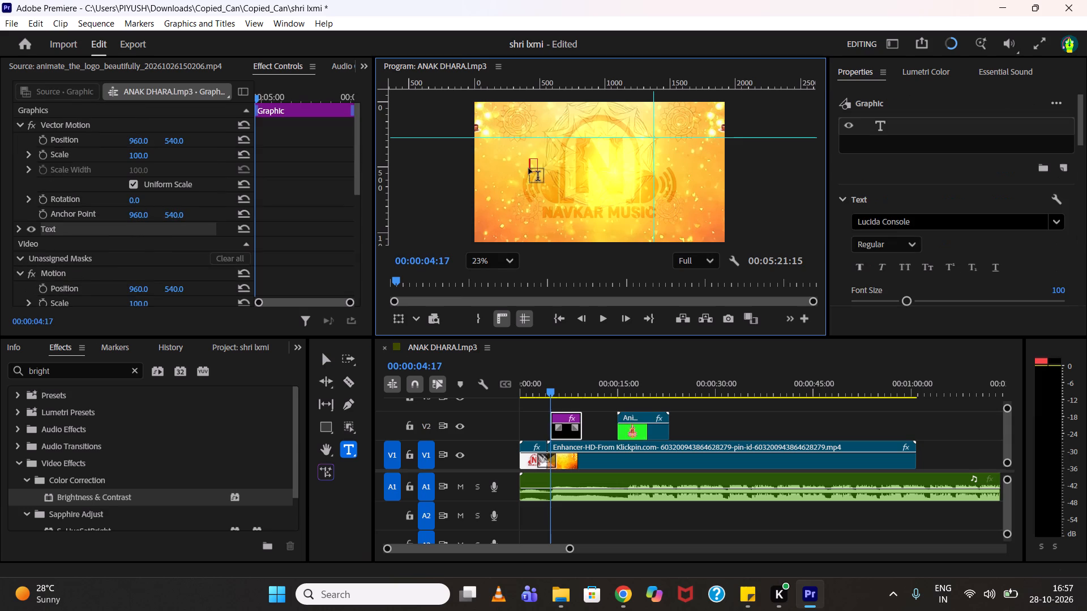
# Switch to Chrome, search Google for "om in hindi" in a new tab and copy the ॐ symbol from the results.
pyautogui.click(613, 591)
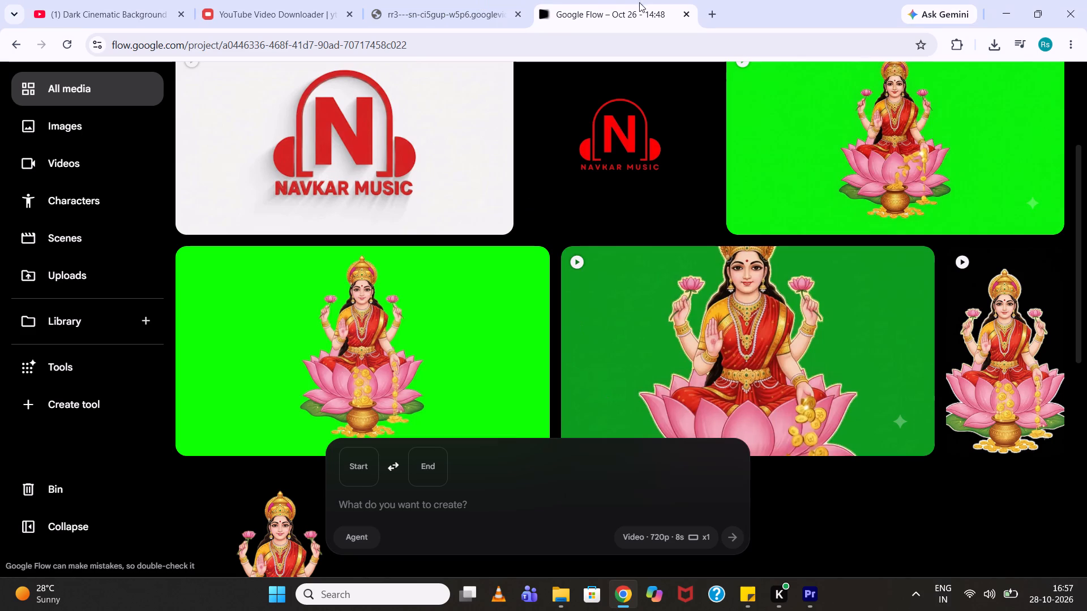
pyautogui.click(713, 12)
pyautogui.write('om in hindi')
pyautogui.press('Return')
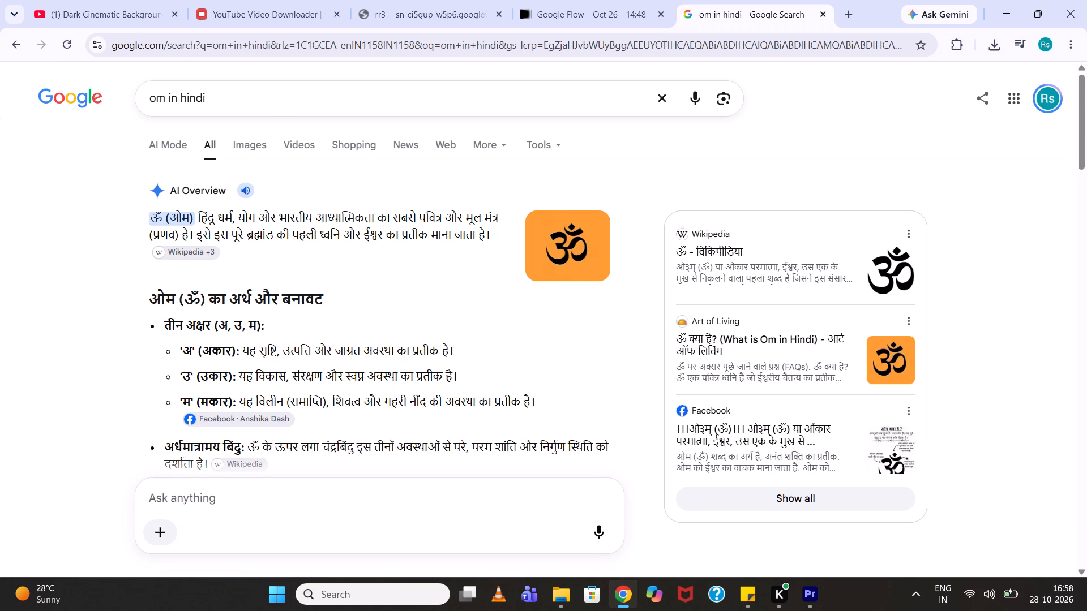
pyautogui.moveTo(159, 217); pyautogui.dragTo(148, 218)
pyautogui.hotkey('ctrl', 'c')
# Switch back to Premiere and paste the ॐ symbol into the empty text layer.
pyautogui.click(807, 606)
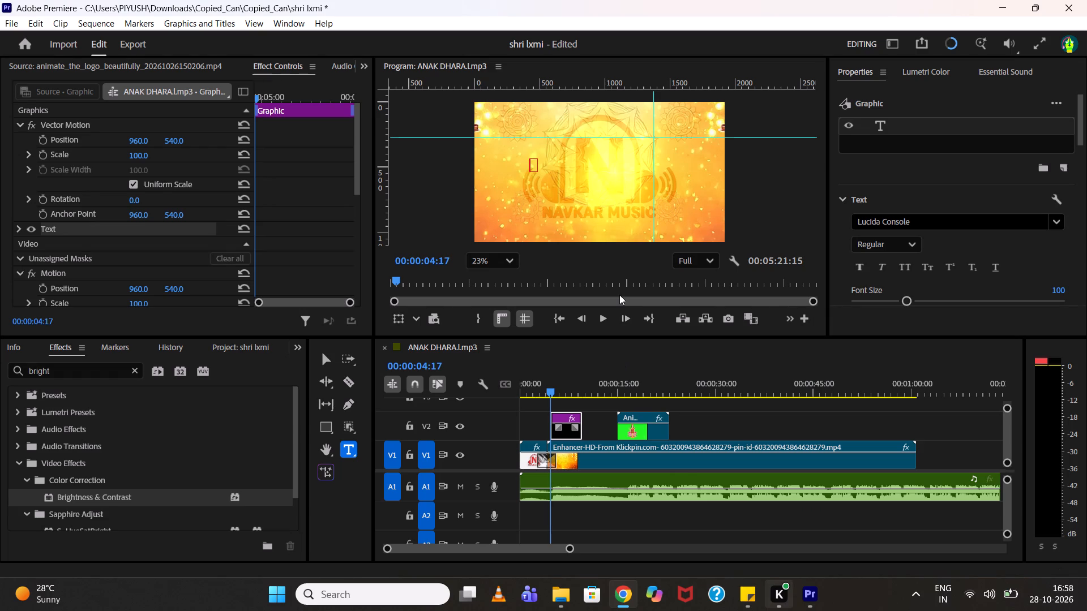
pyautogui.hotkey('ctrl', 'v')
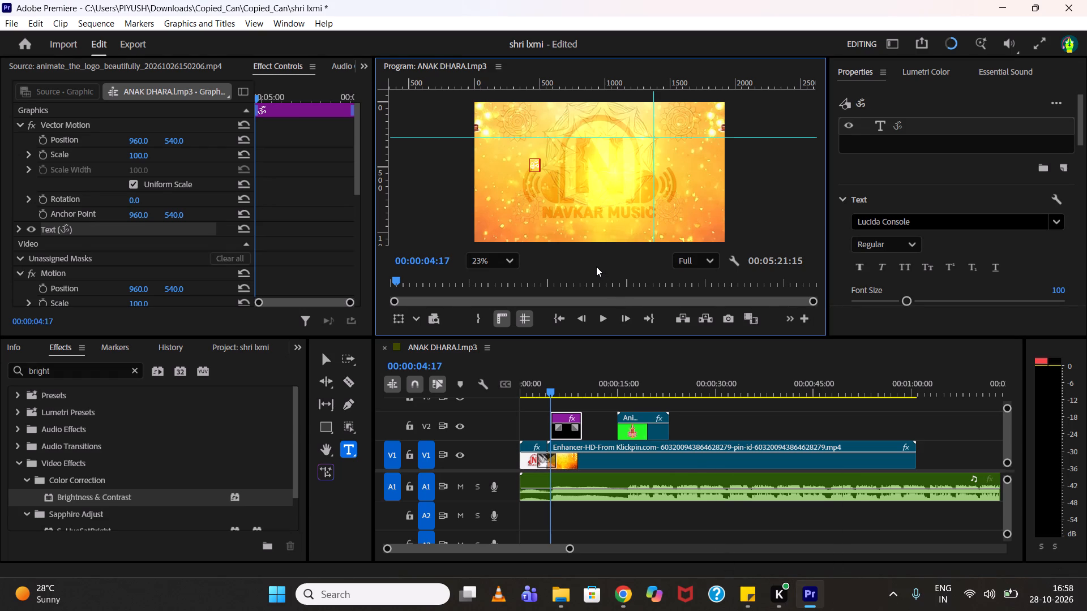
pyautogui.click(318, 364)
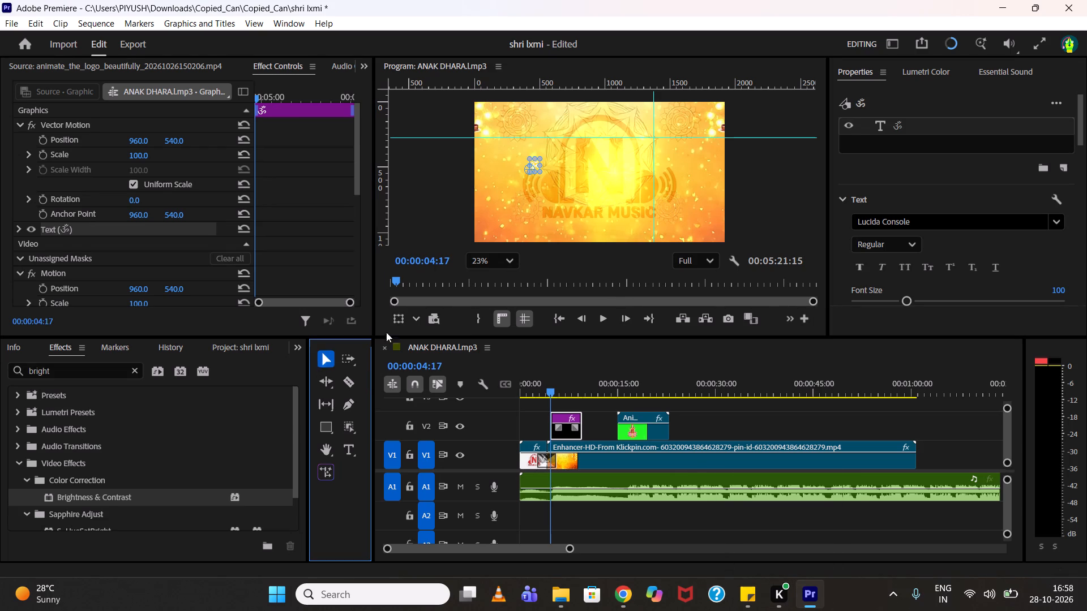
# Change the fill color of the ॐ text to black (000000).
pyautogui.scroll(-11, 861, 178)
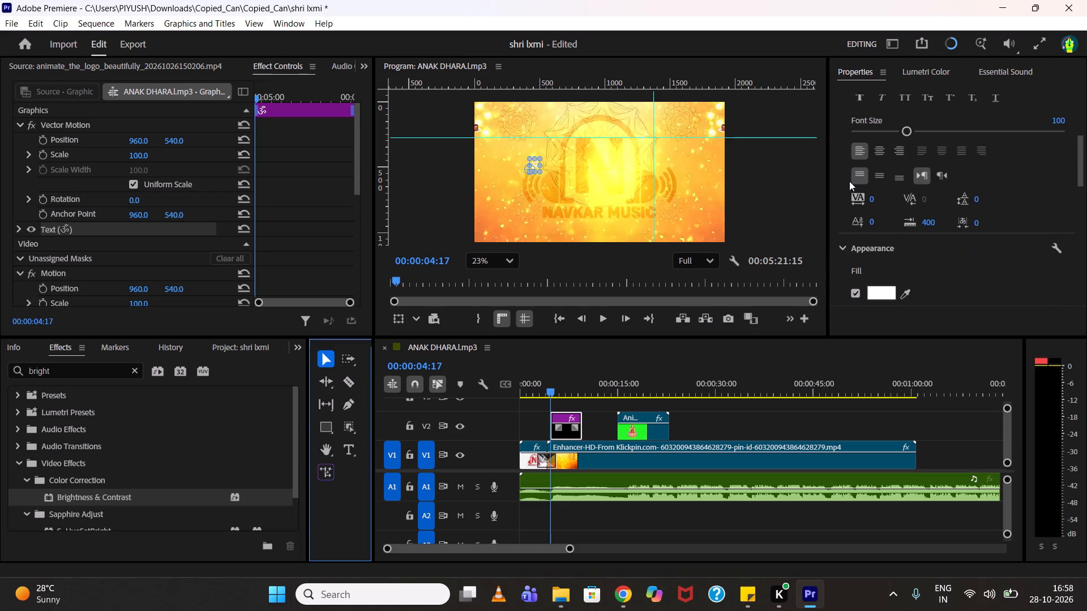
pyautogui.scroll(-5, 849, 181)
pyautogui.click(889, 241)
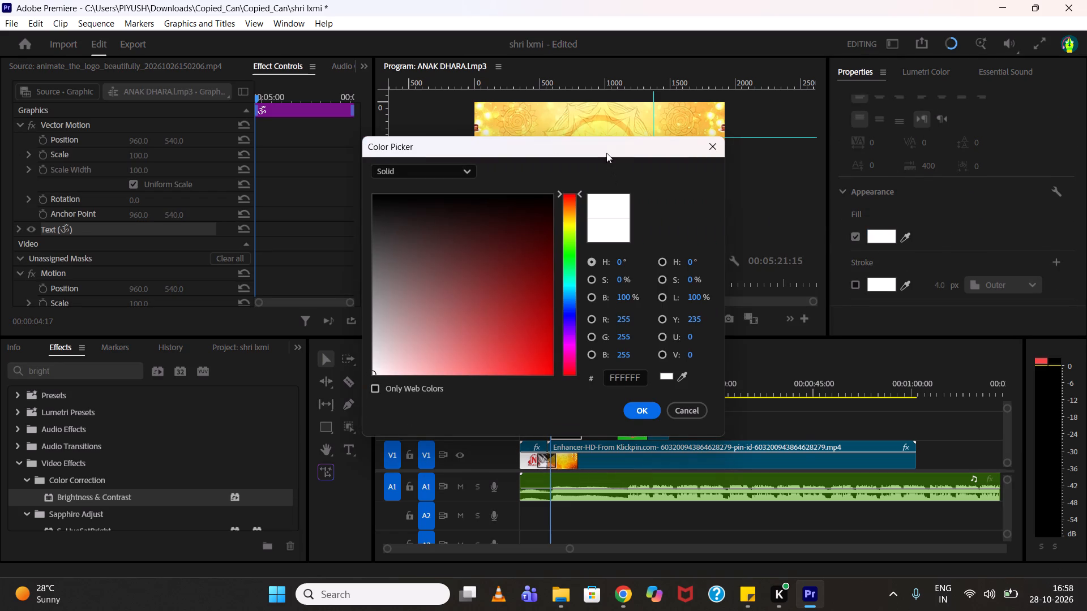
pyautogui.moveTo(606, 153); pyautogui.dragTo(754, 265)
pyautogui.moveTo(620, 352); pyautogui.dragTo(524, 481)
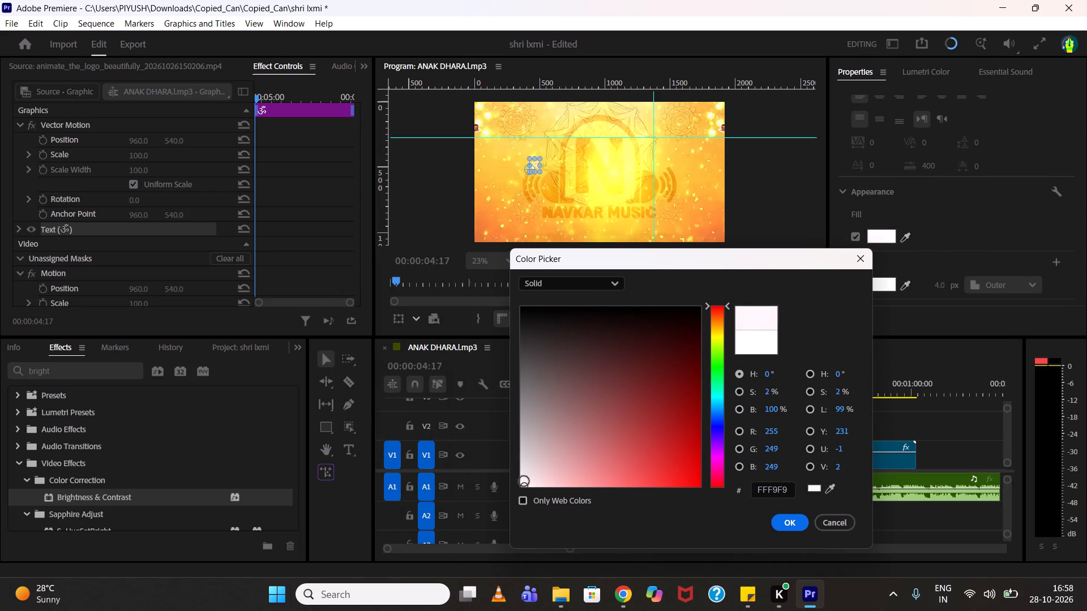
pyautogui.moveTo(524, 481); pyautogui.dragTo(491, 238)
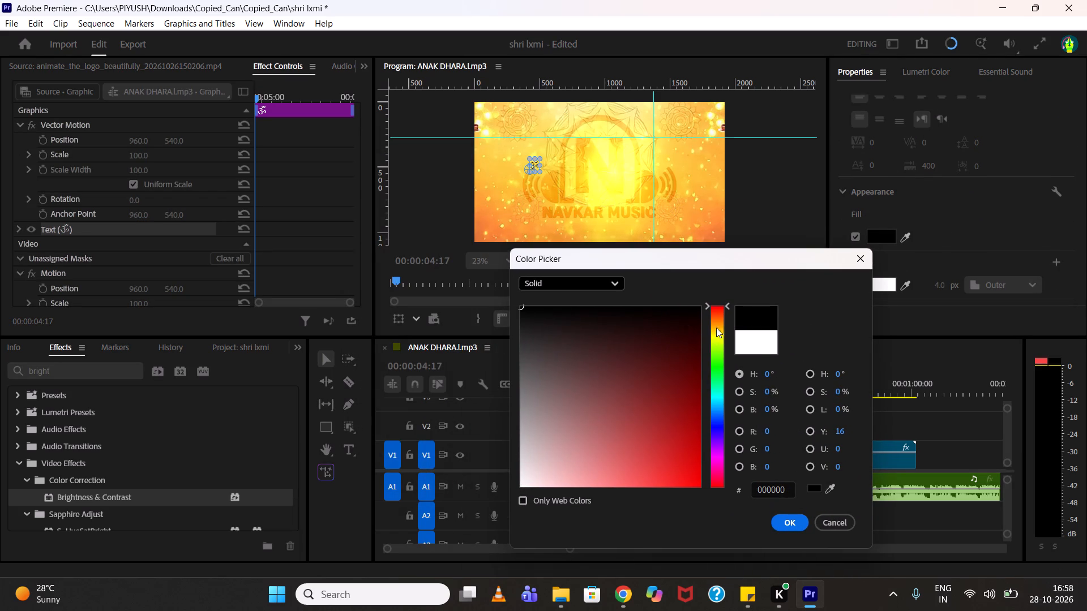
pyautogui.scroll(3, 568, 157)
pyautogui.click(793, 518)
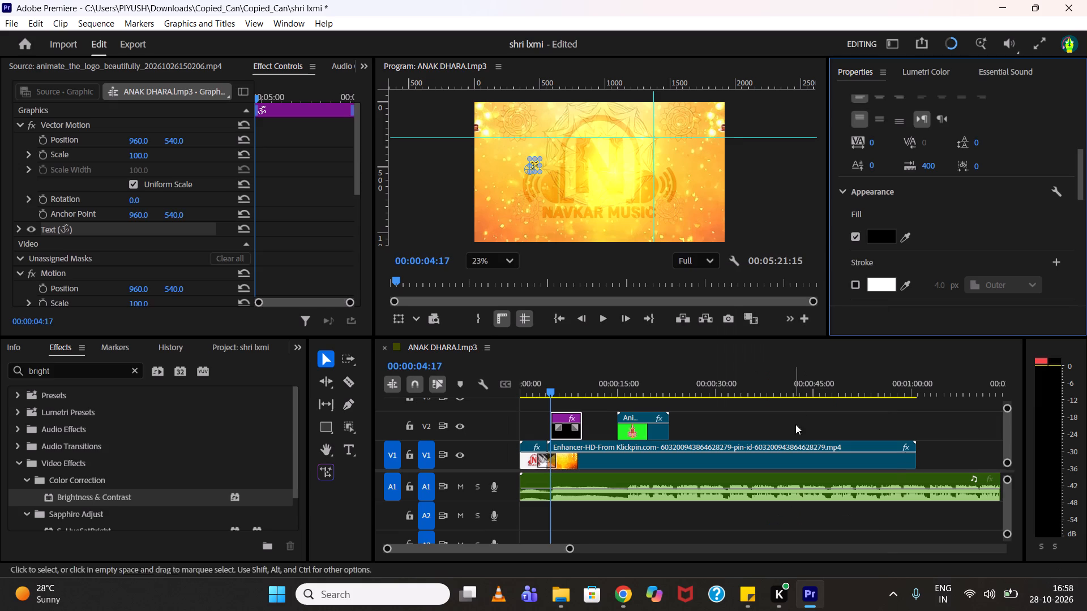
# Enlarge the ॐ text to font size 400 and set its Vector Motion scale to 237.
pyautogui.scroll(17, 847, 174)
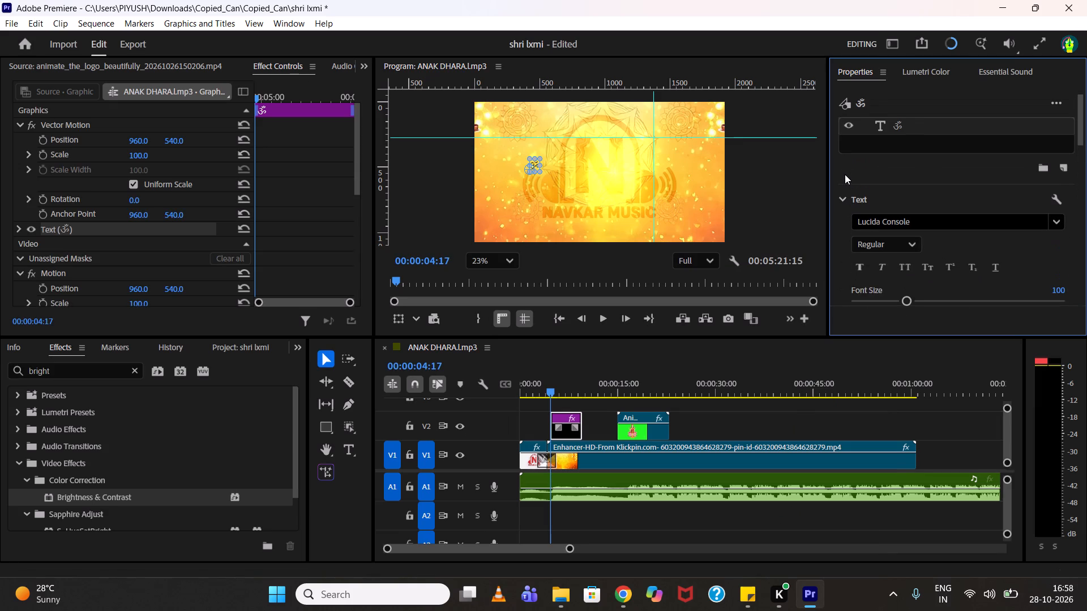
pyautogui.scroll(6, 845, 174)
pyautogui.click(892, 126)
pyautogui.click(927, 131)
pyautogui.scroll(-2, 855, 252)
pyautogui.moveTo(908, 298); pyautogui.dragTo(960, 293)
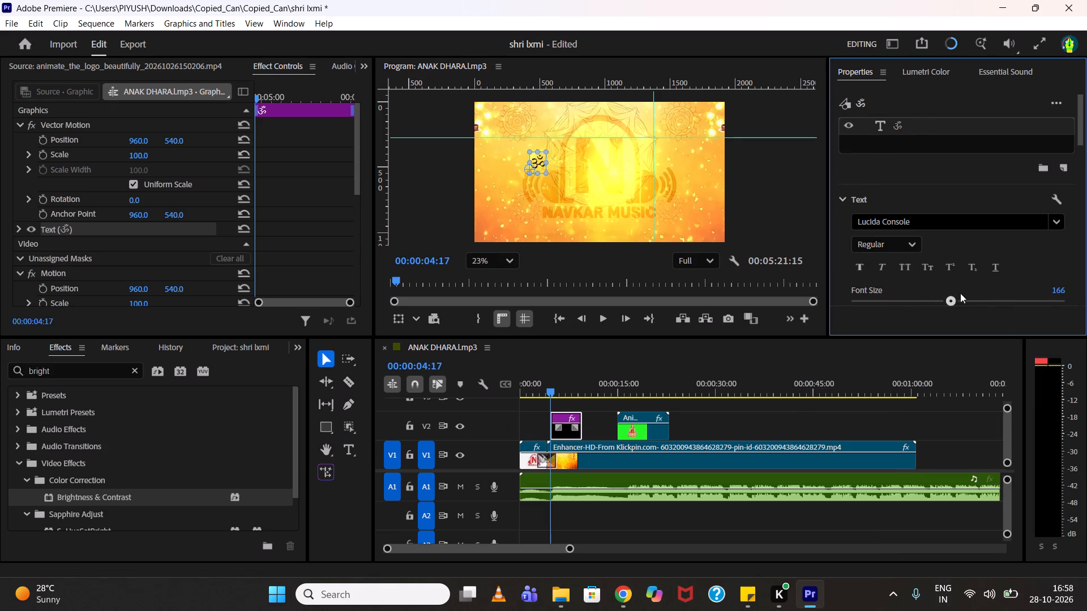
pyautogui.moveTo(960, 293); pyautogui.dragTo(1041, 287)
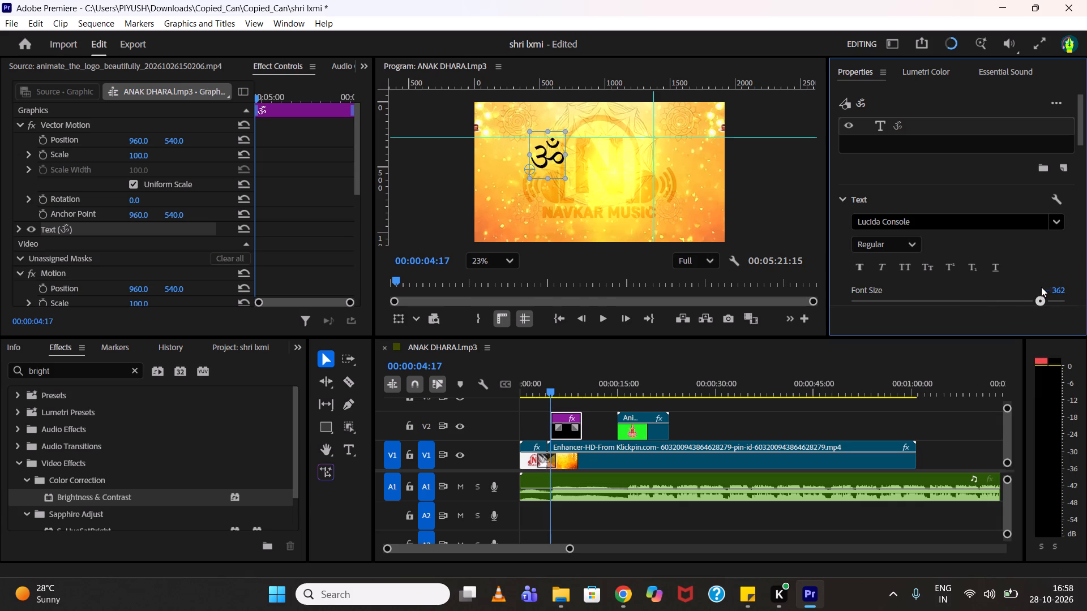
pyautogui.moveTo(1041, 287); pyautogui.dragTo(1085, 281)
pyautogui.moveTo(143, 160); pyautogui.dragTo(149, 159)
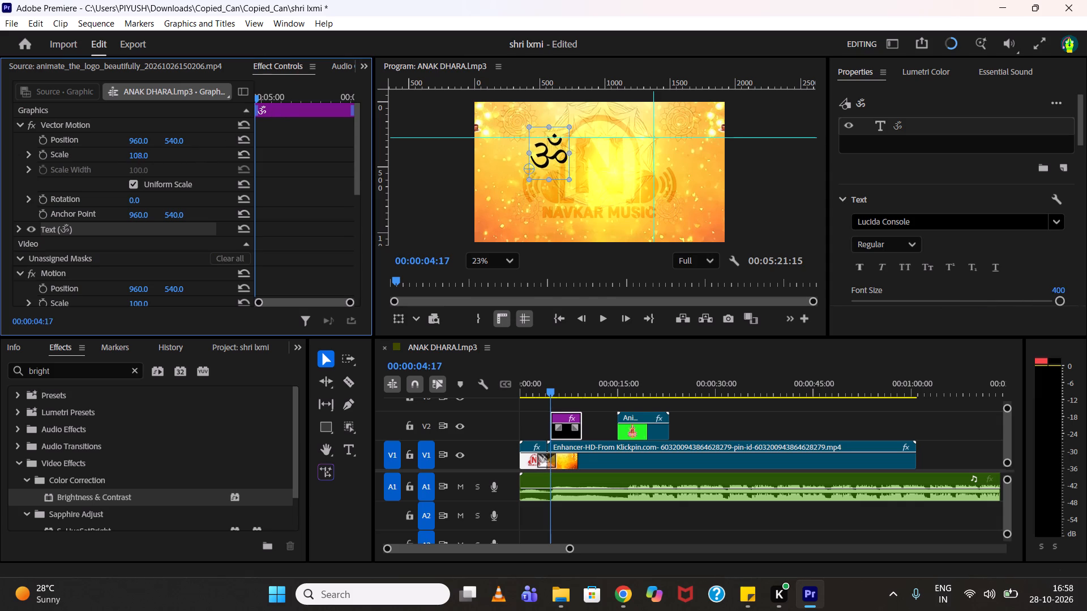
pyautogui.moveTo(149, 159); pyautogui.dragTo(237, 139)
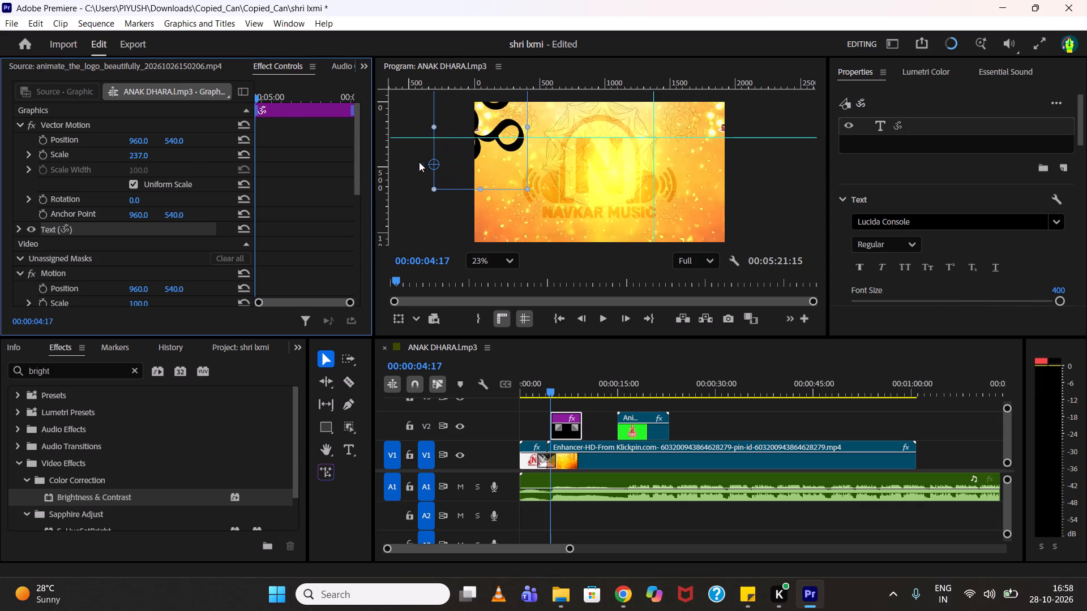
# Move the ॐ text's anchor point to the middle of the symbol and place the text mid-frame at about 949.9, 549.5.
pyautogui.moveTo(436, 167); pyautogui.dragTo(486, 138)
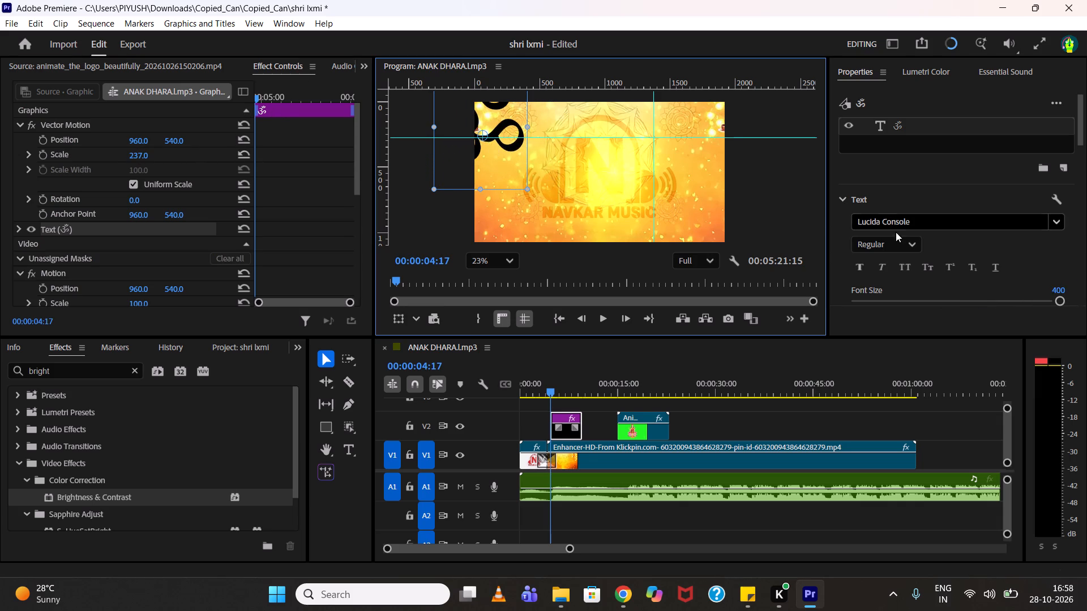
pyautogui.scroll(-8, 897, 235)
pyautogui.scroll(-20, 883, 232)
pyautogui.scroll(-9, 883, 232)
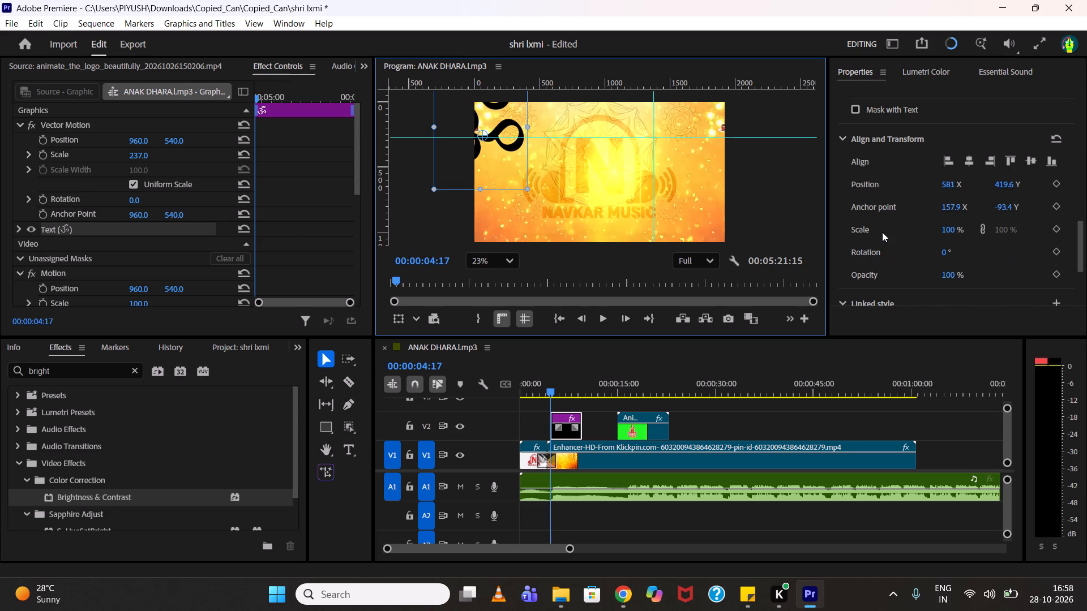
pyautogui.click(974, 163)
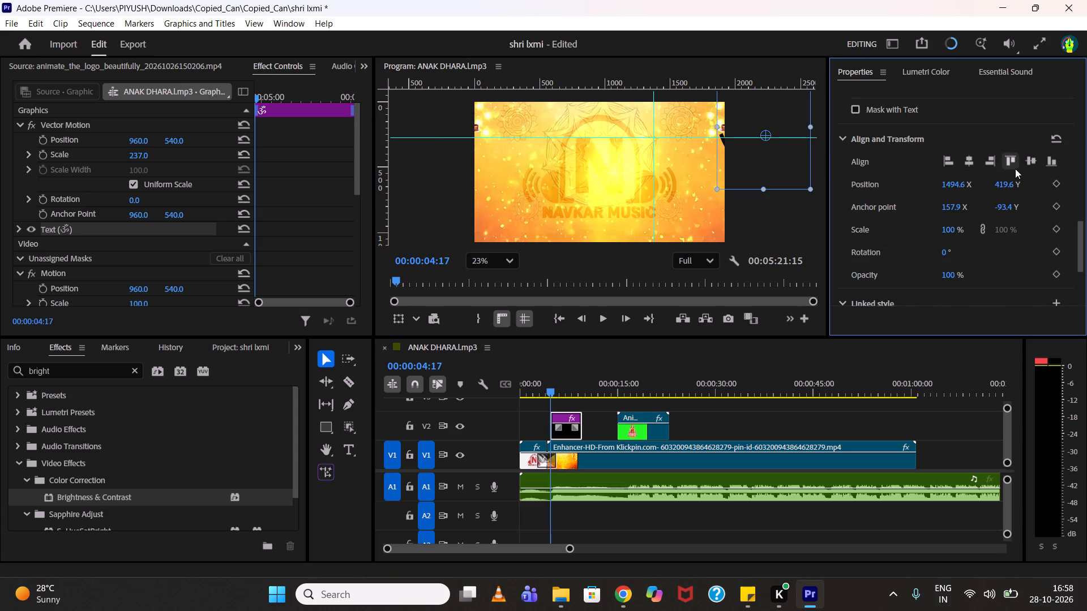
pyautogui.click(1023, 165)
pyautogui.moveTo(774, 210); pyautogui.dragTo(658, 156)
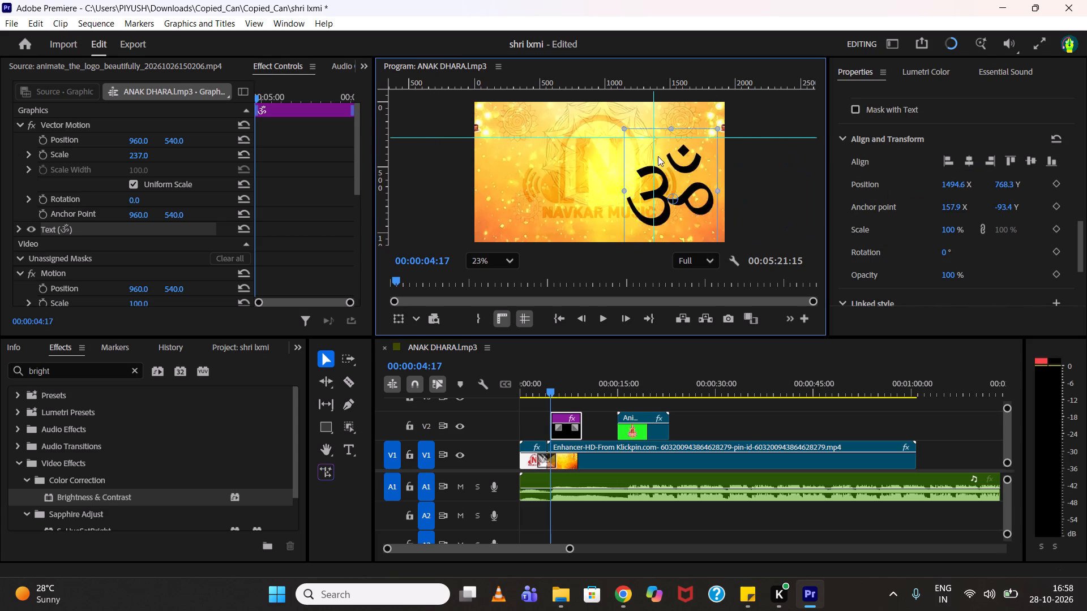
pyautogui.moveTo(658, 156); pyautogui.dragTo(605, 142)
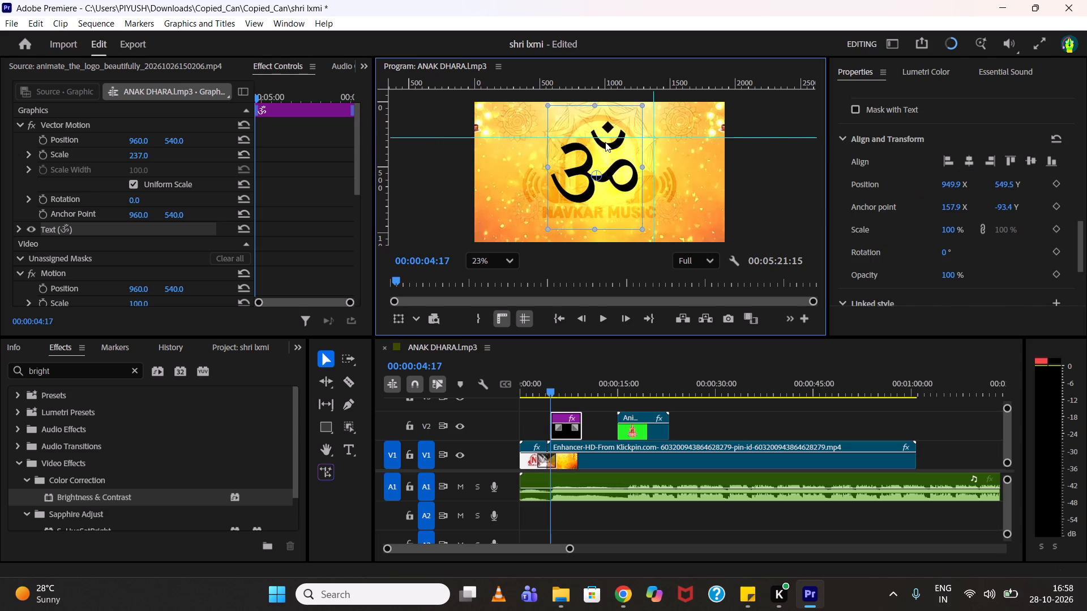
pyautogui.scroll(-4, 609, 143)
pyautogui.scroll(4, 609, 143)
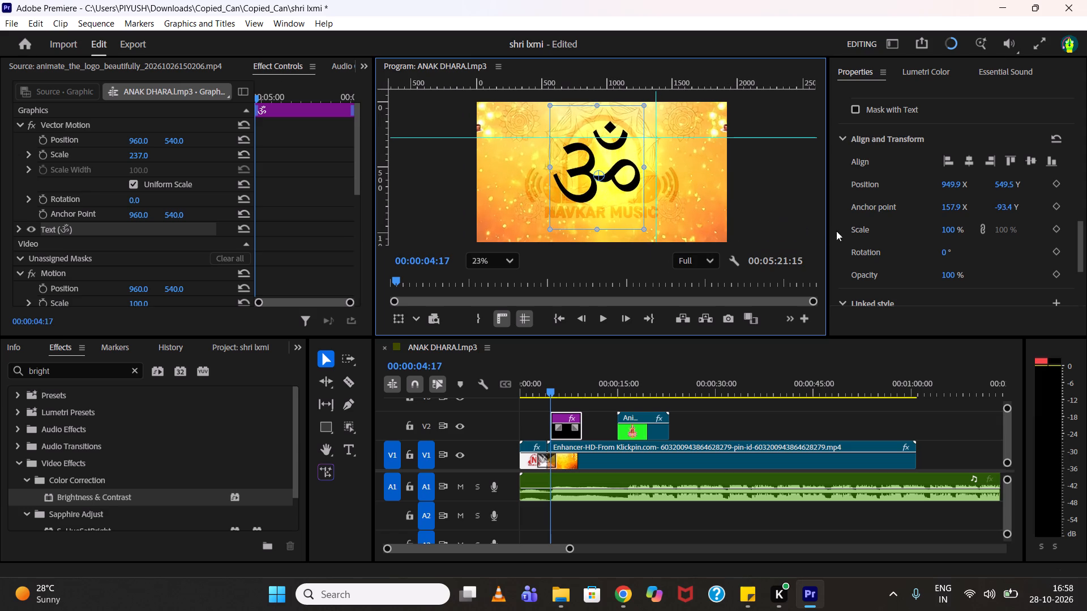
# Change the fill color of the ॐ text to dark navy blue (070C5A).
pyautogui.scroll(-12, 898, 235)
pyautogui.scroll(10, 889, 230)
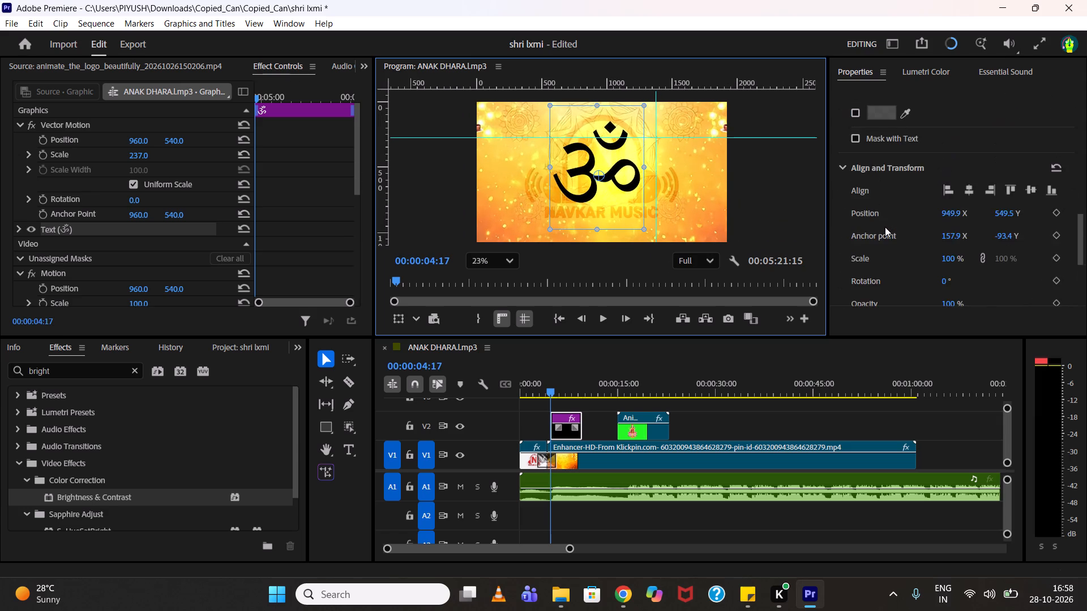
pyautogui.scroll(12, 885, 227)
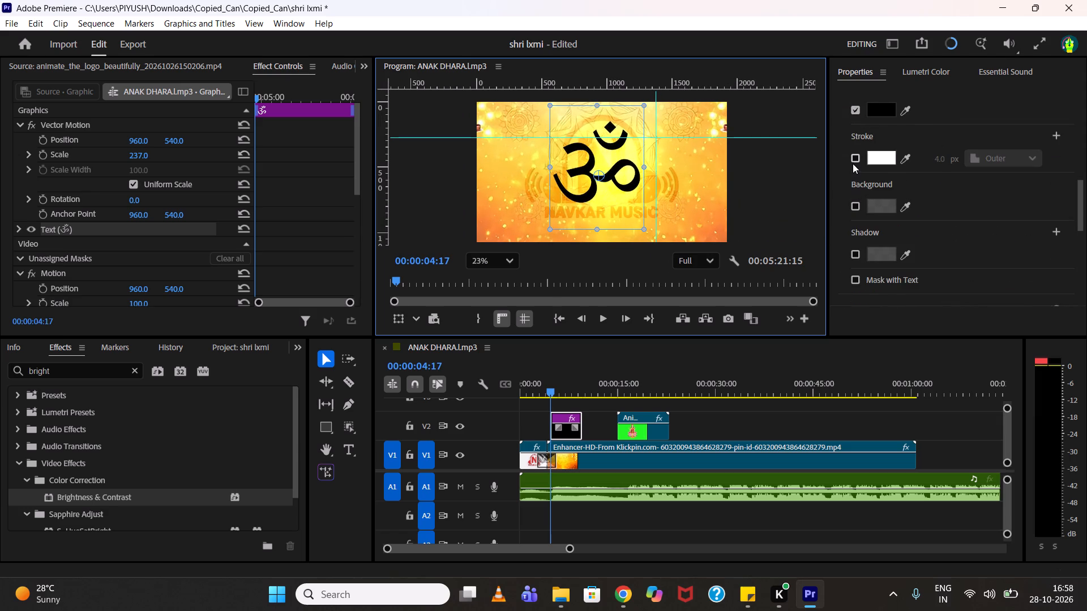
pyautogui.scroll(10, 853, 160)
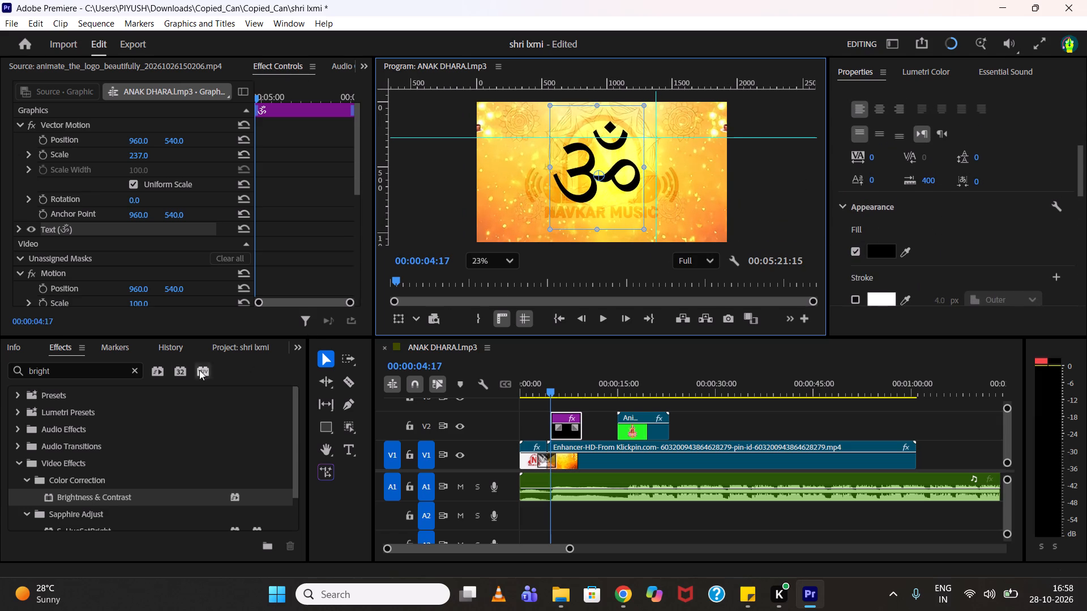
pyautogui.scroll(2, 878, 275)
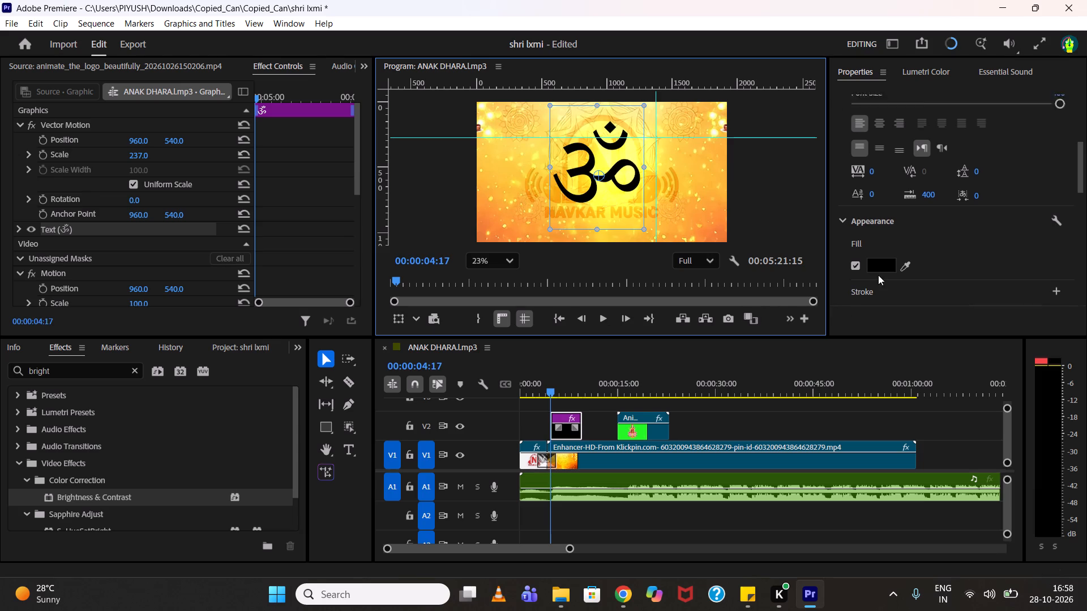
pyautogui.scroll(16, 878, 275)
pyautogui.scroll(-12, 874, 252)
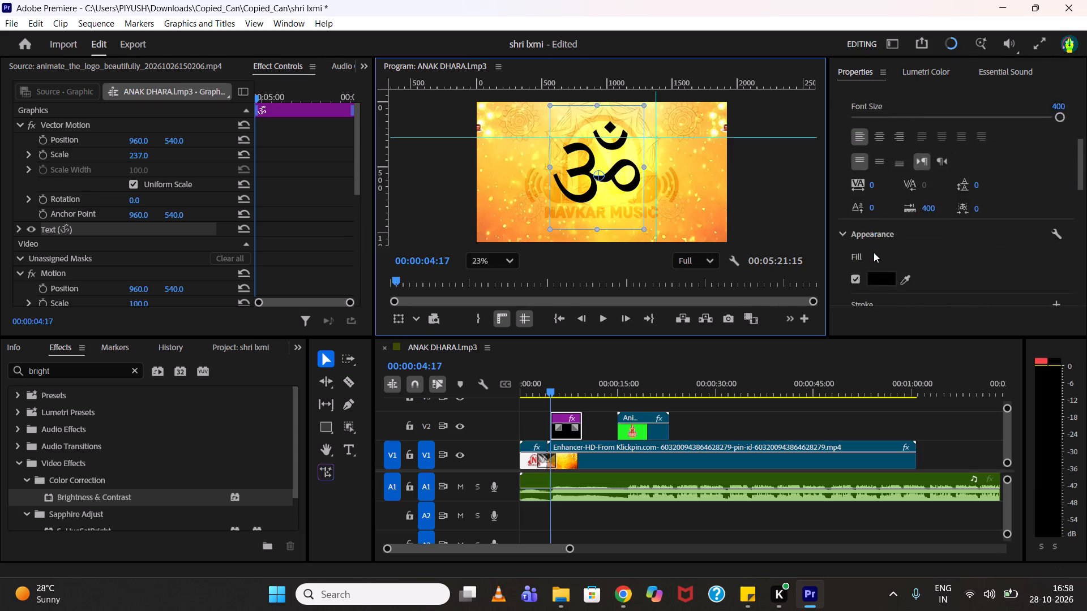
pyautogui.scroll(-5, 874, 252)
pyautogui.click(880, 226)
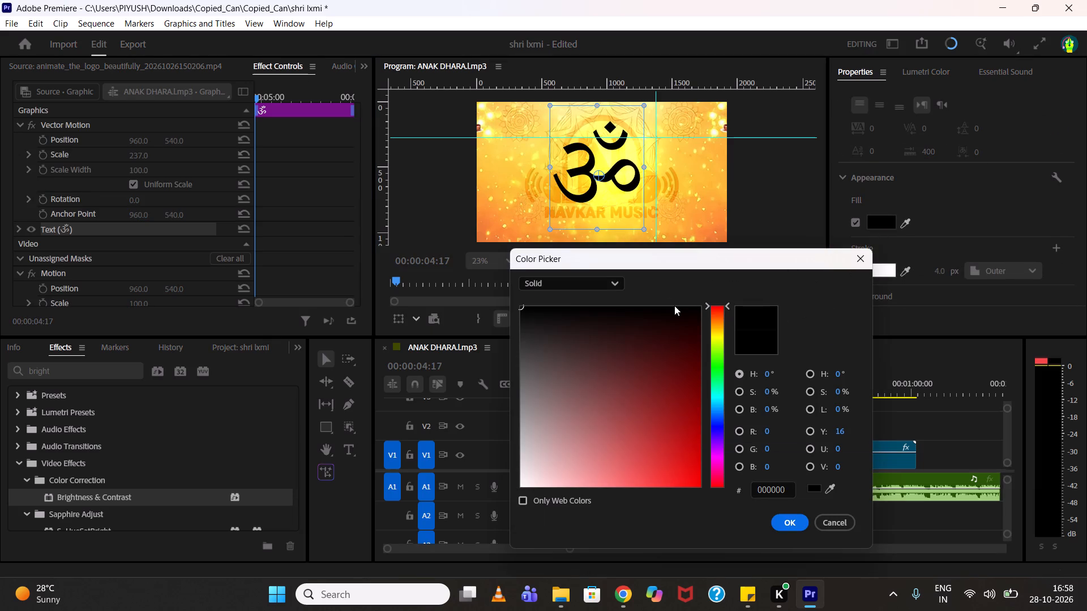
pyautogui.moveTo(617, 345); pyautogui.dragTo(500, 339)
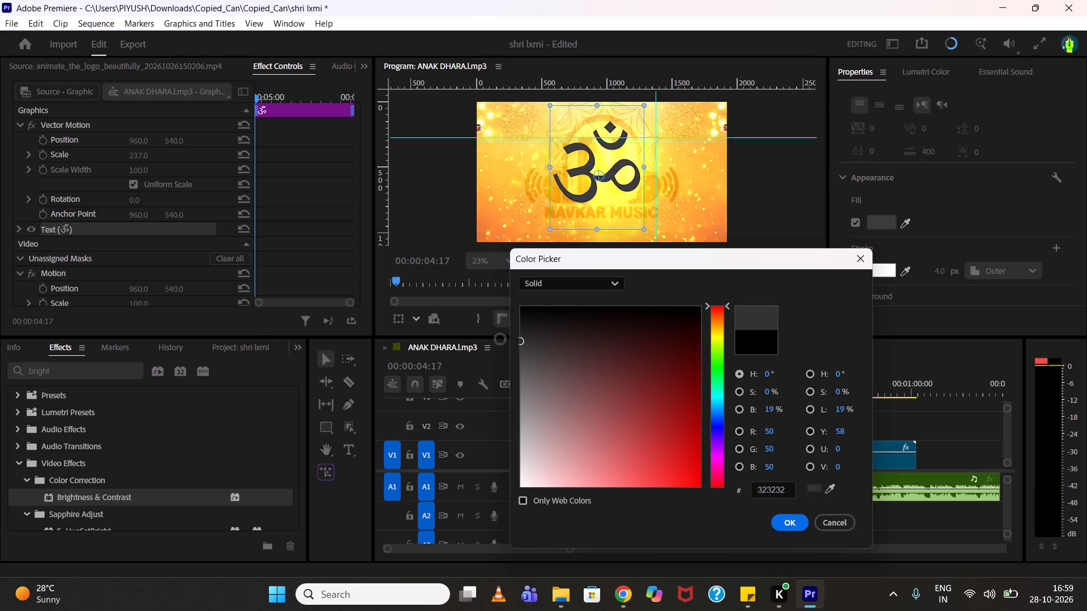
pyautogui.moveTo(500, 339); pyautogui.dragTo(788, 515)
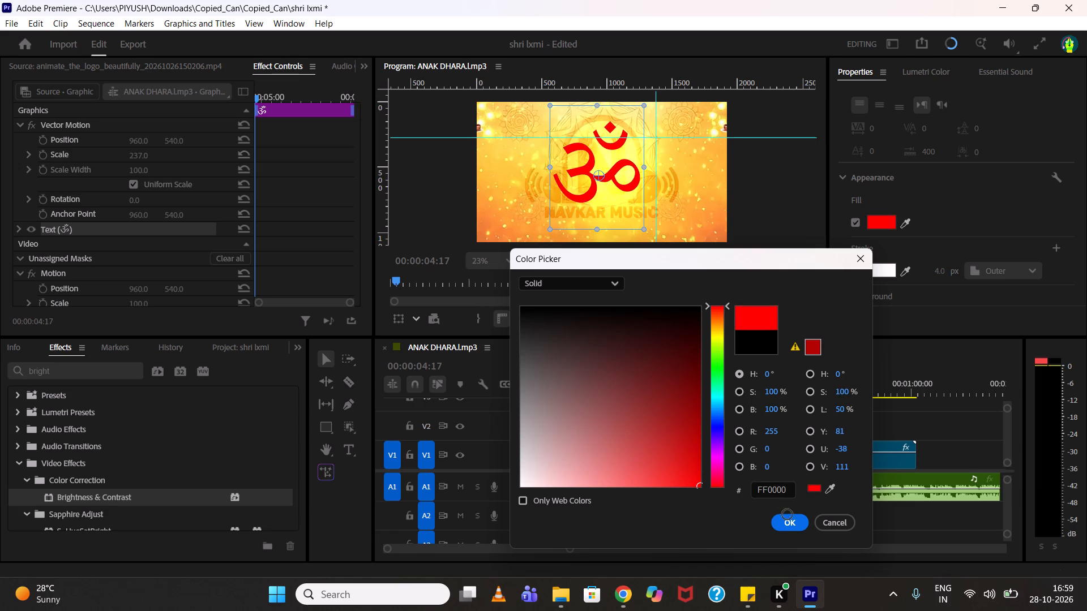
pyautogui.moveTo(788, 515); pyautogui.dragTo(790, 530)
pyautogui.moveTo(716, 309); pyautogui.dragTo(717, 310)
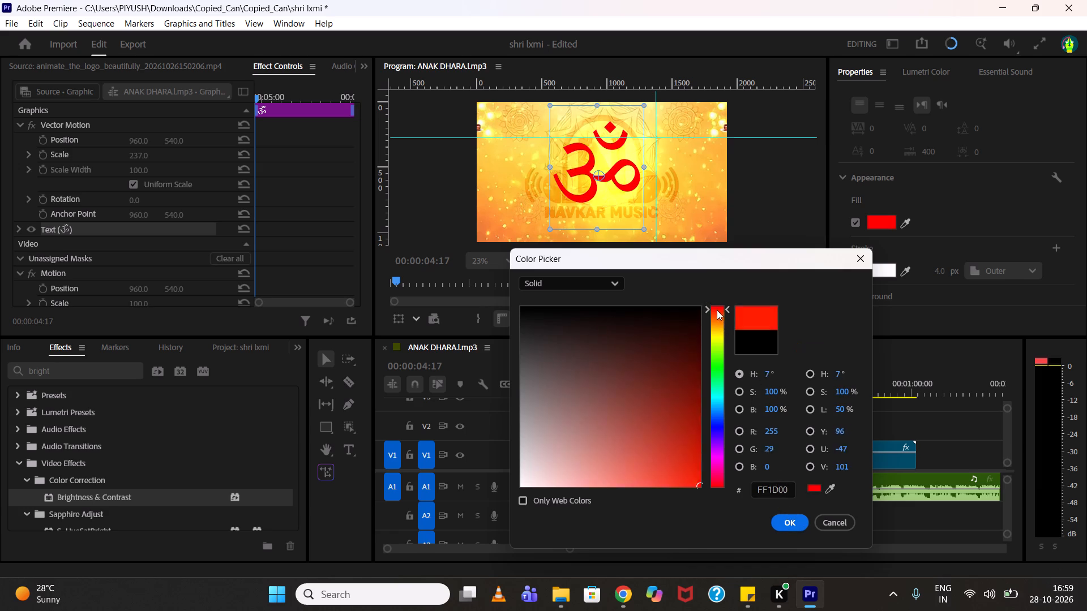
pyautogui.moveTo(717, 310); pyautogui.dragTo(731, 425)
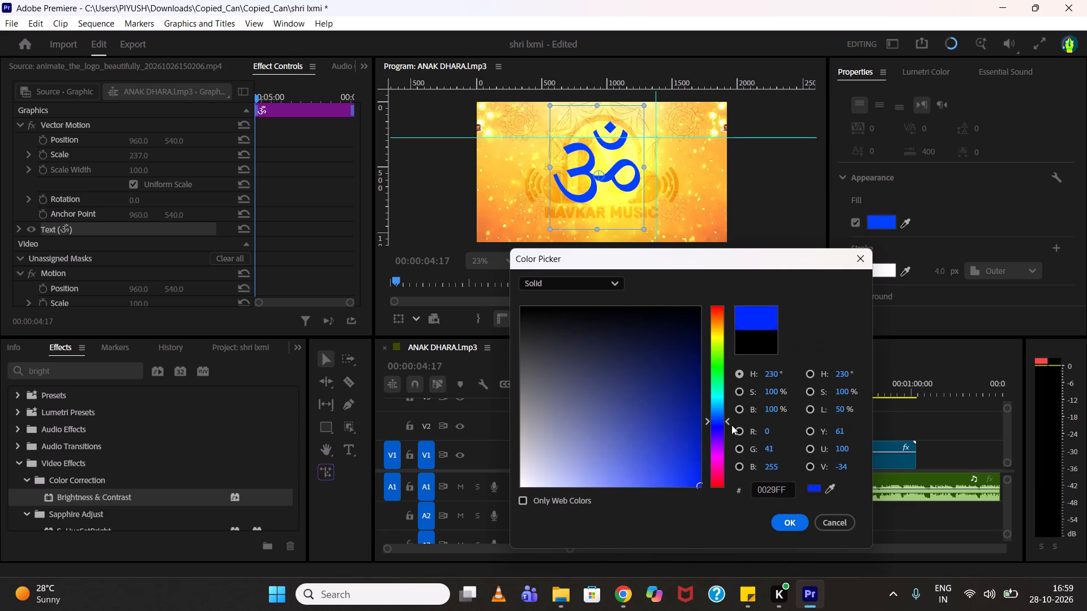
pyautogui.moveTo(731, 425); pyautogui.dragTo(728, 423)
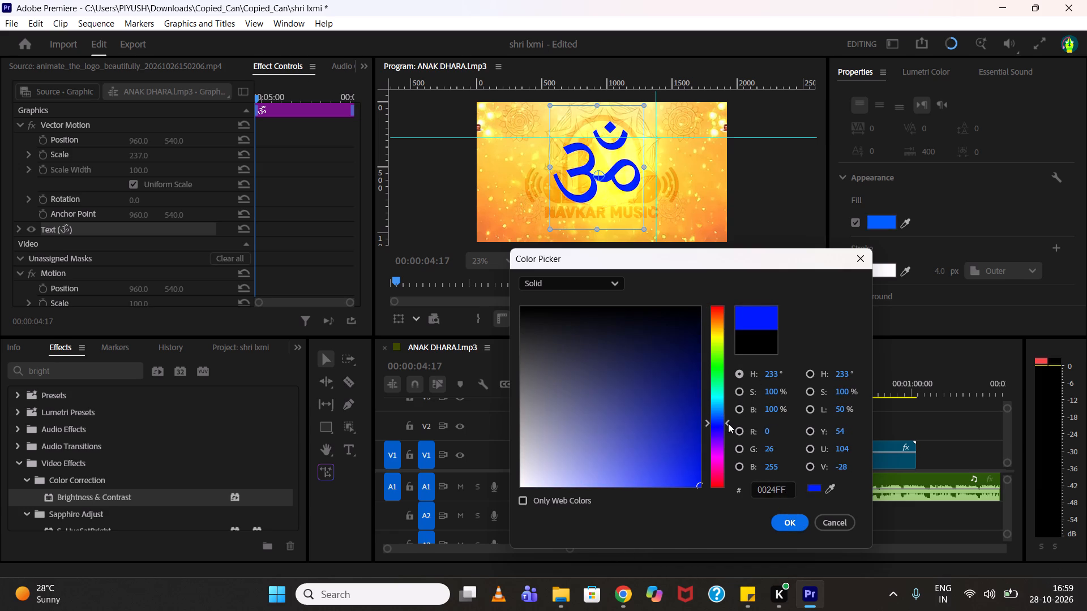
pyautogui.moveTo(728, 423); pyautogui.dragTo(728, 424)
pyautogui.moveTo(682, 399); pyautogui.dragTo(677, 376)
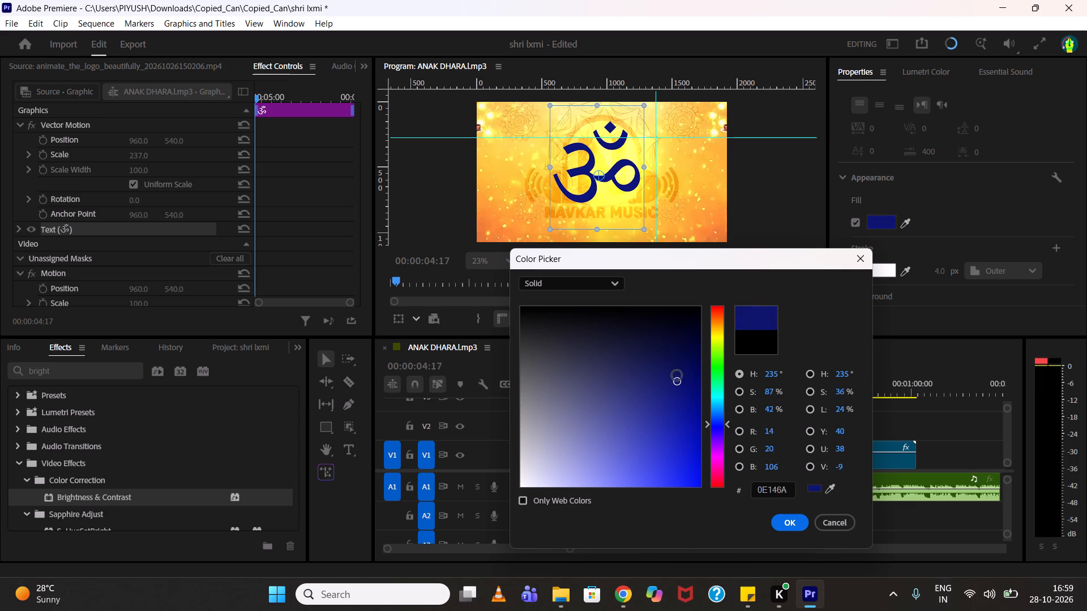
pyautogui.moveTo(677, 376); pyautogui.dragTo(687, 369)
pyautogui.click(793, 524)
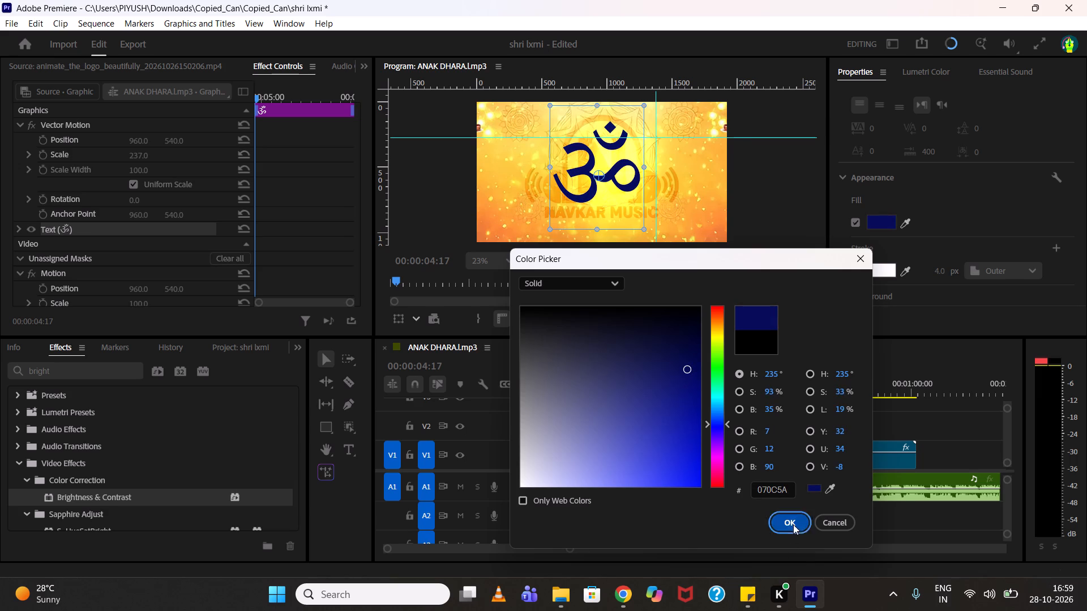
# Search the effects for "drop" and apply Drop Shadow to the ॐ text clip on V2.
pyautogui.click(134, 366)
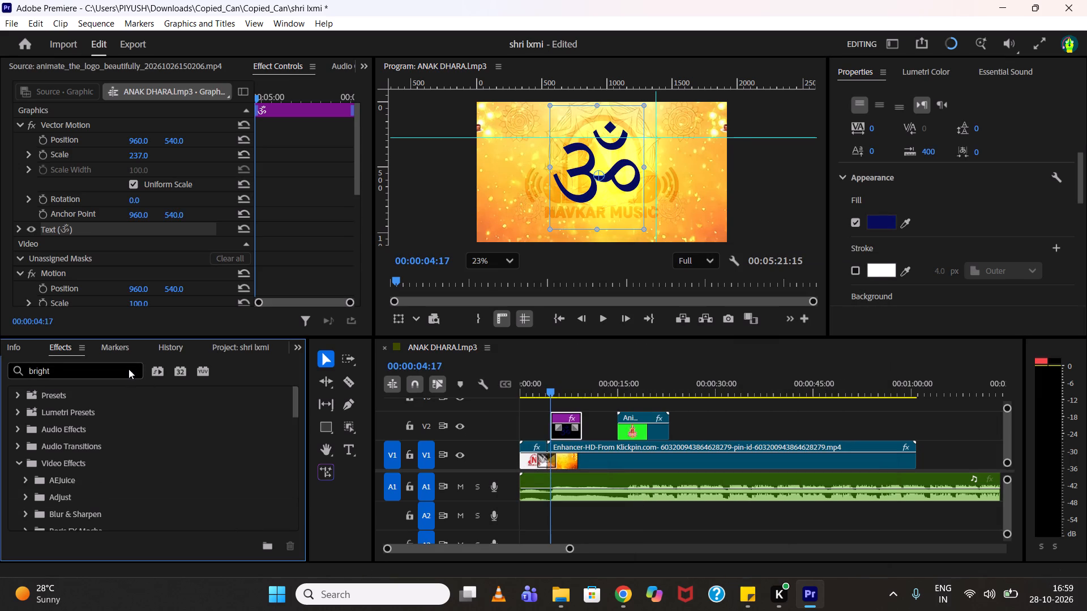
pyautogui.click(127, 370)
pyautogui.click(108, 374)
pyautogui.write('drop')
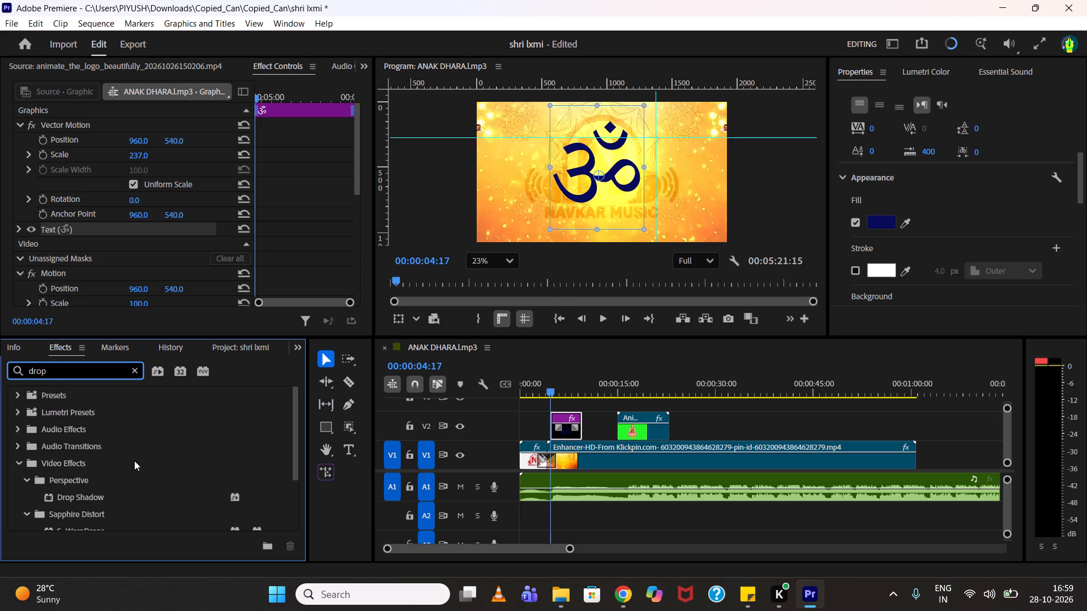
pyautogui.moveTo(86, 500); pyautogui.dragTo(565, 428)
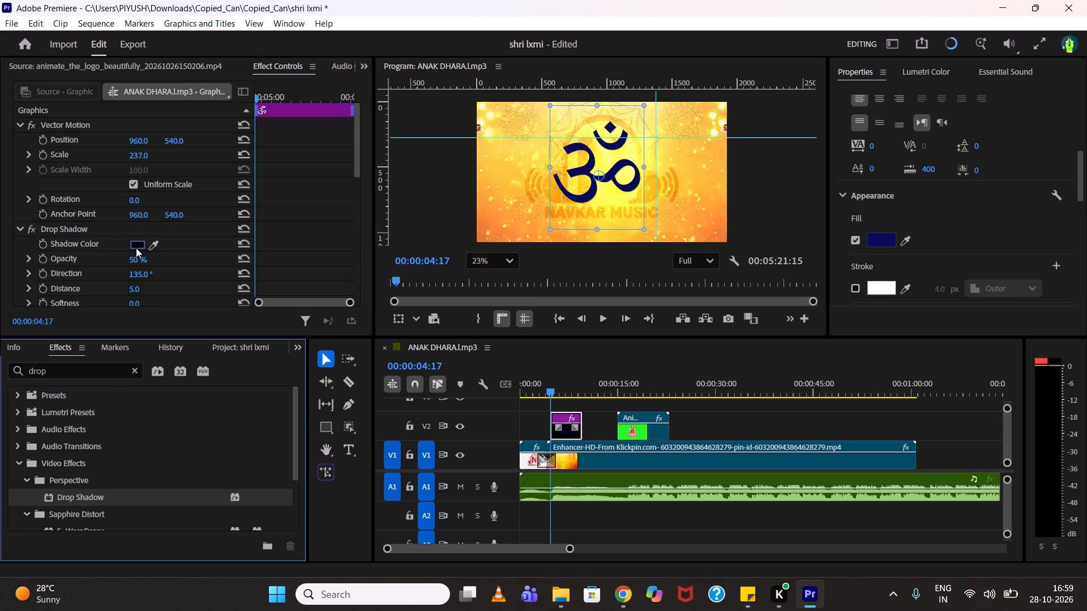
# Set the ॐ text's drop shadow color to near-white (FFFDFD) and its opacity to 100%.
pyautogui.click(136, 248)
pyautogui.moveTo(447, 317); pyautogui.dragTo(374, 431)
pyautogui.click(643, 408)
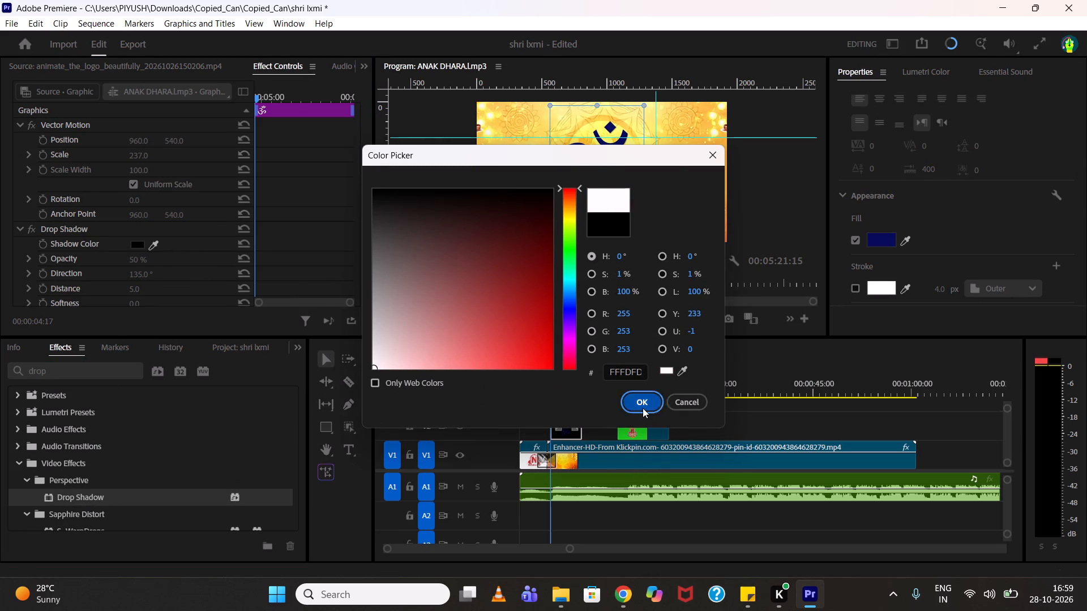
pyautogui.scroll(8, 622, 191)
pyautogui.scroll(5, 511, 146)
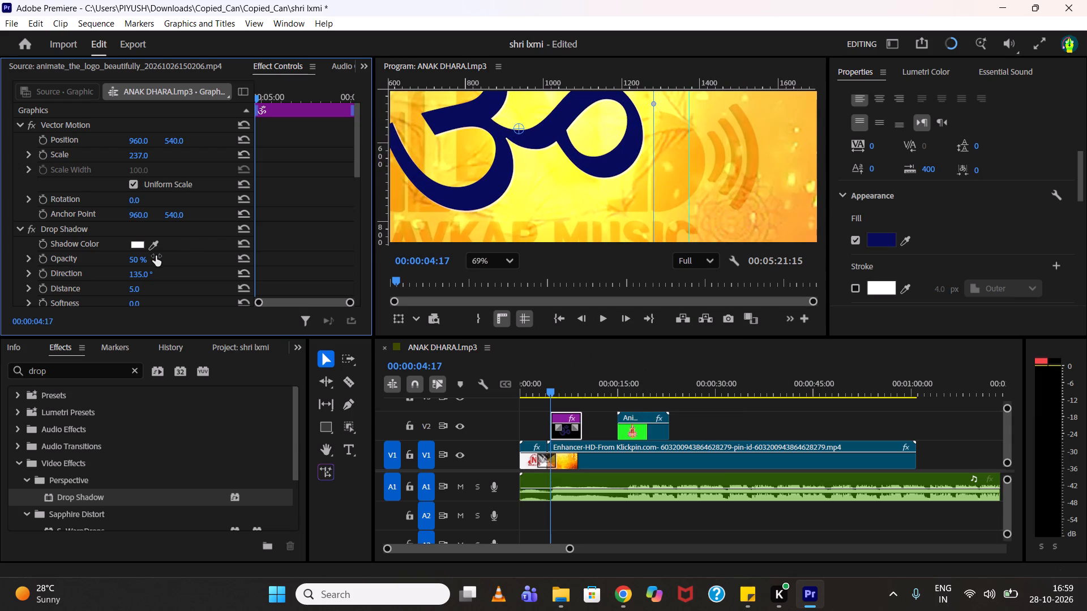
pyautogui.moveTo(138, 261); pyautogui.dragTo(388, 227)
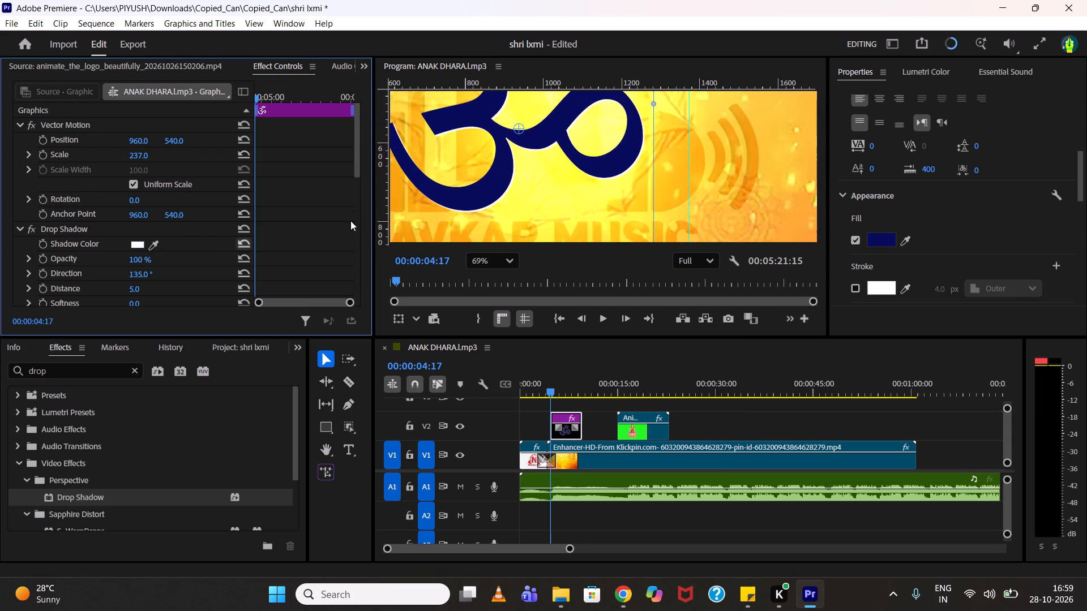
# Set the ॐ text's Vector Motion scale to 314 and start keyframing it at 00:00:04:17.
pyautogui.scroll(-13, 516, 144)
pyautogui.moveTo(517, 147); pyautogui.dragTo(530, 160, button='middle')
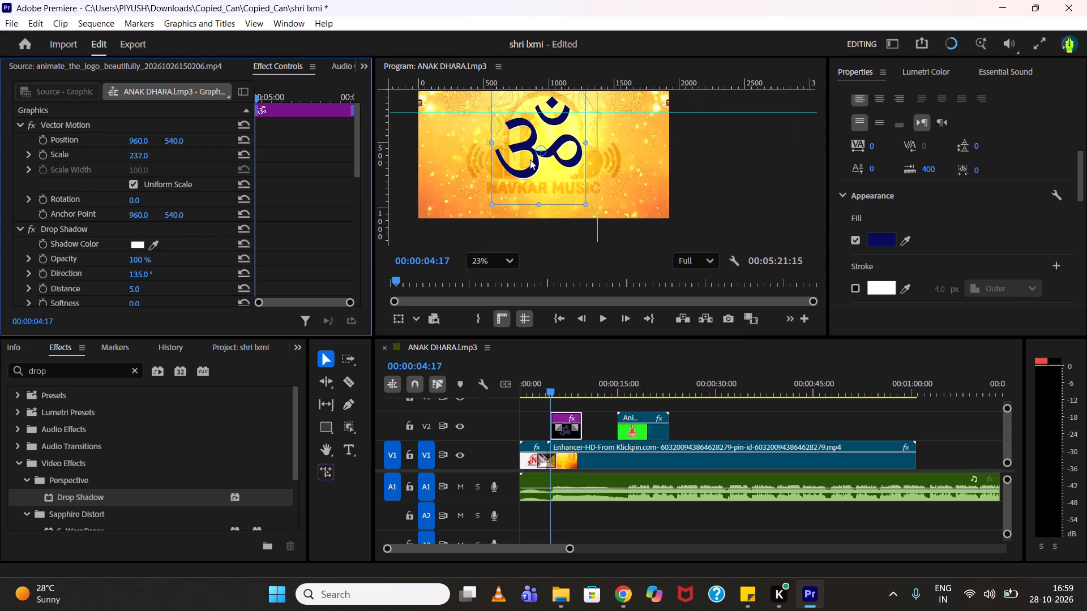
pyautogui.moveTo(530, 160); pyautogui.dragTo(549, 174, button='middle')
pyautogui.moveTo(559, 181); pyautogui.dragTo(583, 225, button='middle')
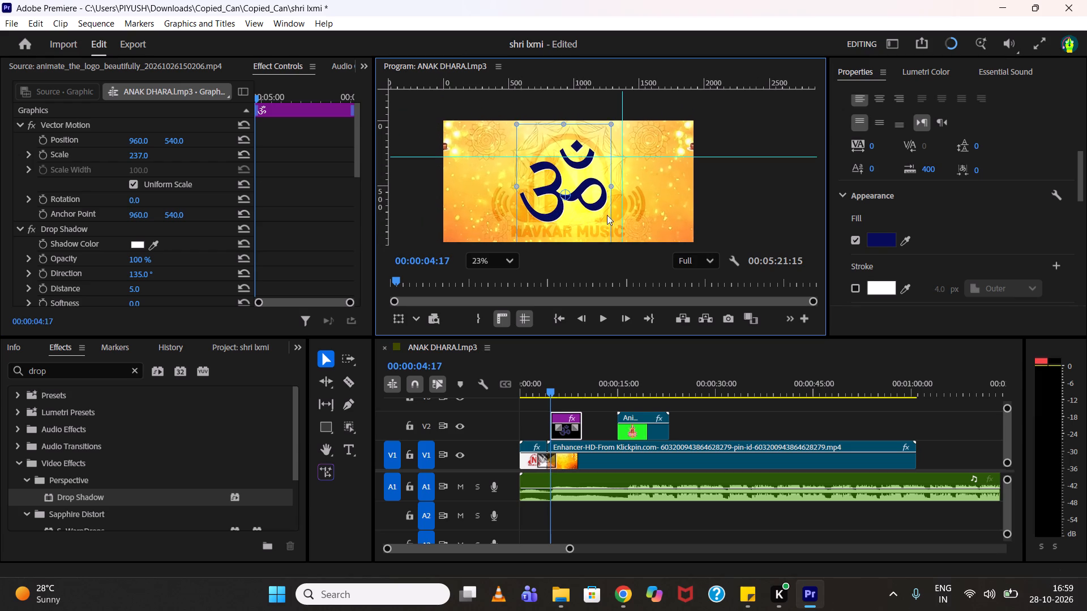
pyautogui.moveTo(141, 153); pyautogui.dragTo(195, 148)
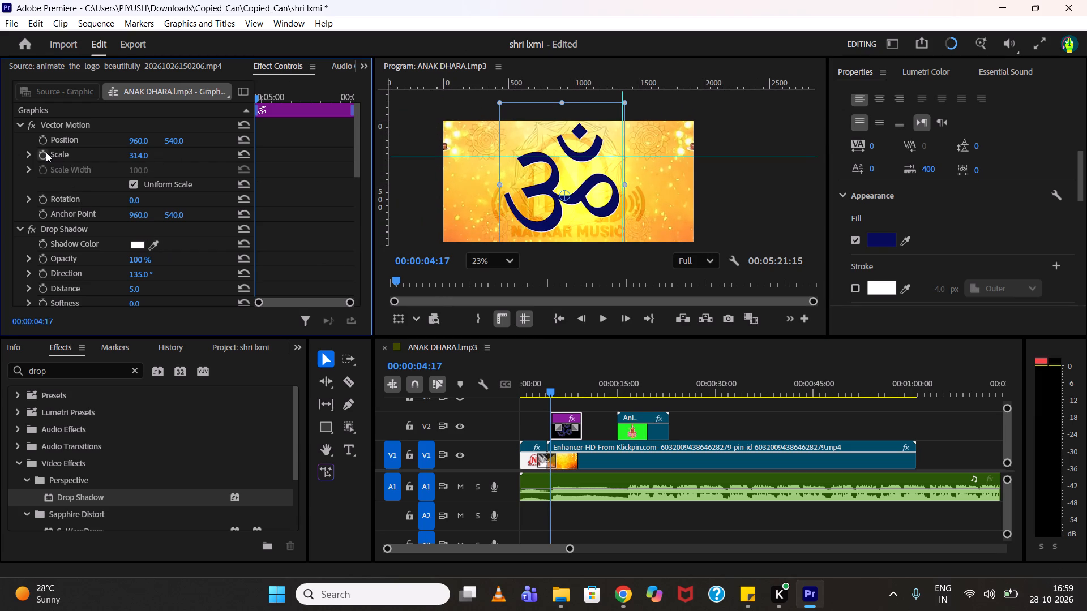
pyautogui.click(45, 152)
# Extend the end of the ॐ text clip to meet the coin-flow clip on V2.
pyautogui.moveTo(588, 421); pyautogui.dragTo(606, 421)
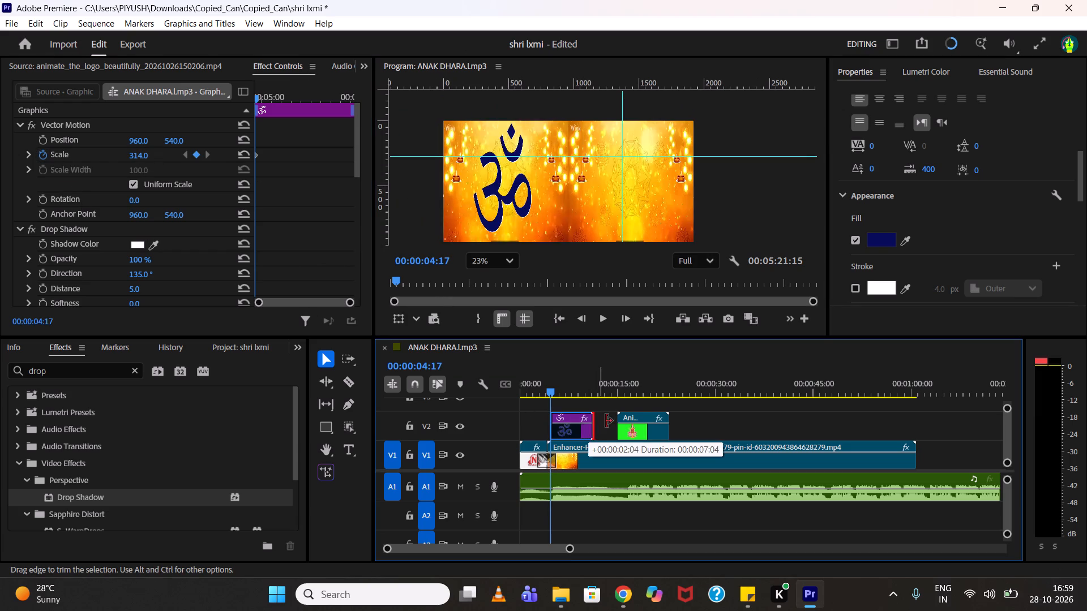
pyautogui.moveTo(606, 421); pyautogui.dragTo(623, 423)
# Keyframe the ॐ text's Vector Motion scale at 136 at 00:00:14:16 and play back the shrinking animation.
pyautogui.moveTo(599, 377); pyautogui.dragTo(617, 377)
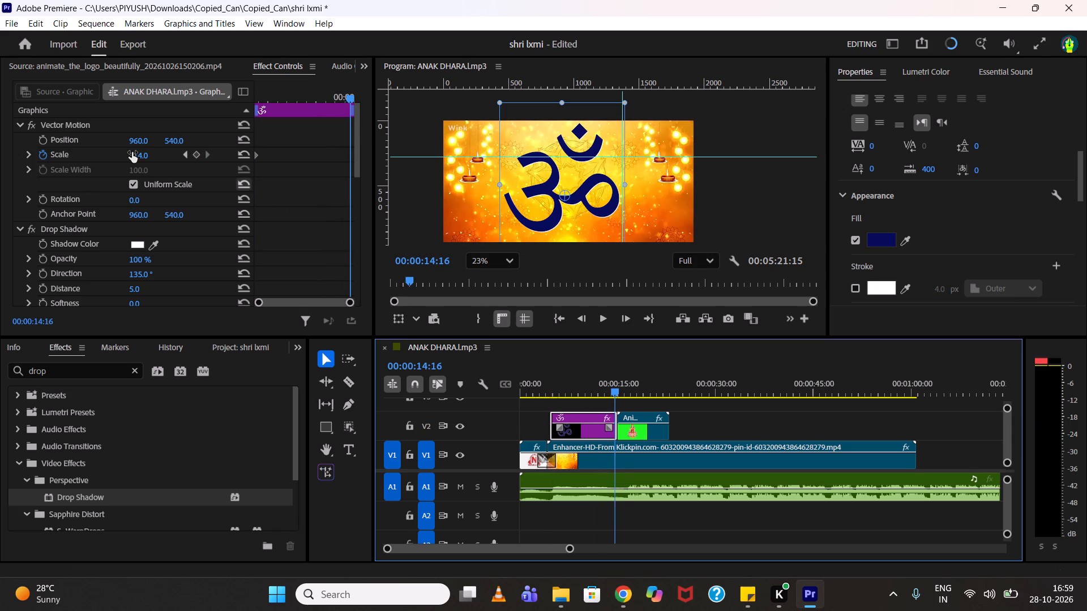
pyautogui.moveTo(132, 152); pyautogui.dragTo(38, 177)
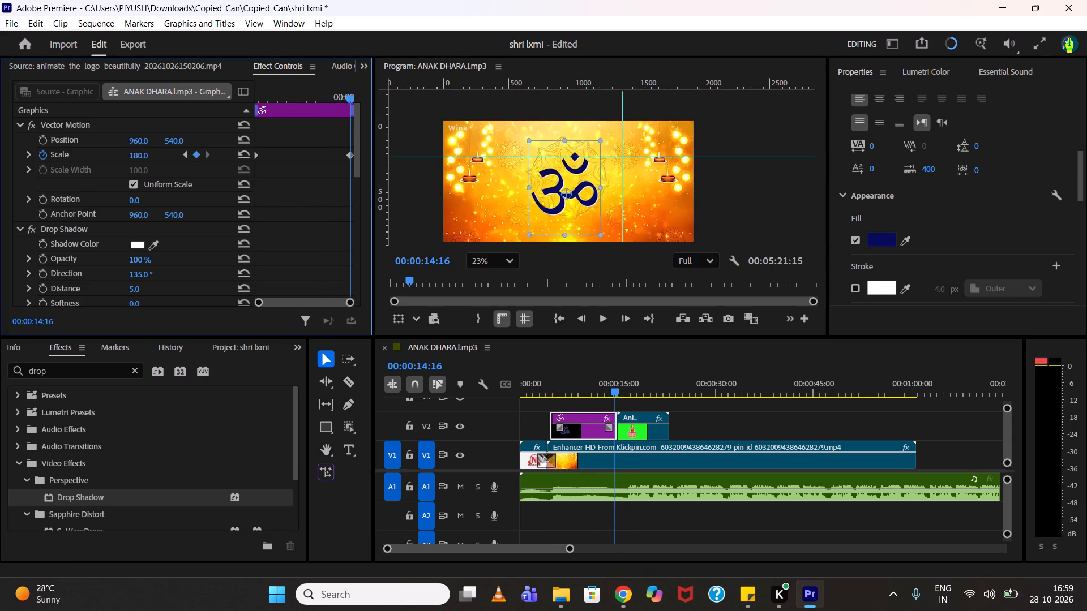
pyautogui.moveTo(38, 177); pyautogui.dragTo(9, 182)
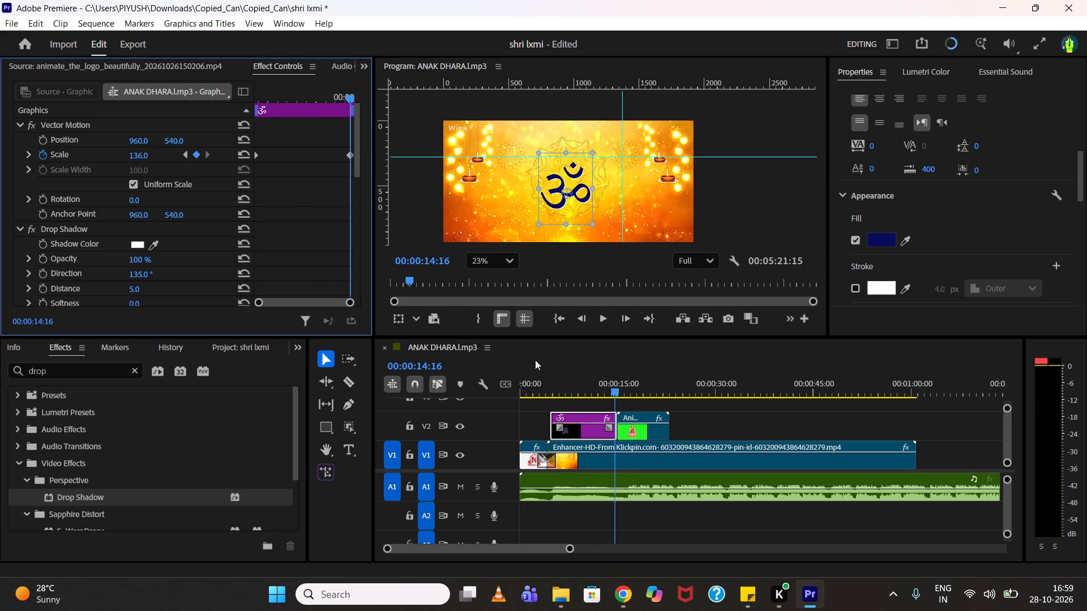
pyautogui.moveTo(571, 386); pyautogui.dragTo(542, 384)
pyautogui.press('space')
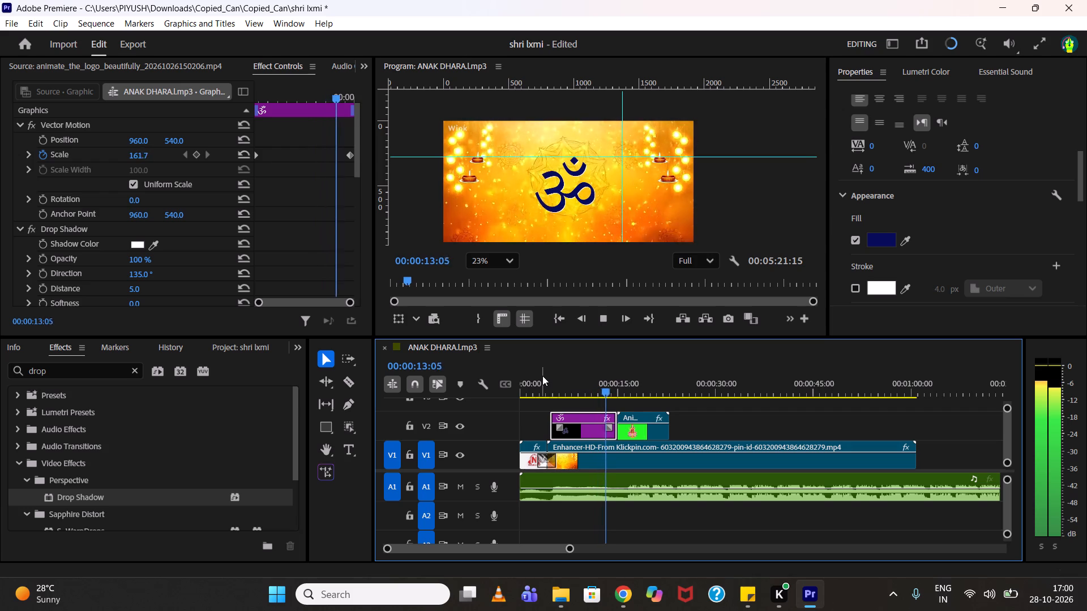
# Search the effects for "text ani" and apply the Text Animator transition to the start of the ॐ text clip.
pyautogui.click(555, 382)
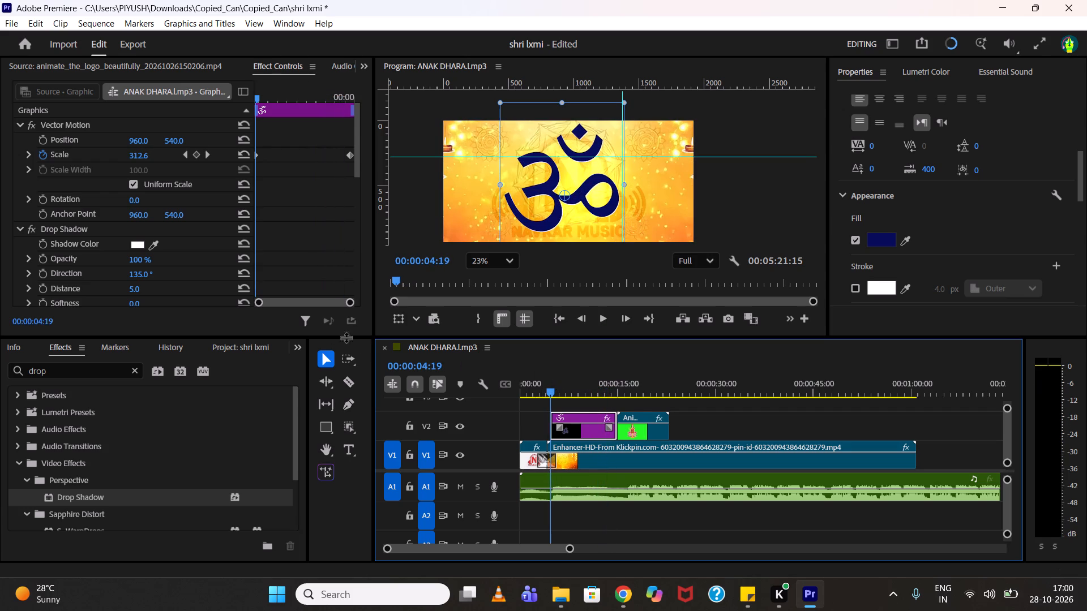
pyautogui.click(294, 348)
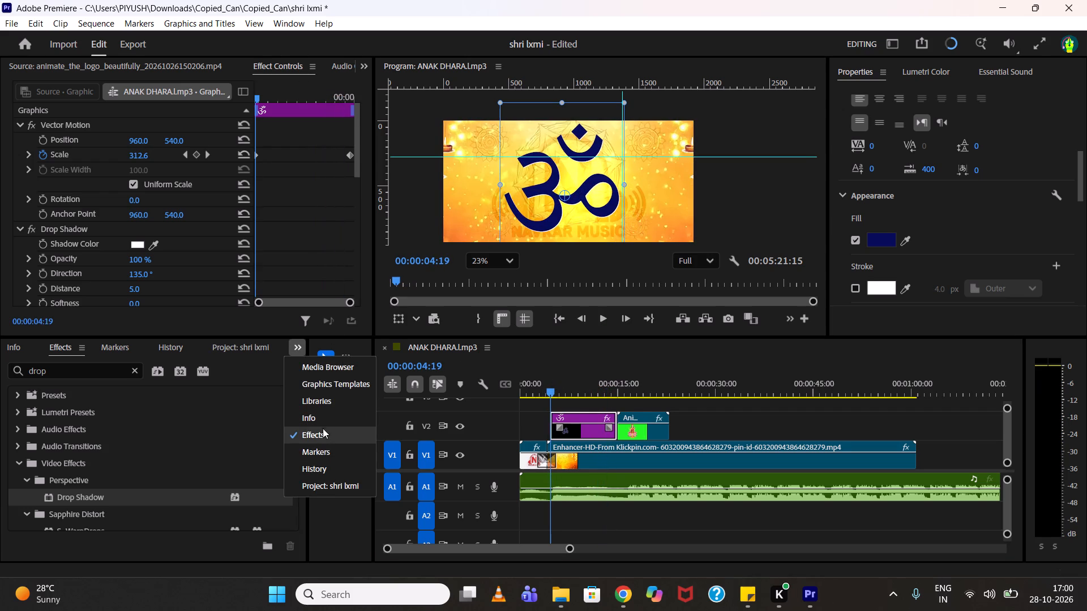
pyautogui.moveTo(137, 367); pyautogui.dragTo(130, 371)
pyautogui.click(125, 373)
pyautogui.write('text')
pyautogui.press('space')
pyautogui.write('a')
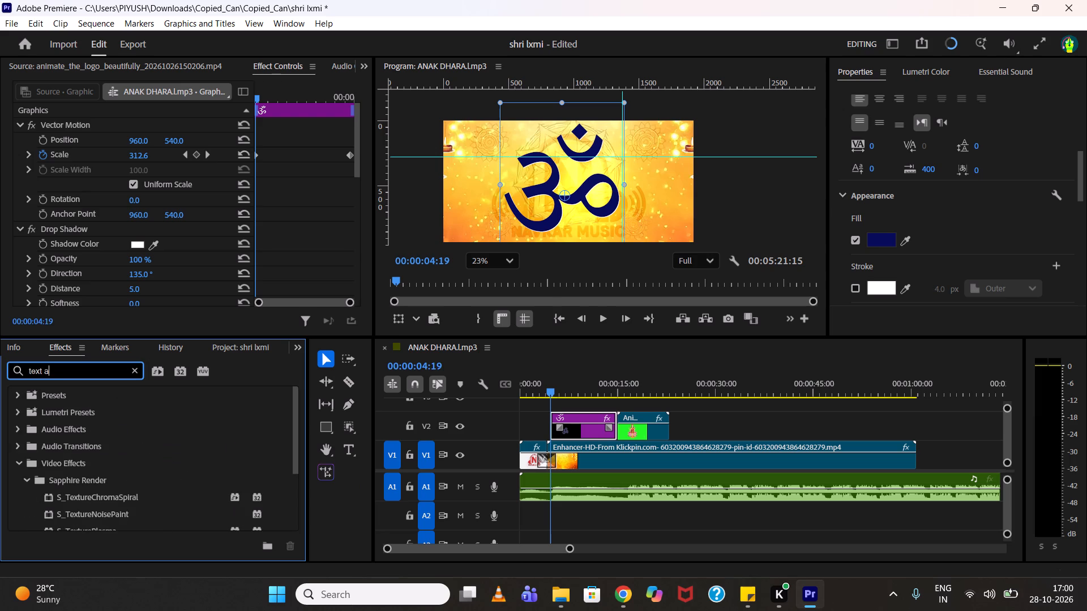
pyautogui.press('n')
pyautogui.press('i')
pyautogui.moveTo(111, 510); pyautogui.dragTo(139, 499)
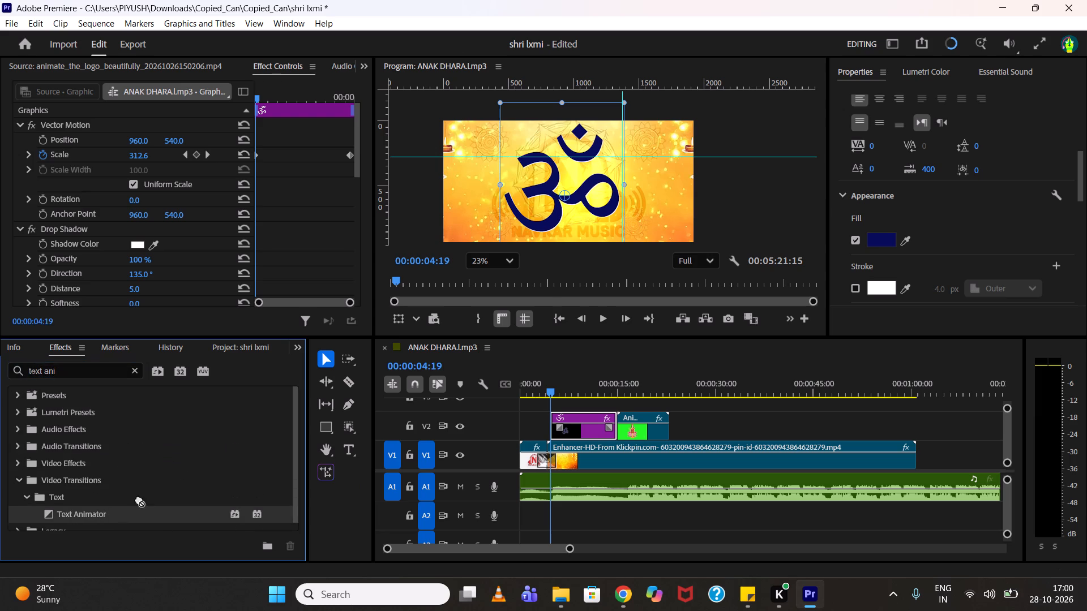
pyautogui.moveTo(139, 499); pyautogui.dragTo(554, 431)
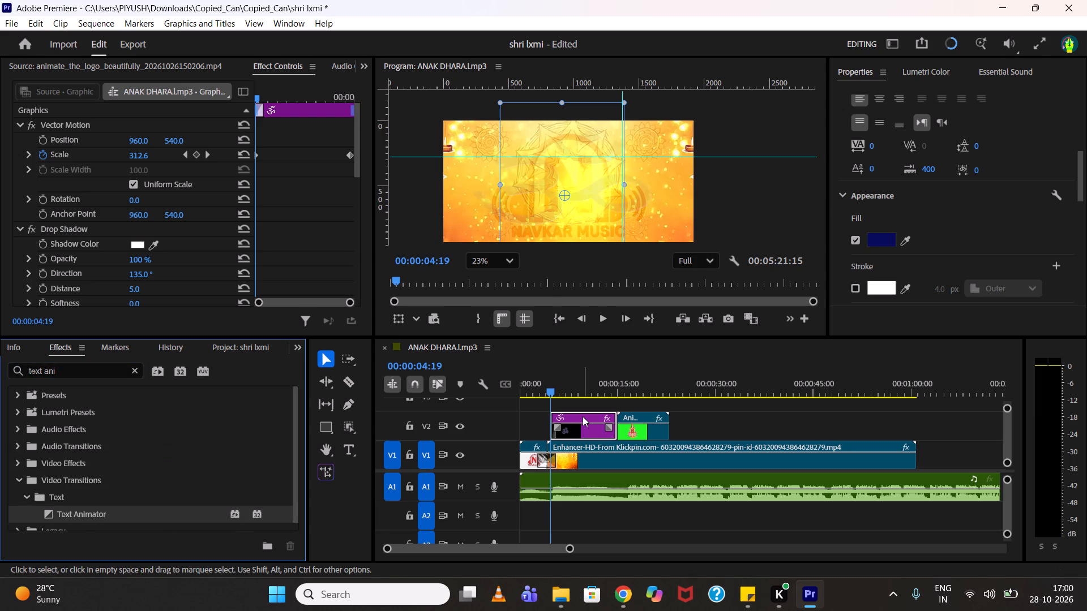
# Preview the ॐ text's entrance and lengthen its Text Animator transition to 00:00:02:01.
pyautogui.press('space')
pyautogui.press('space')
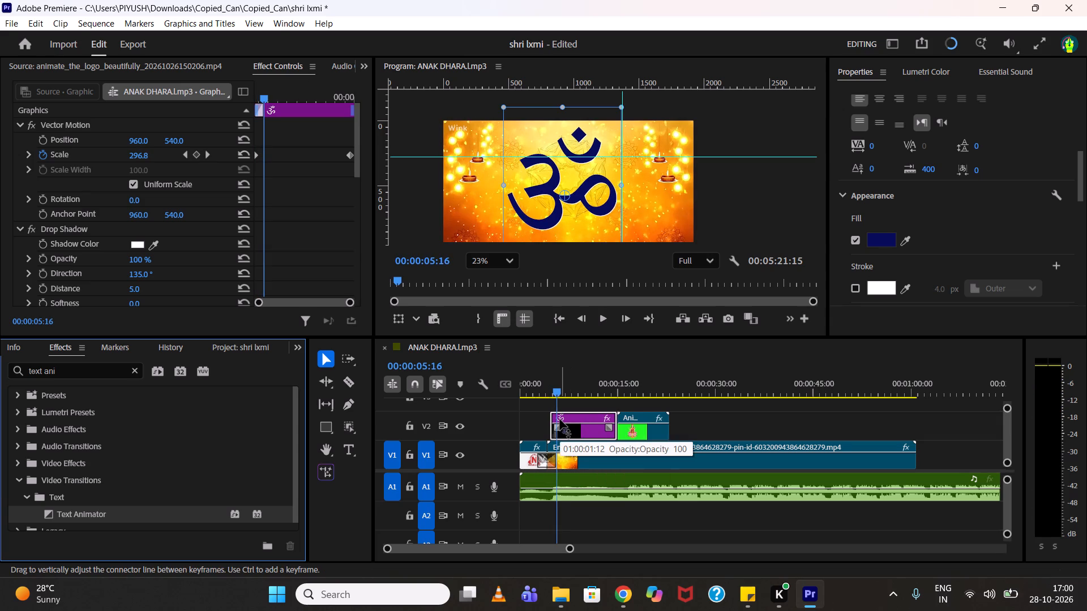
pyautogui.keyDown('alt'); pyautogui.scroll(11, 560, 419); pyautogui.keyUp('alt')
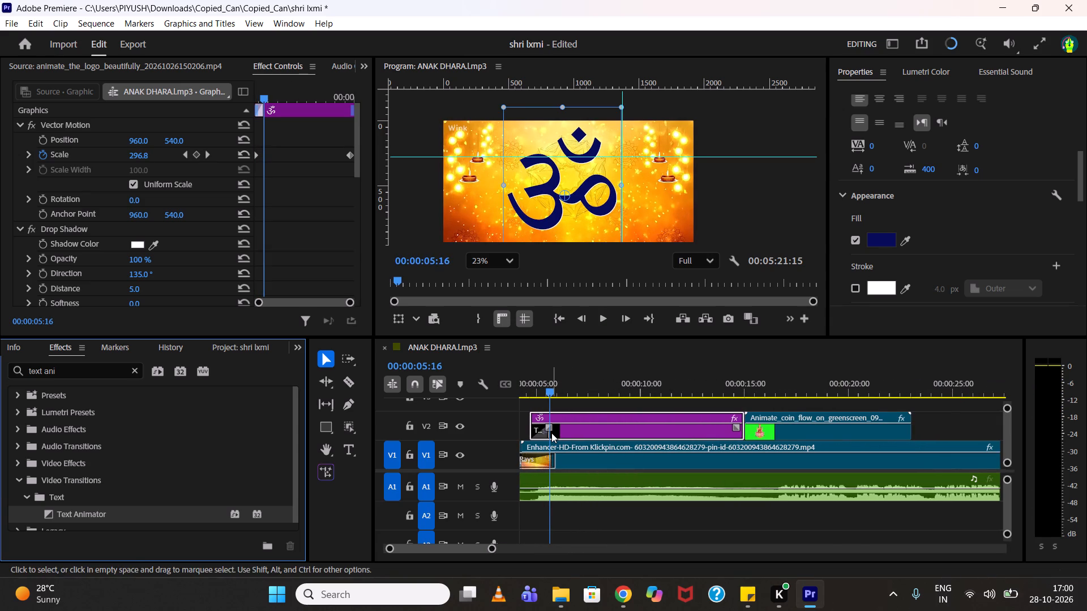
pyautogui.moveTo(549, 432); pyautogui.dragTo(571, 431)
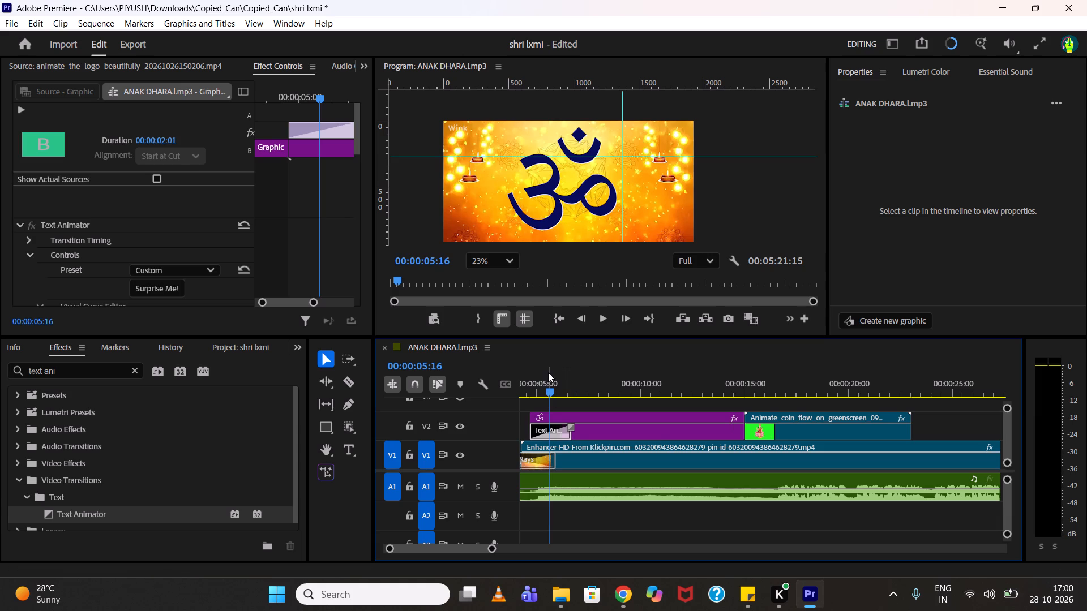
# Play back the opening from the logo intro through the ॐ text animation into the Lakshmi coin-flow clip.
pyautogui.moveTo(545, 386); pyautogui.dragTo(533, 387)
pyautogui.press('space')
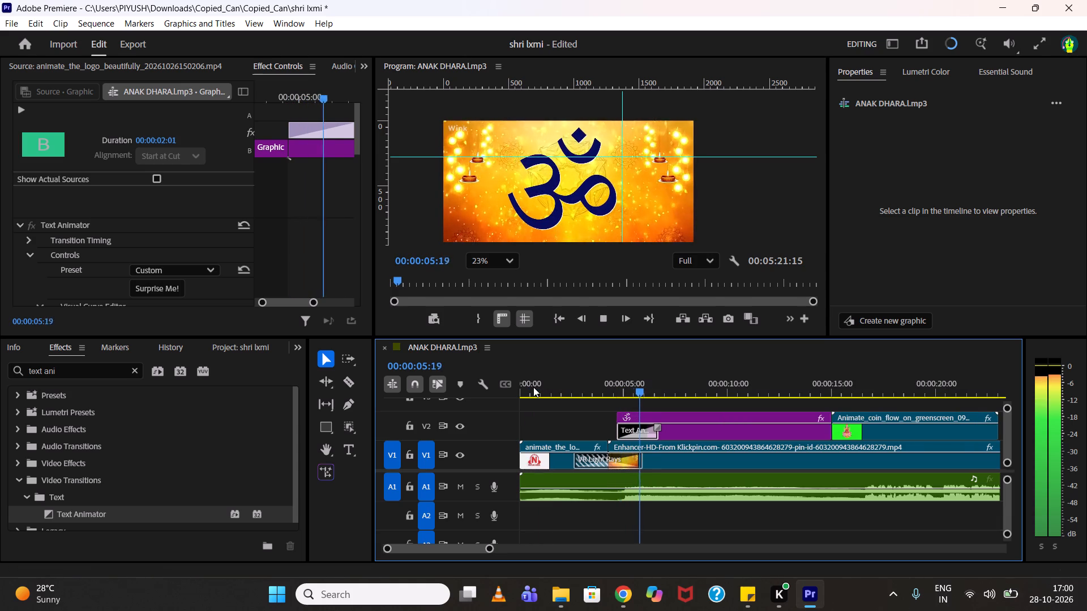
pyautogui.moveTo(533, 387); pyautogui.dragTo(528, 387)
pyautogui.press('space')
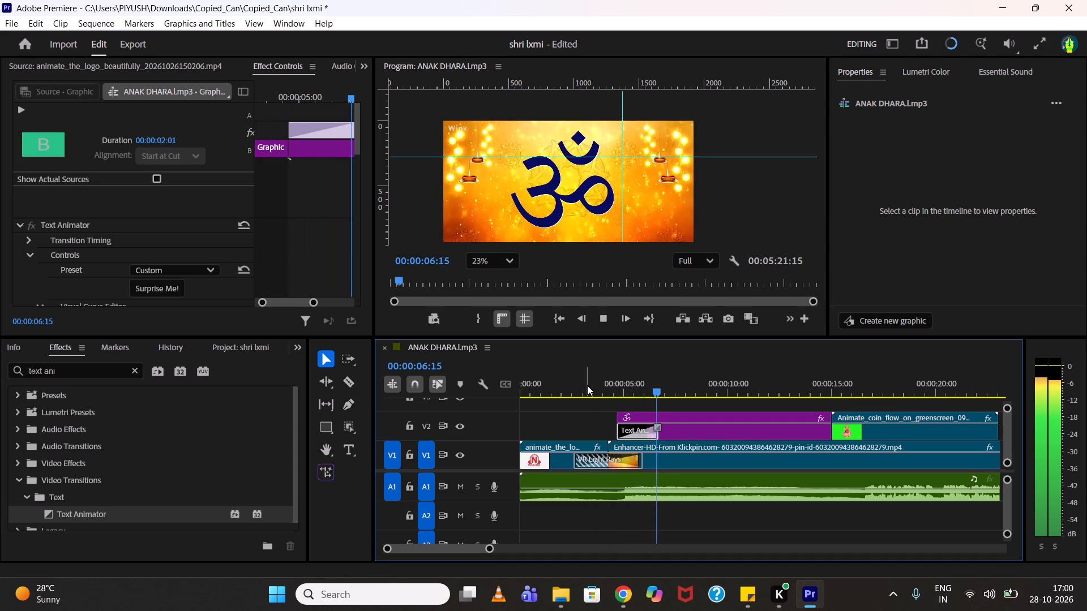
pyautogui.scroll(3, 568, 185)
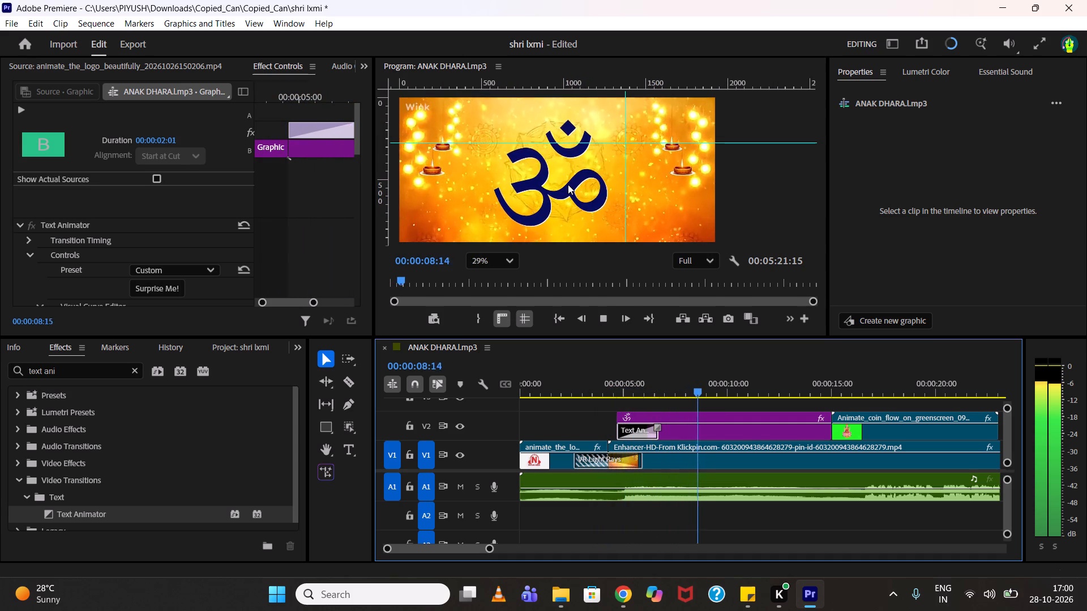
pyautogui.scroll(-3, 568, 184)
pyautogui.moveTo(568, 184); pyautogui.dragTo(570, 171, button='middle')
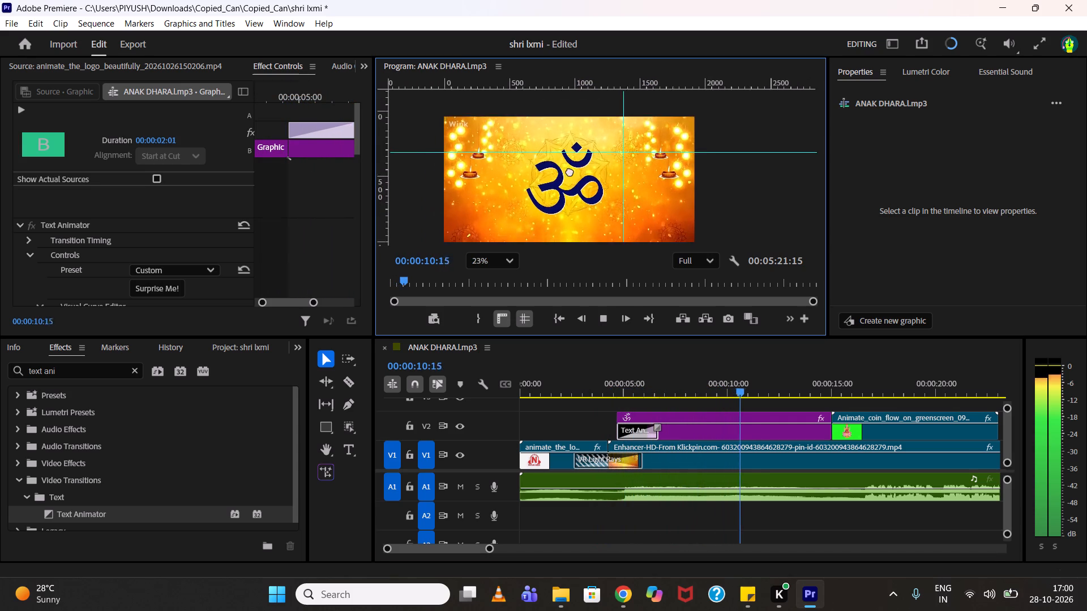
pyautogui.moveTo(570, 171); pyautogui.dragTo(577, 141, button='middle')
pyautogui.moveTo(570, 174); pyautogui.dragTo(570, 188, button='middle')
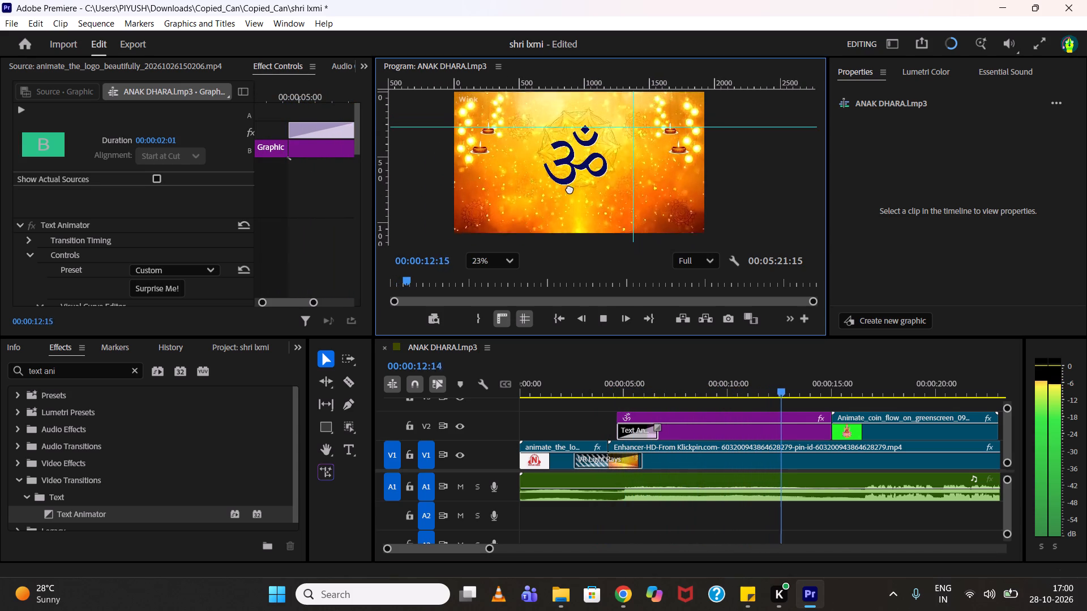
pyautogui.moveTo(570, 188); pyautogui.dragTo(568, 195, button='middle')
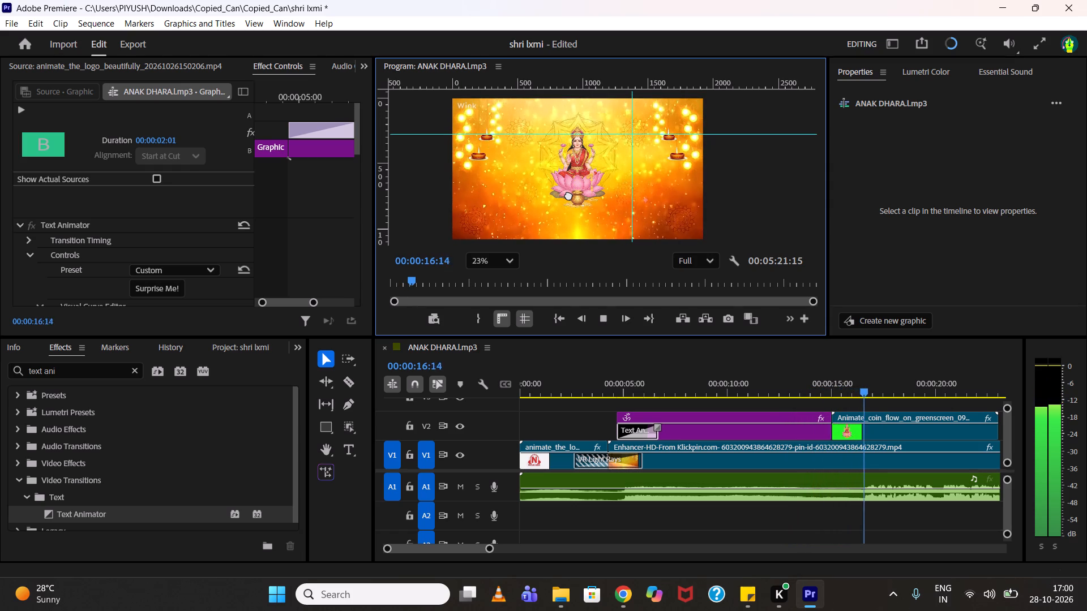
pyautogui.press('space')
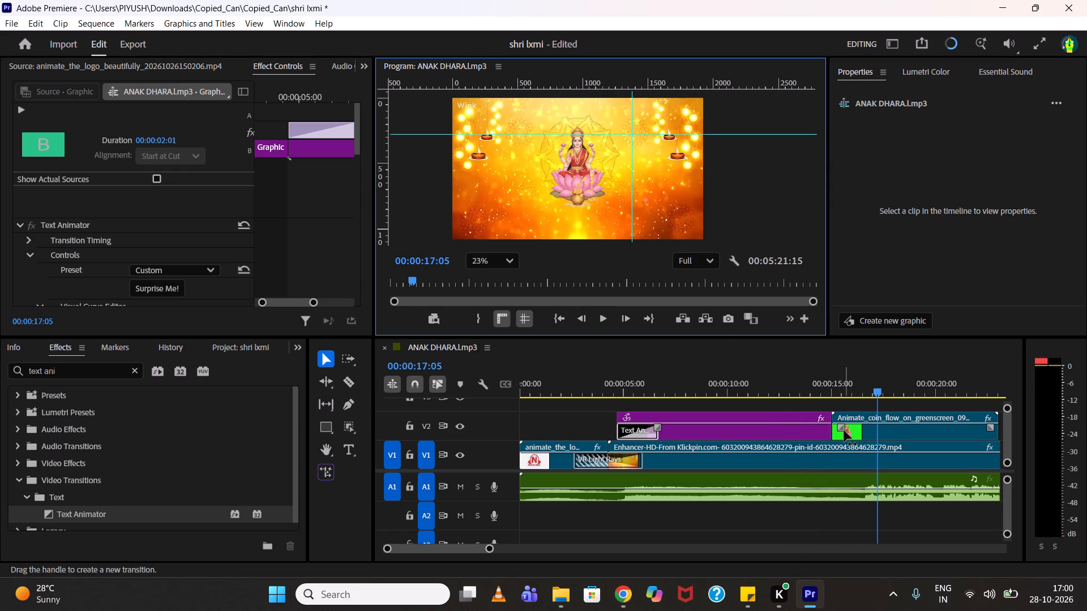
# Trim about half a second off the start of the coin-flow clip on V2.
pyautogui.moveTo(836, 436); pyautogui.dragTo(845, 434)
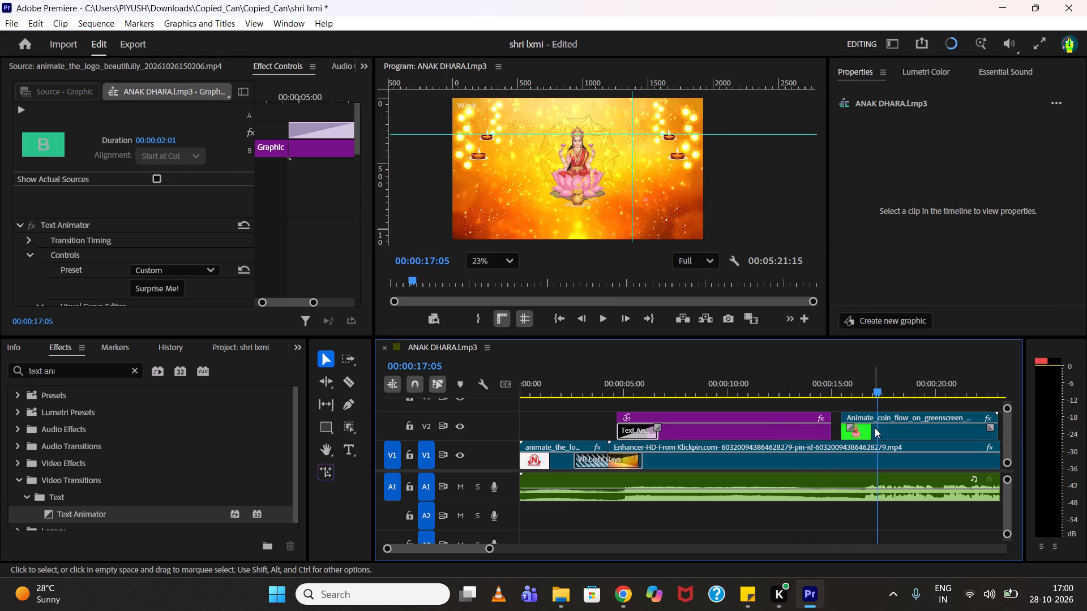
# Set the coin-flow clip's Motion scale to 153.
pyautogui.click(875, 428)
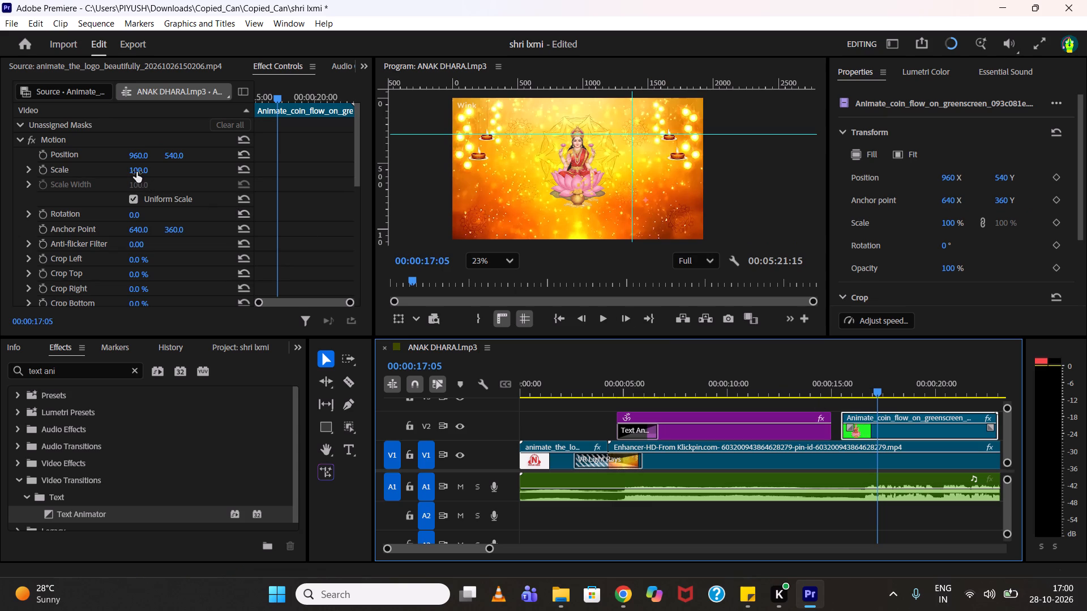
pyautogui.moveTo(137, 172); pyautogui.dragTo(174, 166)
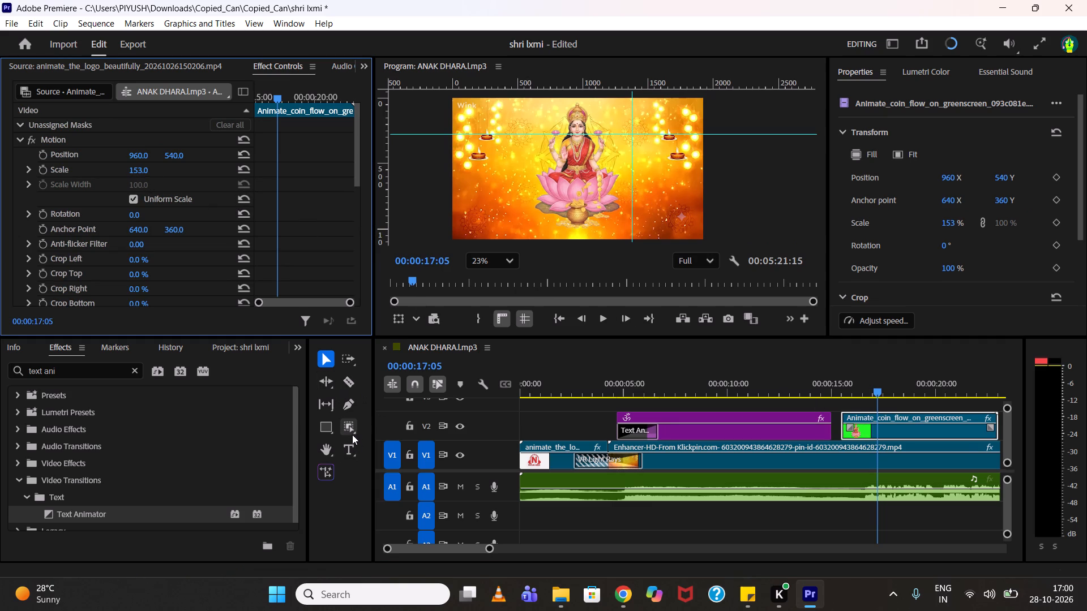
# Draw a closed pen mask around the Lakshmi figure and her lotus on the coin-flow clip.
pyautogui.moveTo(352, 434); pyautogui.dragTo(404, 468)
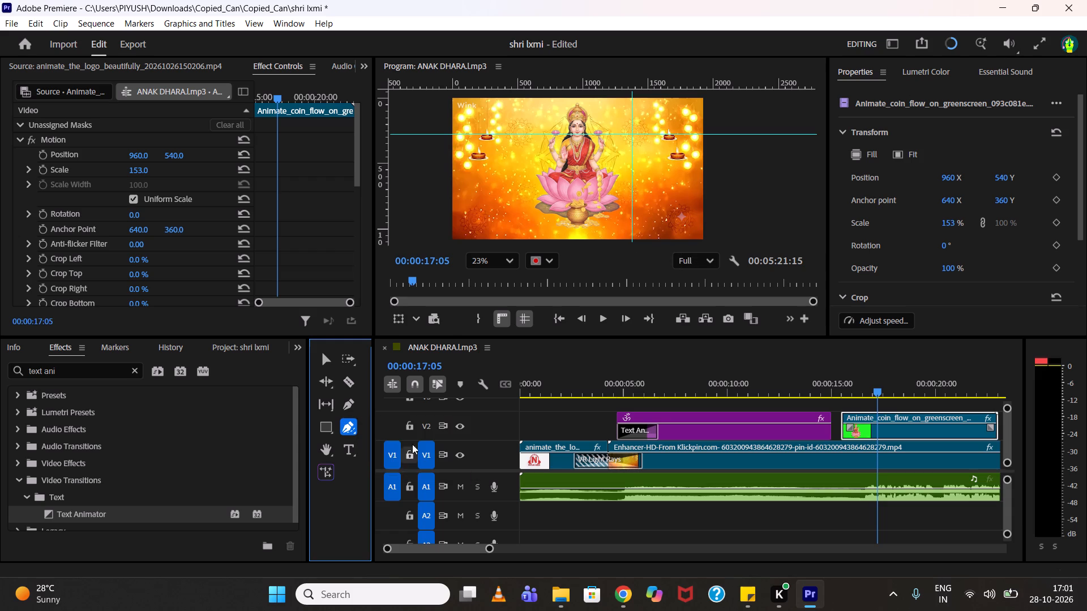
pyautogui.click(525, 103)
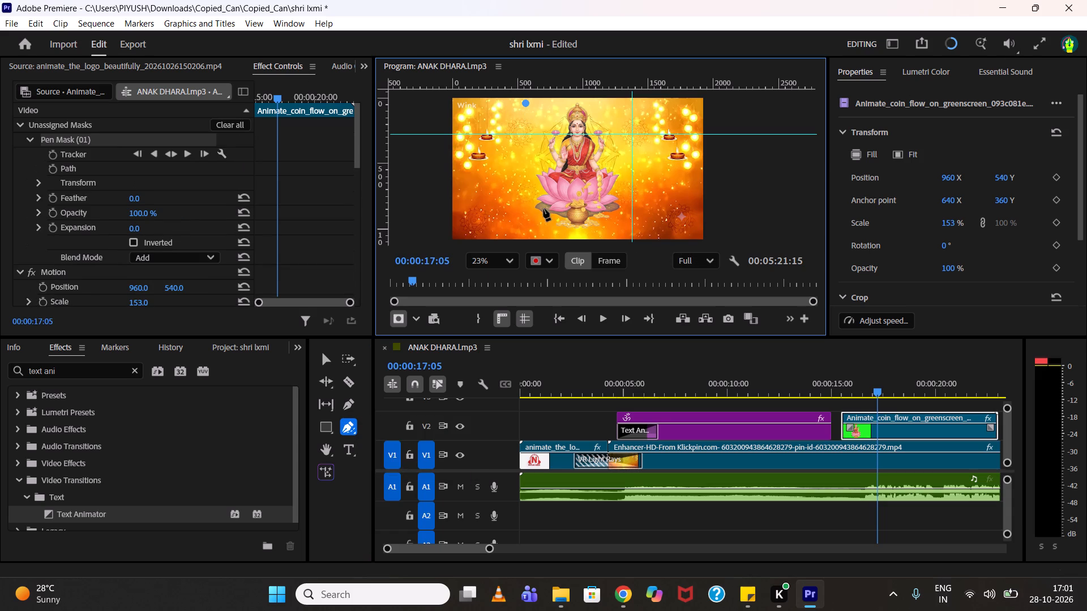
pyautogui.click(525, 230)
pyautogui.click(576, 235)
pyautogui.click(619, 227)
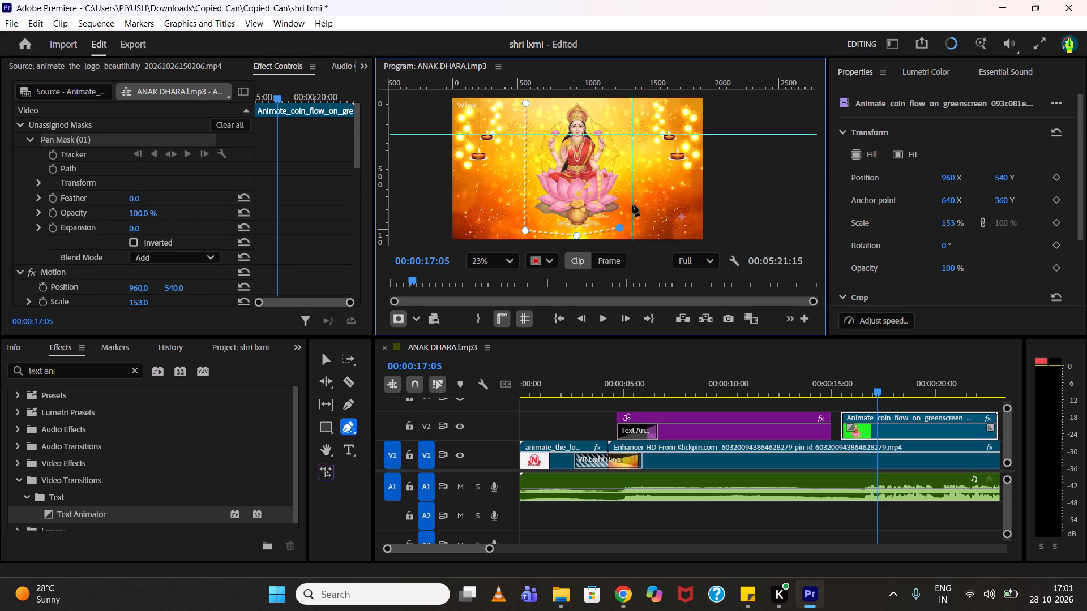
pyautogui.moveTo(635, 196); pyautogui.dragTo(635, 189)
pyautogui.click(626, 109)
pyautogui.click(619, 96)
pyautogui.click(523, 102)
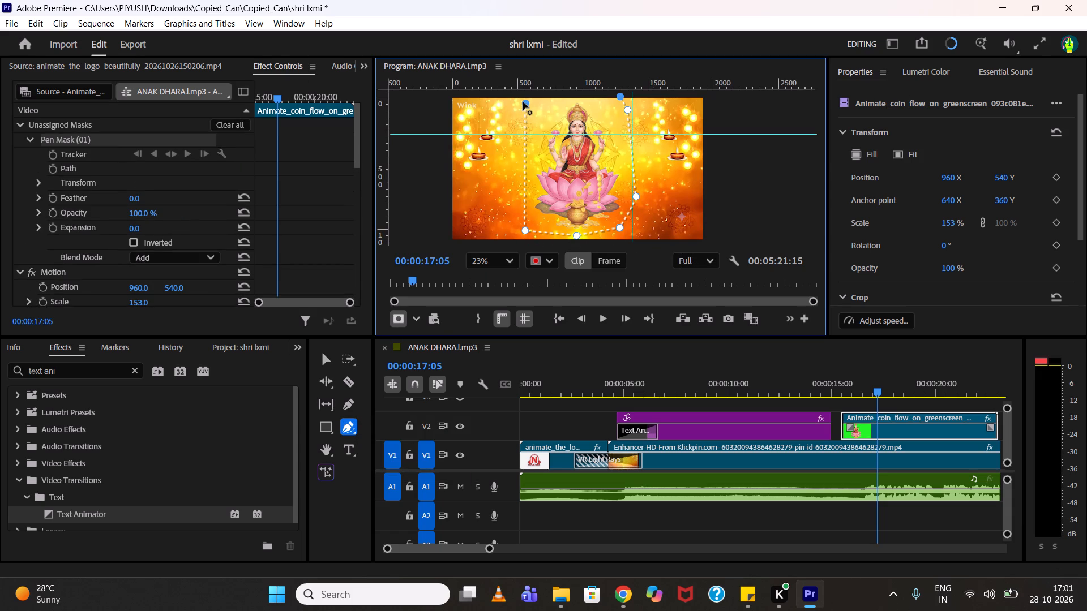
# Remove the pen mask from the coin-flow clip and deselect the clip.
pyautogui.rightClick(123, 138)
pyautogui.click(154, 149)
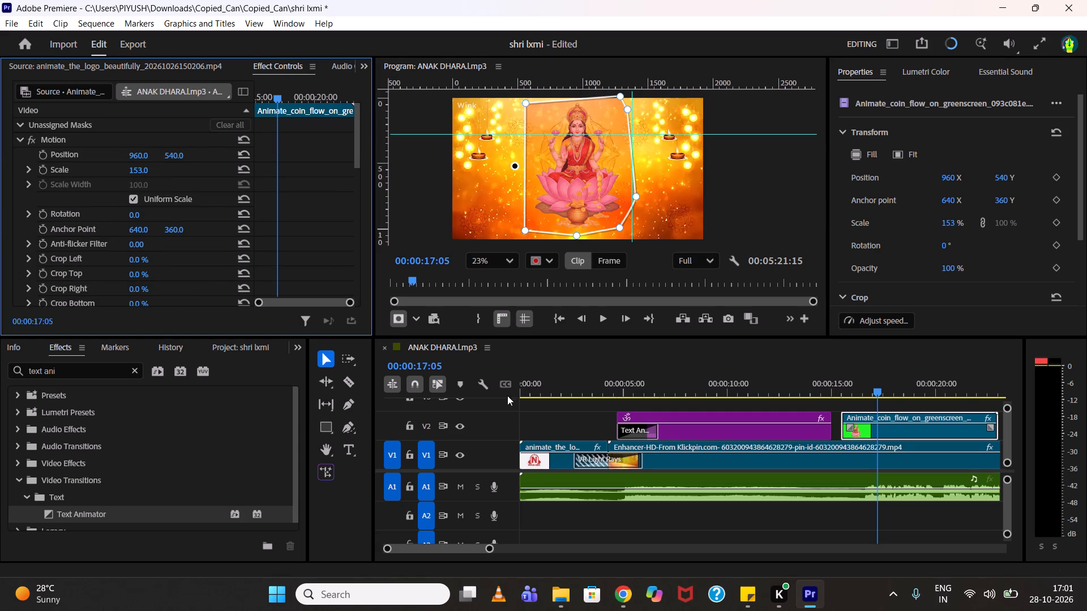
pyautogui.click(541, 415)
# Scrub and play back the enlarged coin-flow clip over the golden background, continuing past its end.
pyautogui.scroll(4, 574, 191)
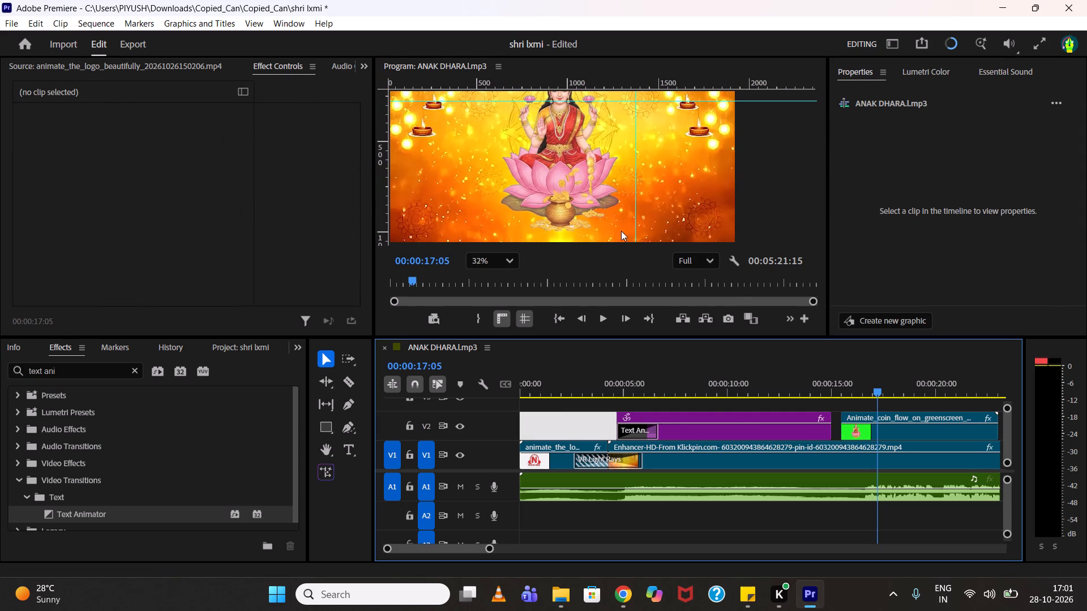
pyautogui.moveTo(875, 389); pyautogui.dragTo(866, 388)
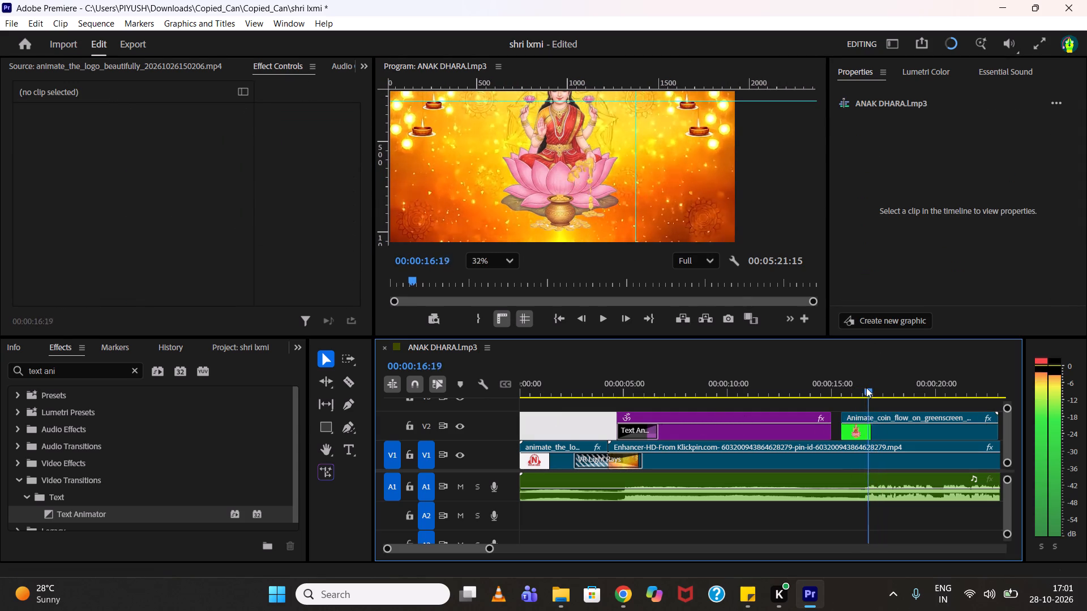
pyautogui.moveTo(866, 388); pyautogui.dragTo(961, 393)
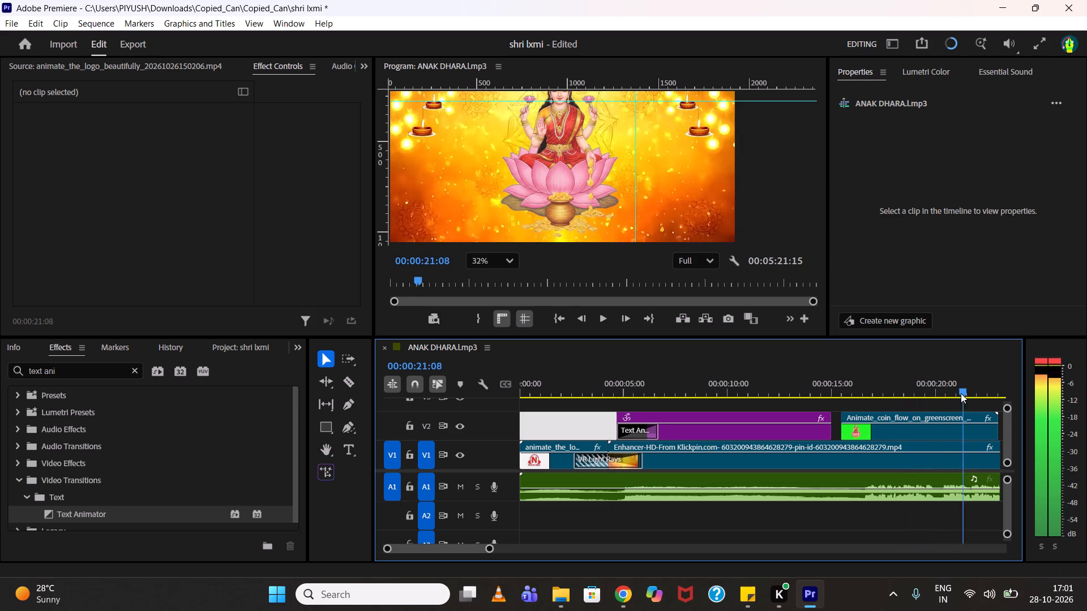
pyautogui.moveTo(961, 393); pyautogui.dragTo(841, 389)
pyautogui.press('space')
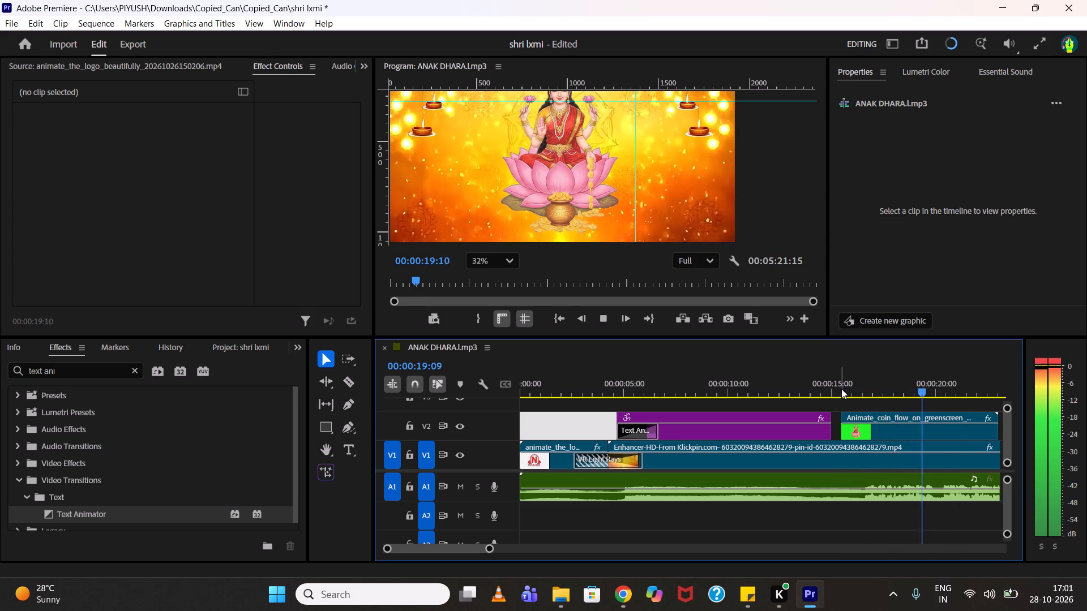
pyautogui.scroll(-4, 532, 156)
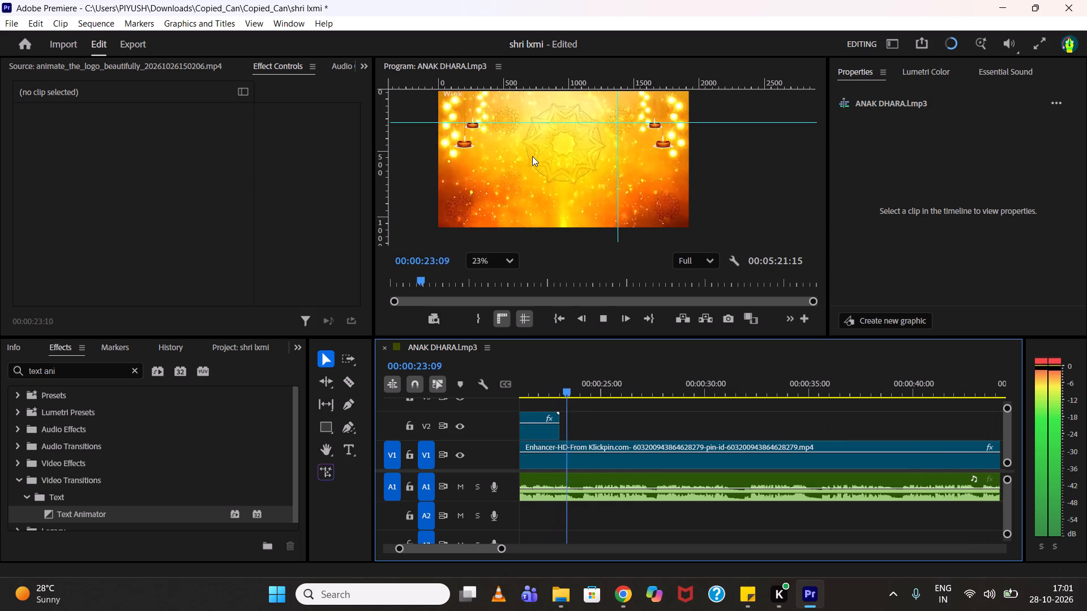
pyautogui.press('space')
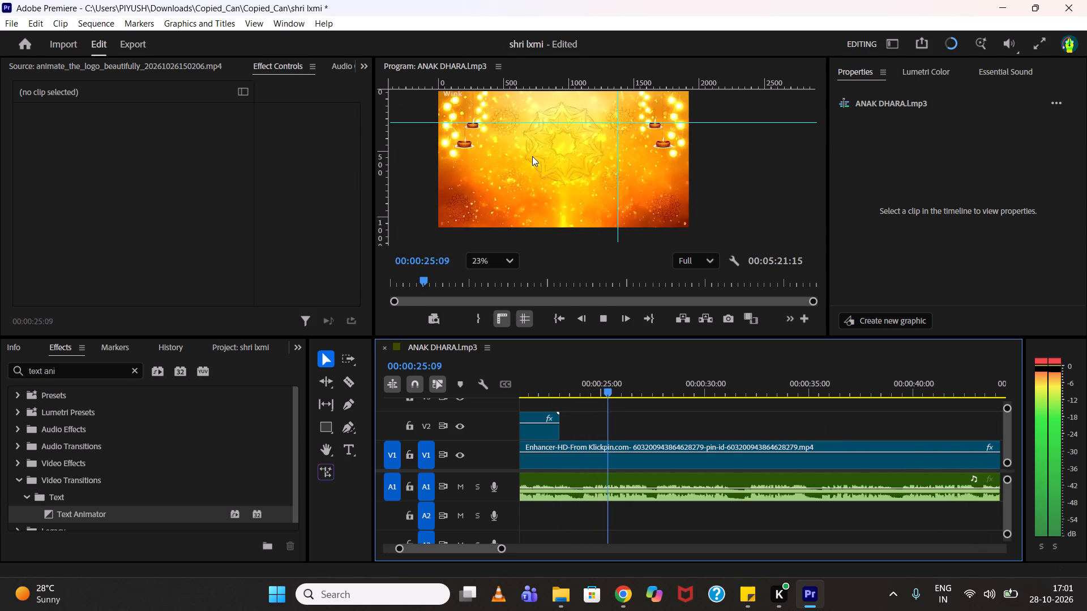
pyautogui.scroll(-4, 532, 156)
pyautogui.scroll(3, 532, 156)
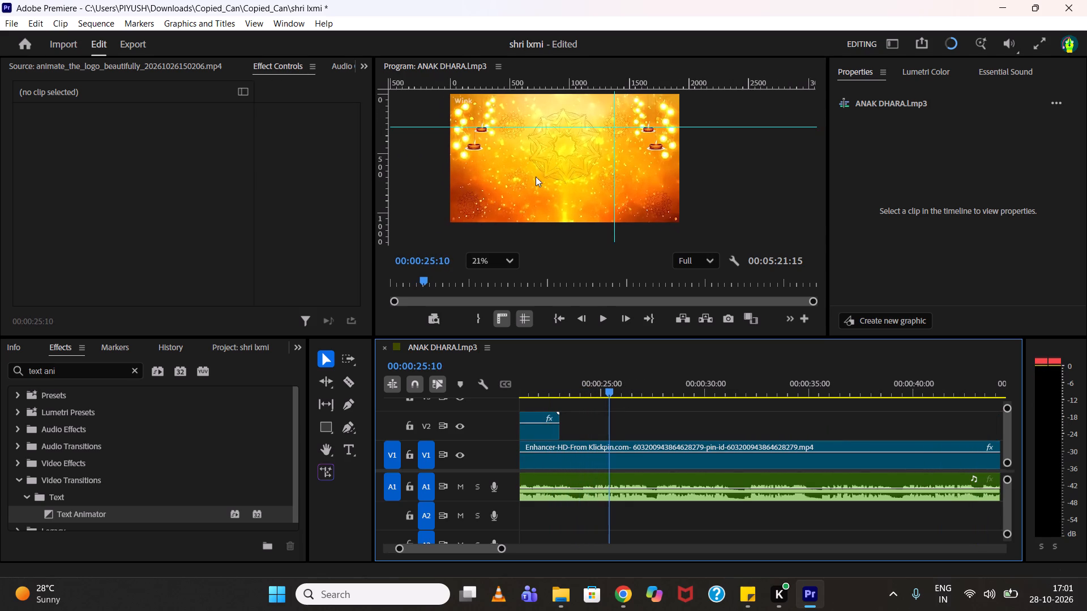
# Move the coin-flow clip from V2 up to V3, keeping its timing.
pyautogui.scroll(10, 534, 428)
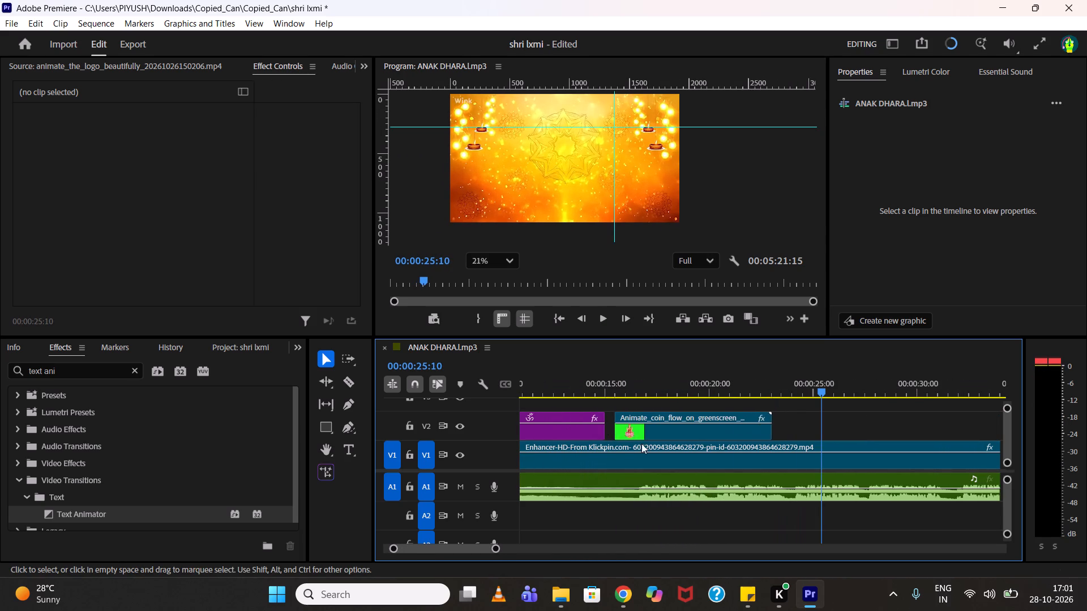
pyautogui.moveTo(651, 432); pyautogui.dragTo(644, 400)
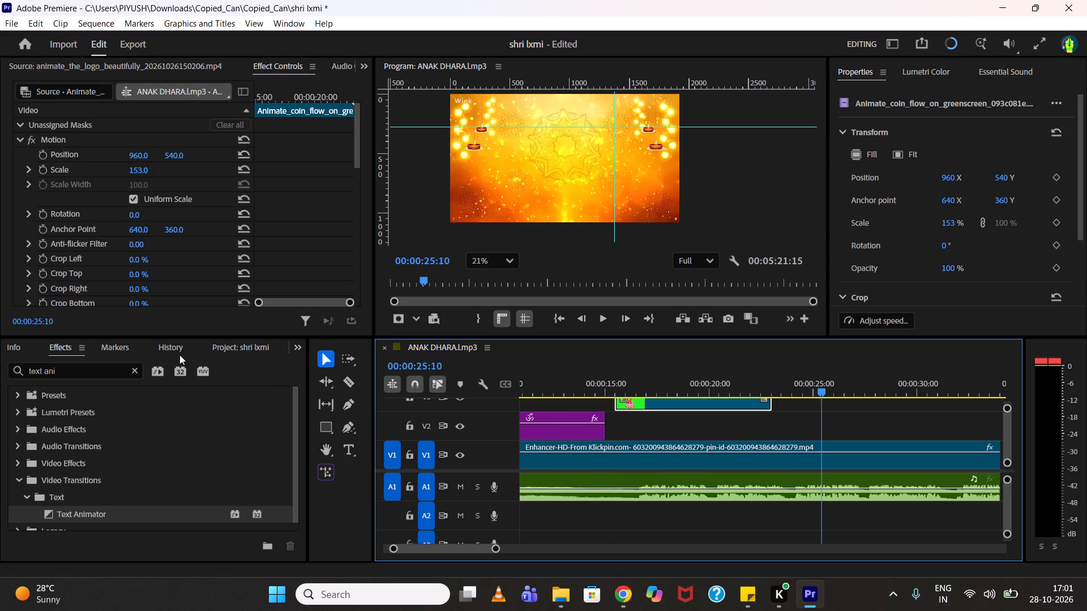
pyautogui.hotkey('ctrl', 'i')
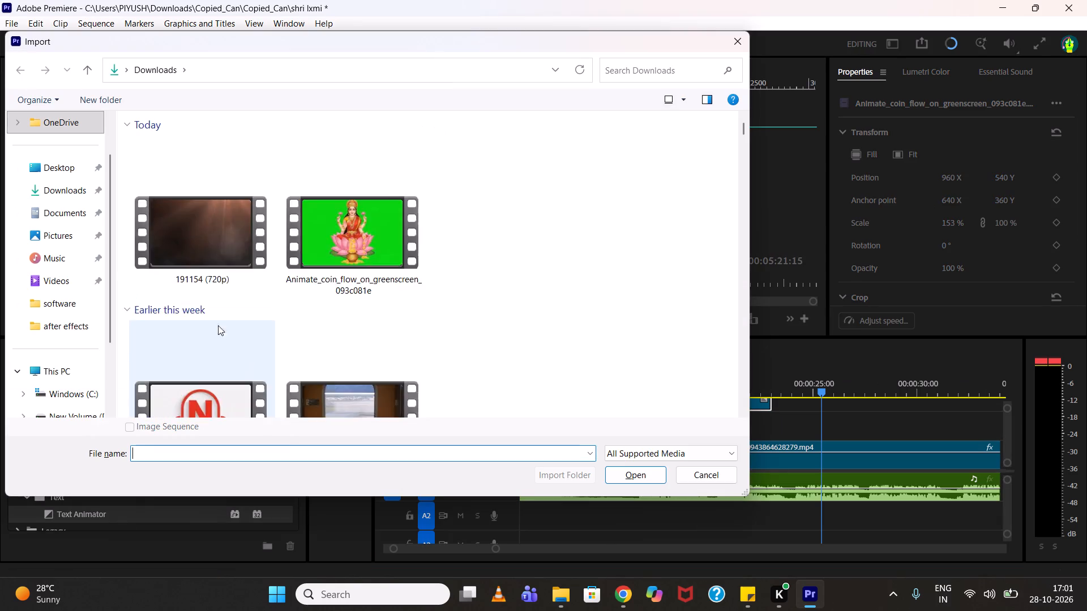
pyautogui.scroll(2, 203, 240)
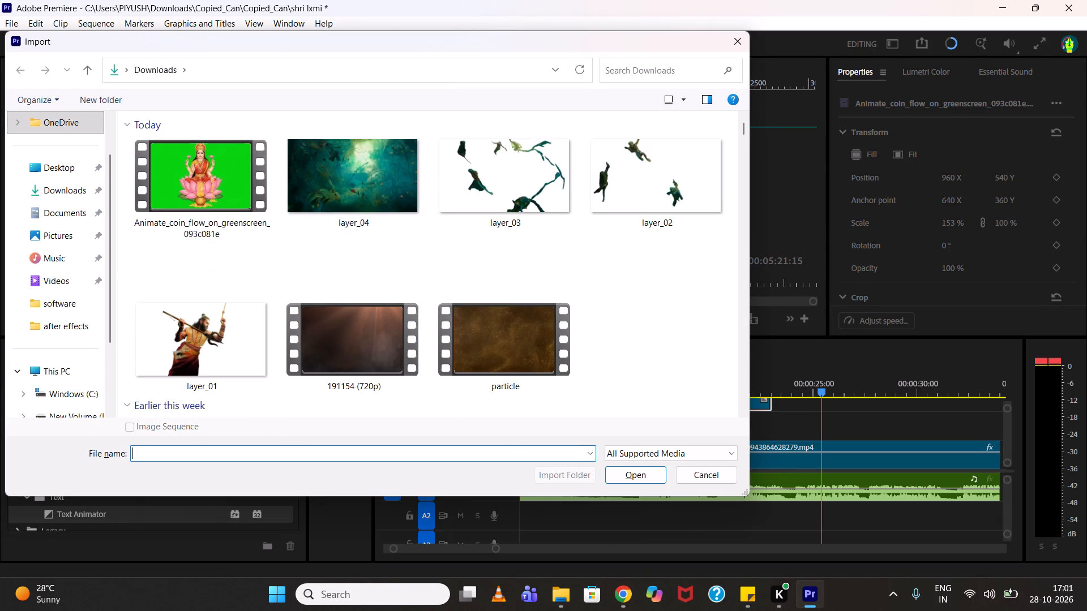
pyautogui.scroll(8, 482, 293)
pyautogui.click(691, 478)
# Switch to Chrome, try to download the dark video with floating orange embers, and check the recent downloads.
pyautogui.click(625, 595)
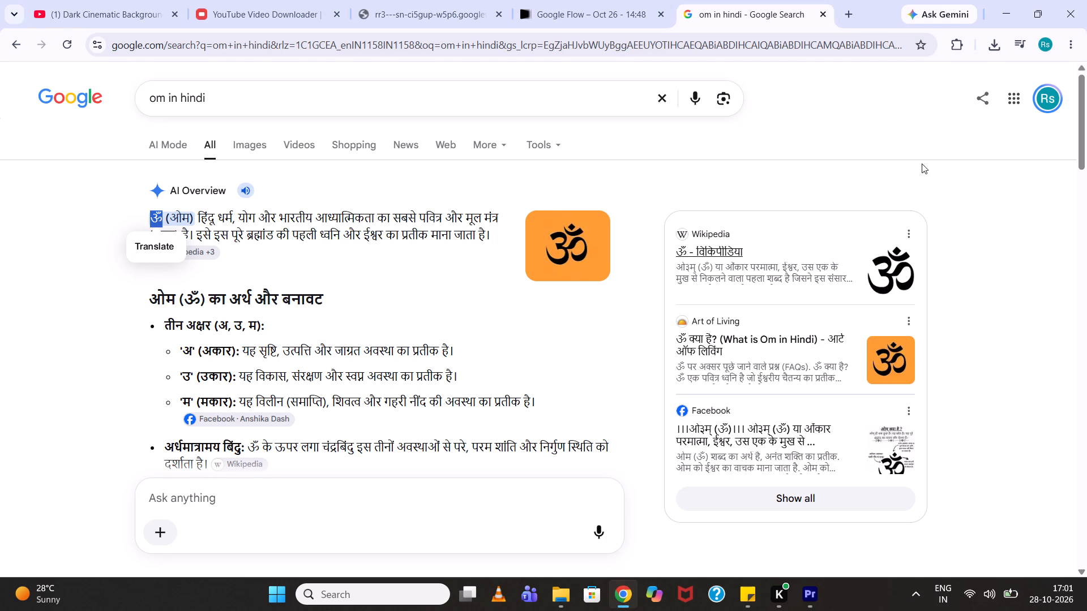
pyautogui.click(405, 0)
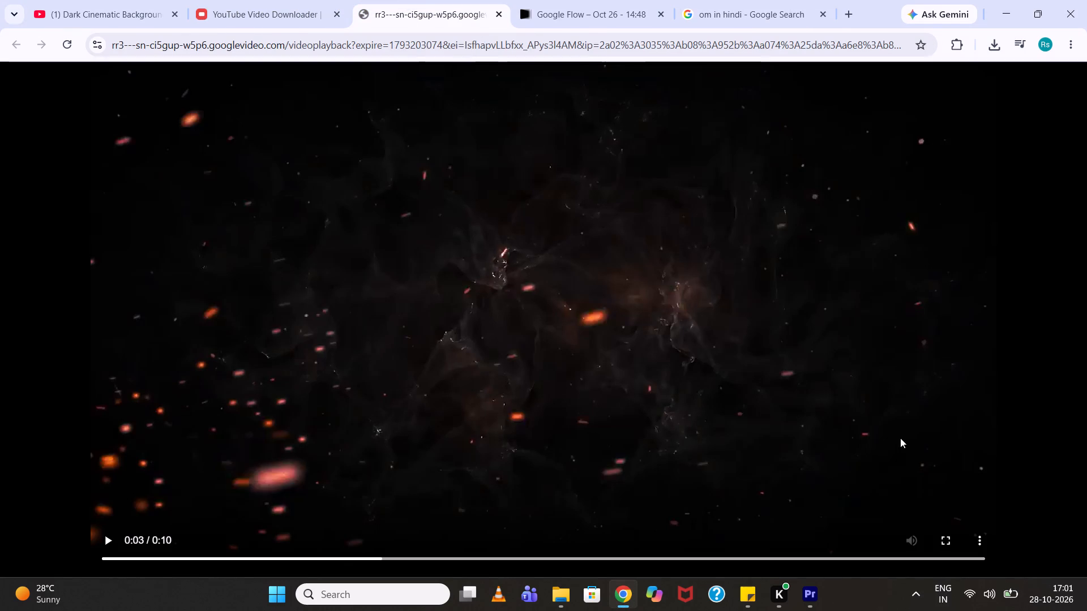
pyautogui.click(977, 530)
pyautogui.click(955, 483)
pyautogui.click(994, 44)
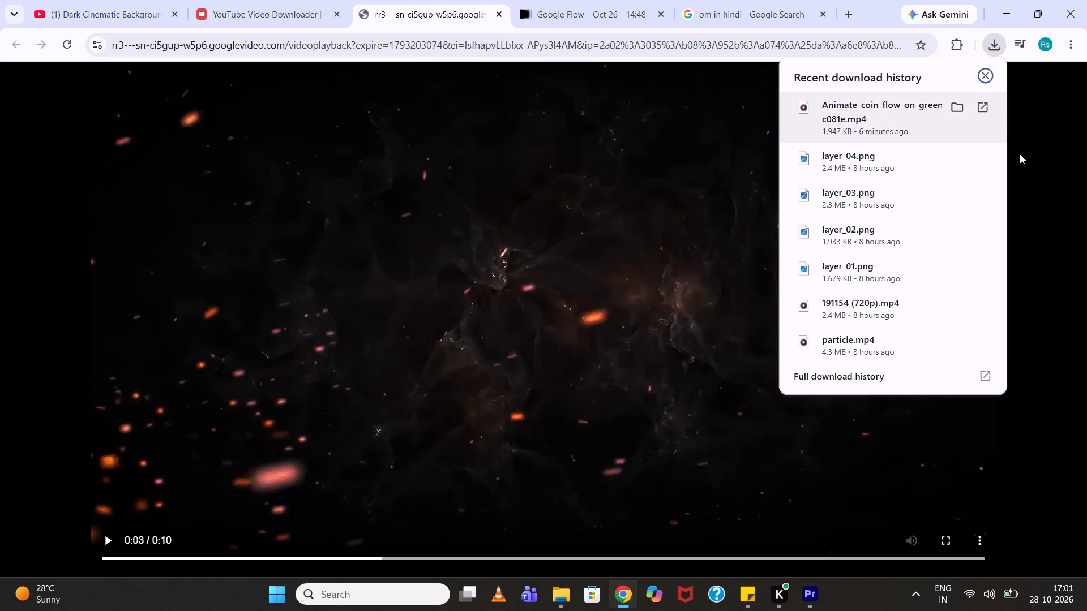
pyautogui.click(1020, 154)
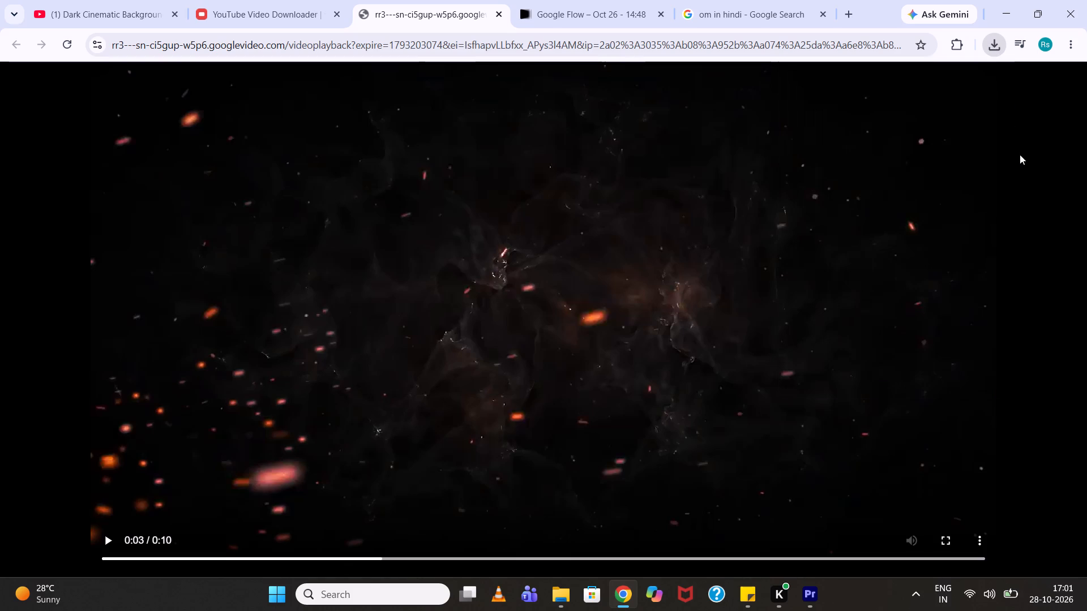
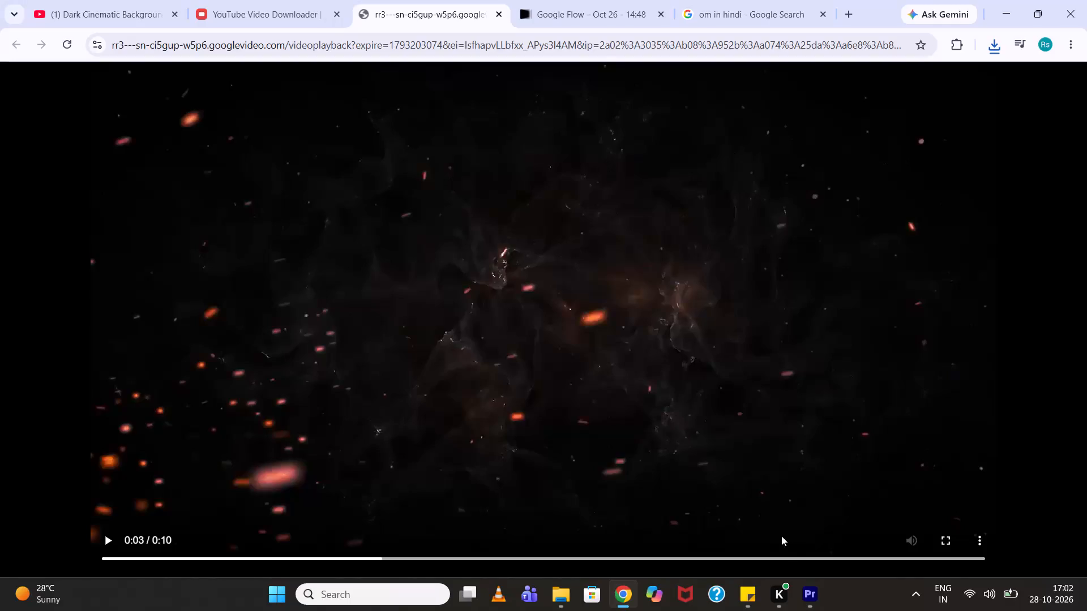
# Switch to Premiere Pro, import videoplayback (3) from Downloads and place it on V2 at 00:00:15:00, right after the ॐ title.
pyautogui.click(801, 600)
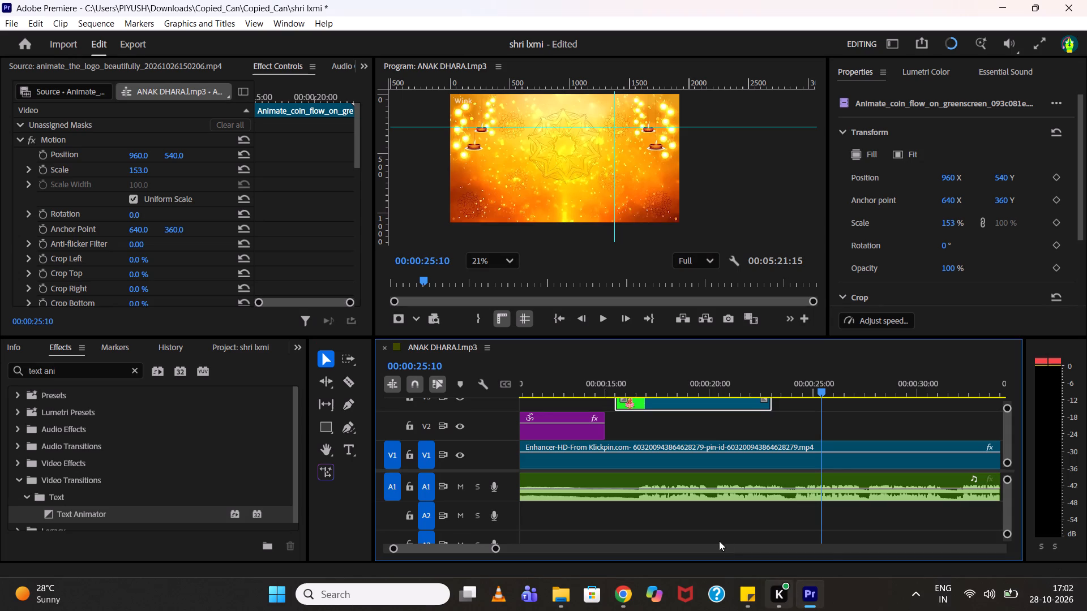
pyautogui.moveTo(622, 386); pyautogui.dragTo(607, 386)
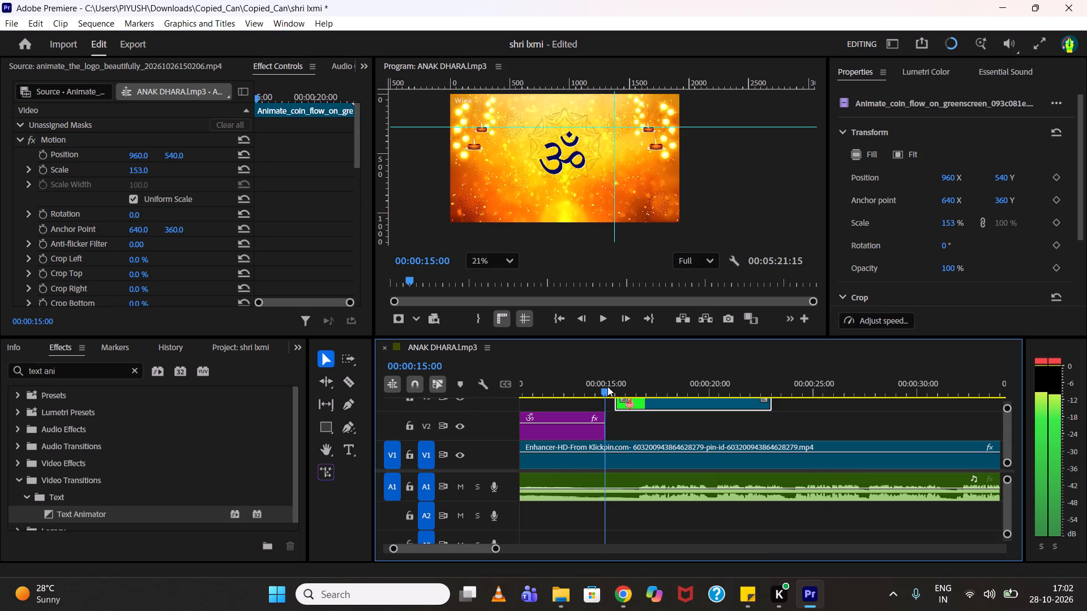
pyautogui.hotkey('ctrl', 'i')
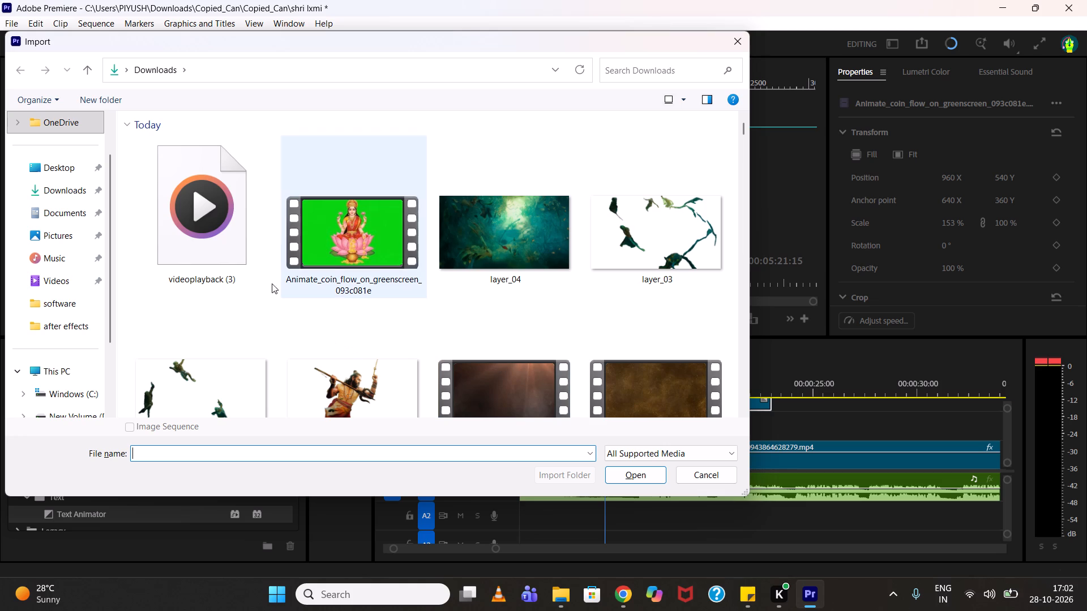
pyautogui.doubleClick(242, 266)
pyautogui.moveTo(241, 495); pyautogui.dragTo(249, 480)
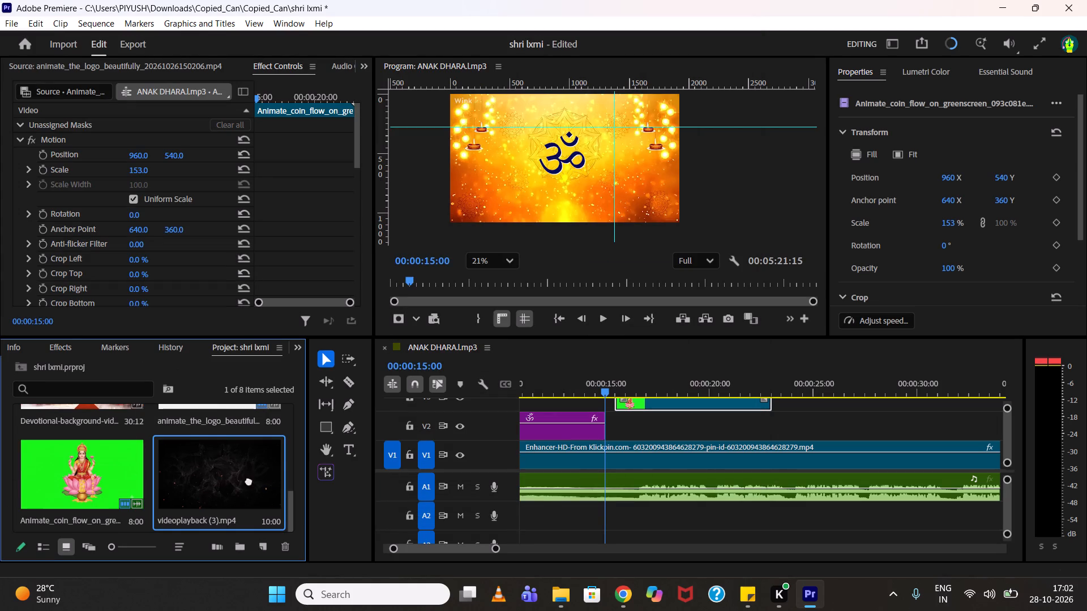
pyautogui.moveTo(249, 480); pyautogui.dragTo(605, 420)
# Scale the ember clip on V2 to fill the frame.
pyautogui.click(601, 386)
pyautogui.click(620, 432)
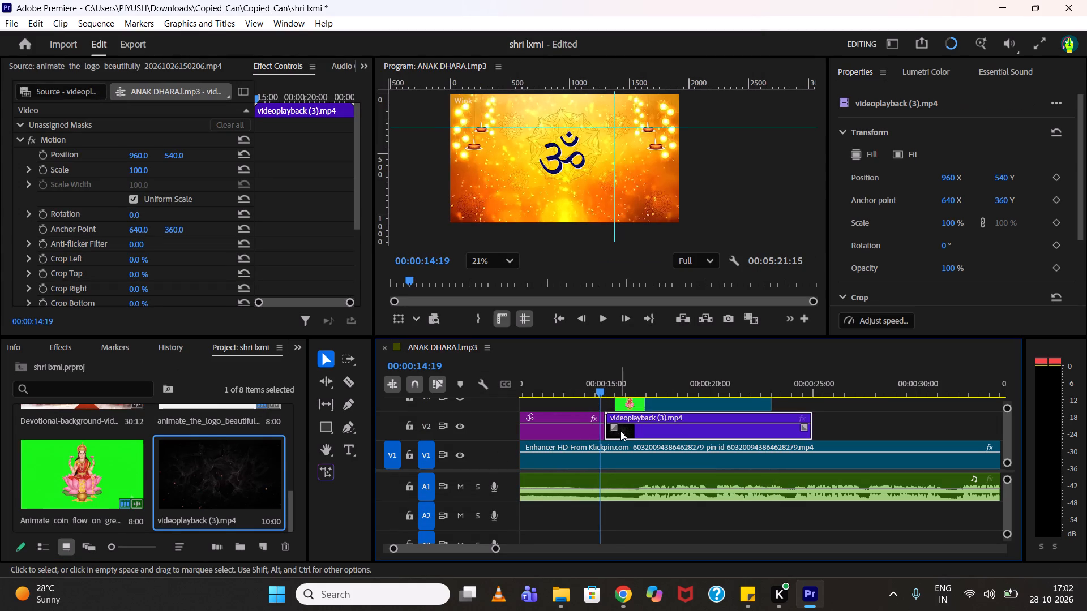
pyautogui.click(872, 158)
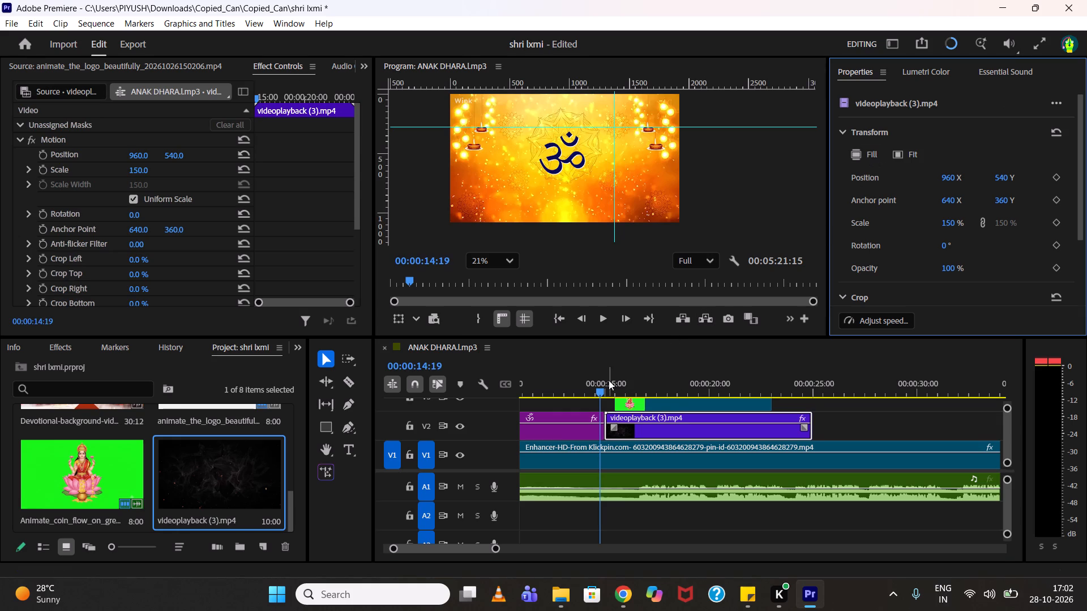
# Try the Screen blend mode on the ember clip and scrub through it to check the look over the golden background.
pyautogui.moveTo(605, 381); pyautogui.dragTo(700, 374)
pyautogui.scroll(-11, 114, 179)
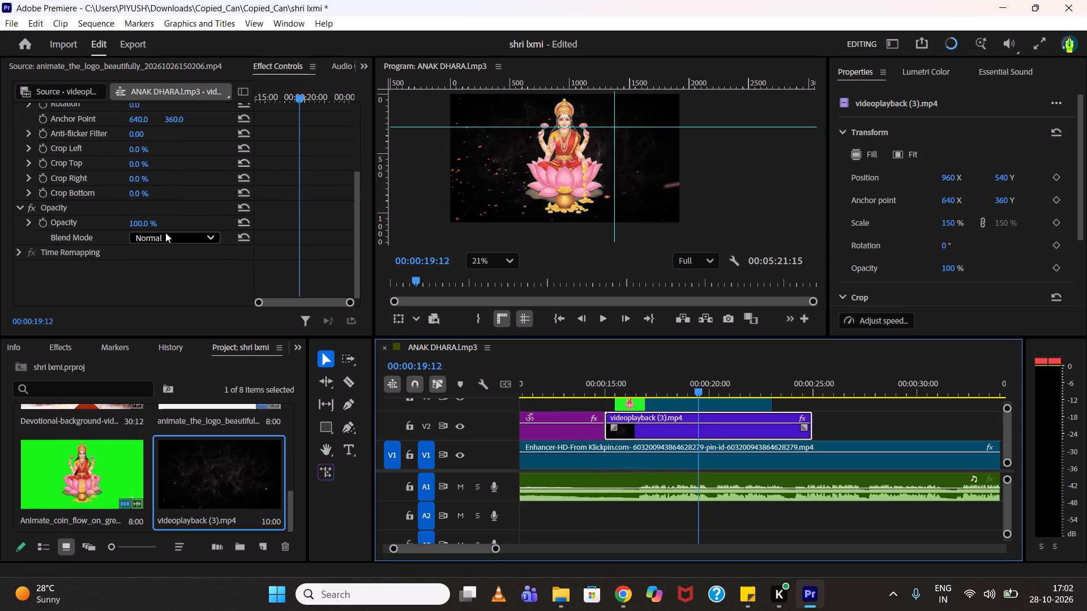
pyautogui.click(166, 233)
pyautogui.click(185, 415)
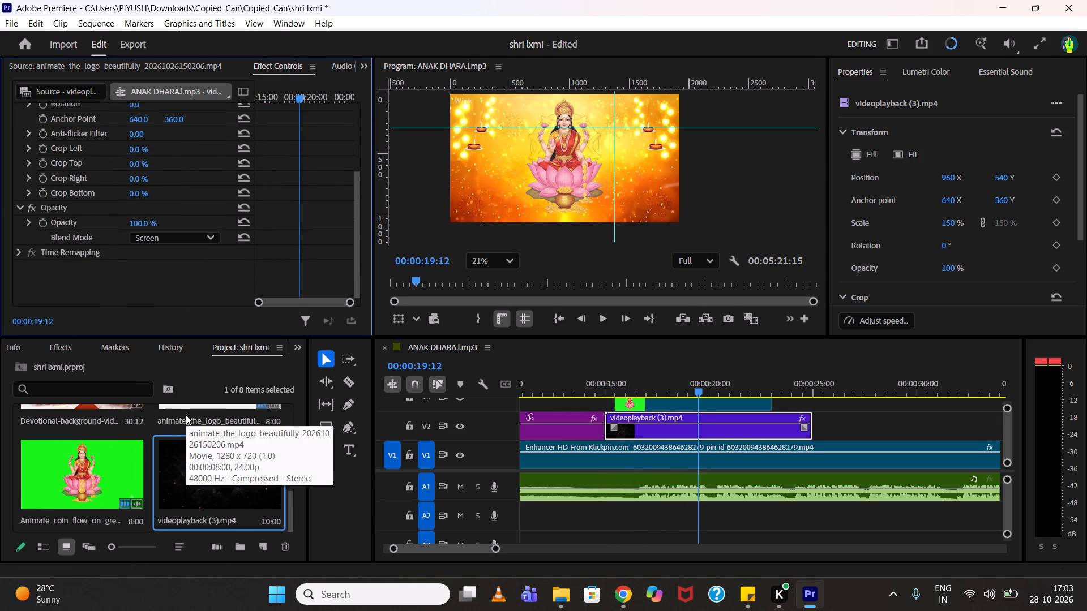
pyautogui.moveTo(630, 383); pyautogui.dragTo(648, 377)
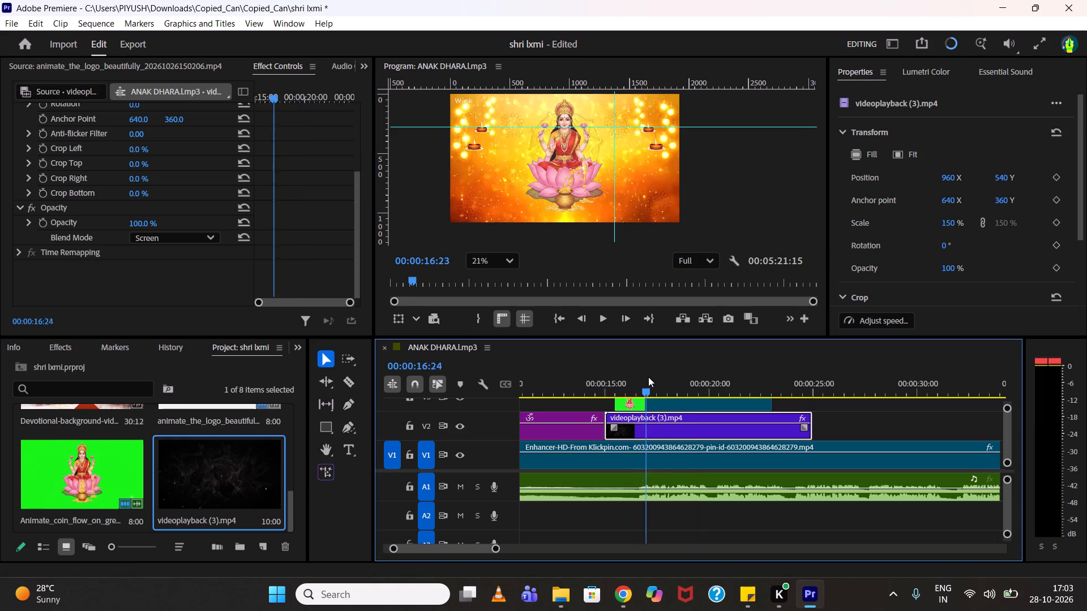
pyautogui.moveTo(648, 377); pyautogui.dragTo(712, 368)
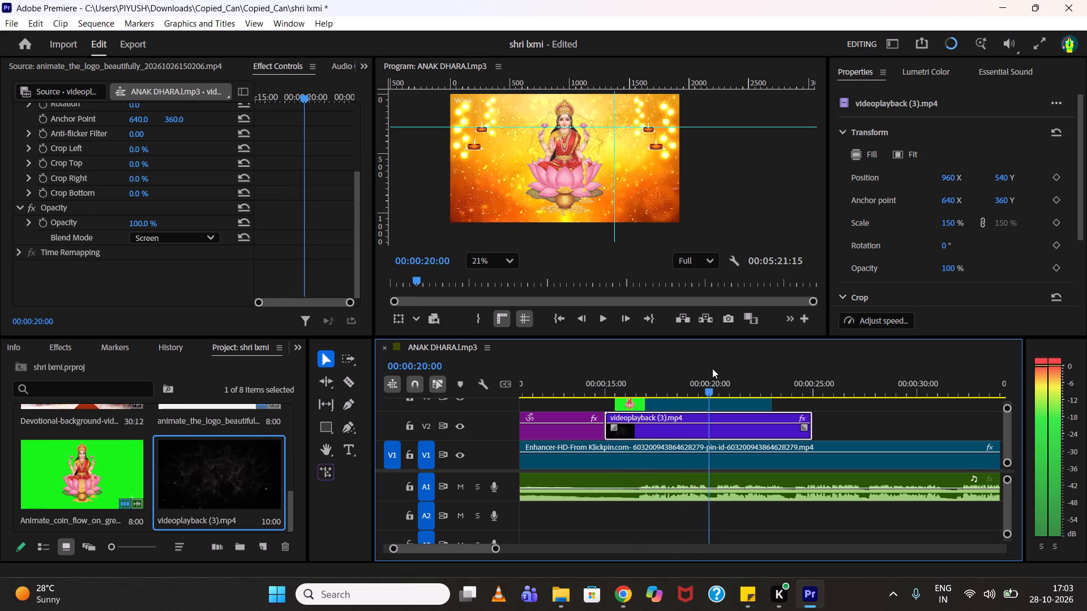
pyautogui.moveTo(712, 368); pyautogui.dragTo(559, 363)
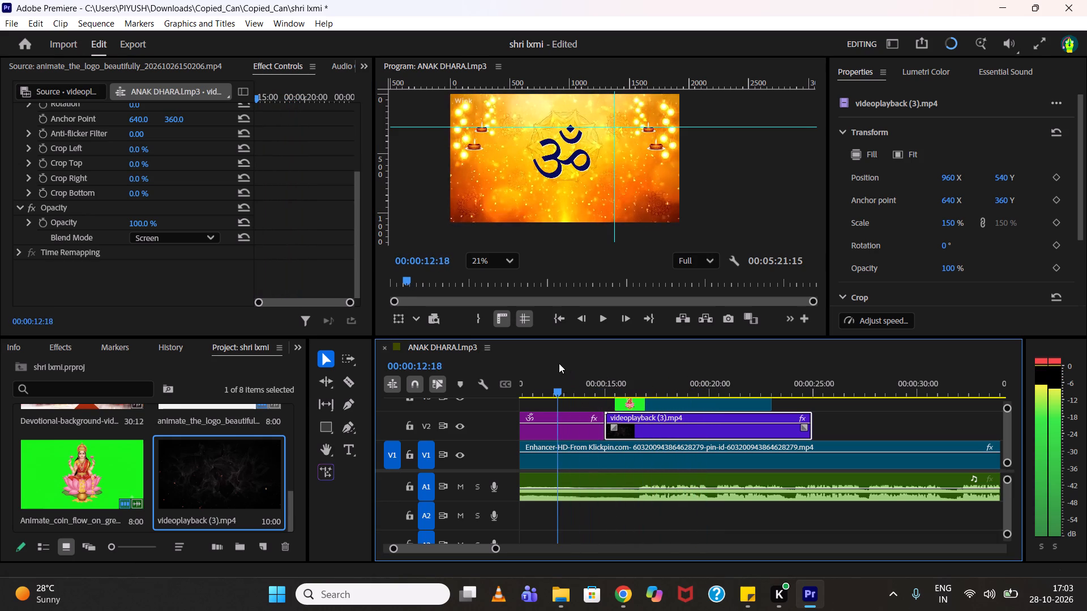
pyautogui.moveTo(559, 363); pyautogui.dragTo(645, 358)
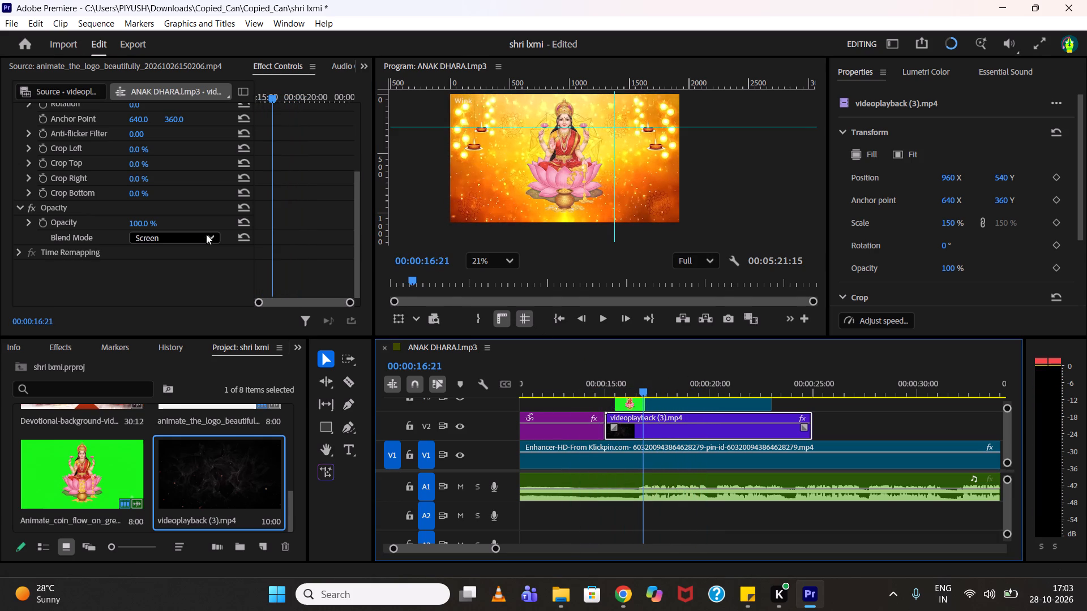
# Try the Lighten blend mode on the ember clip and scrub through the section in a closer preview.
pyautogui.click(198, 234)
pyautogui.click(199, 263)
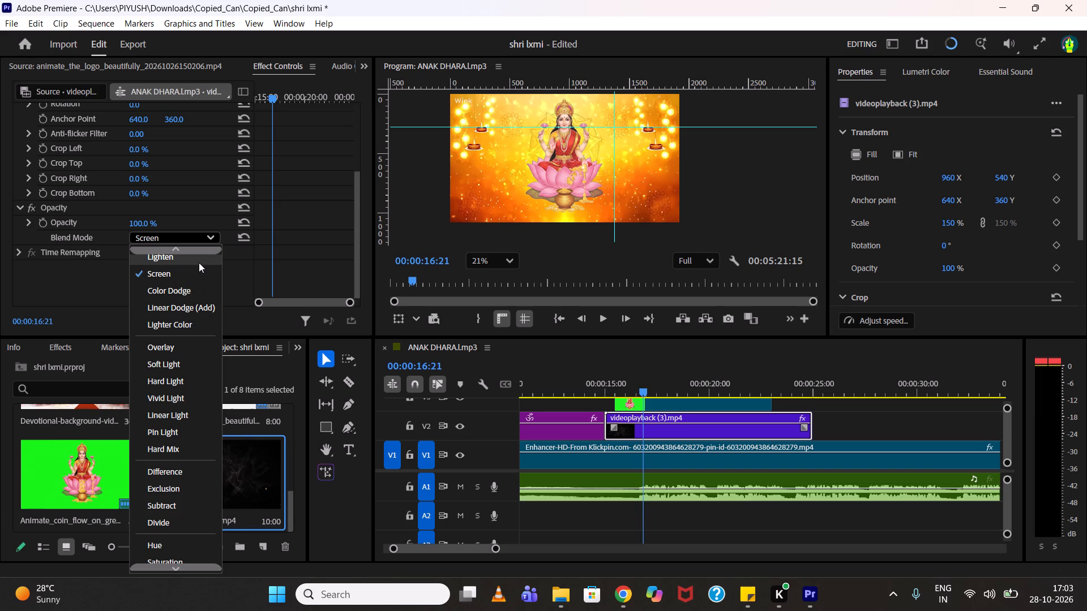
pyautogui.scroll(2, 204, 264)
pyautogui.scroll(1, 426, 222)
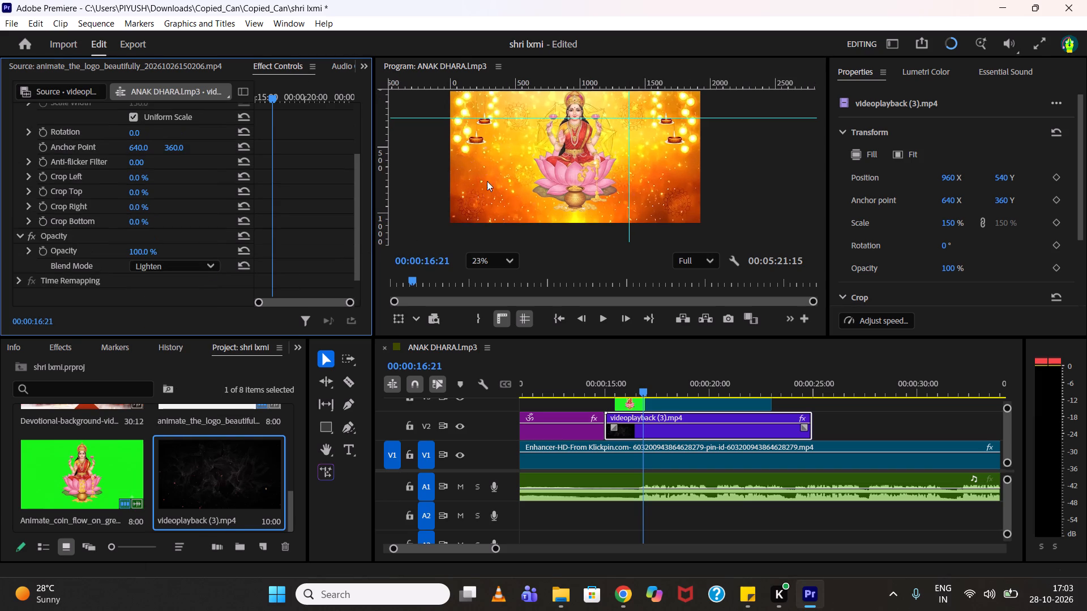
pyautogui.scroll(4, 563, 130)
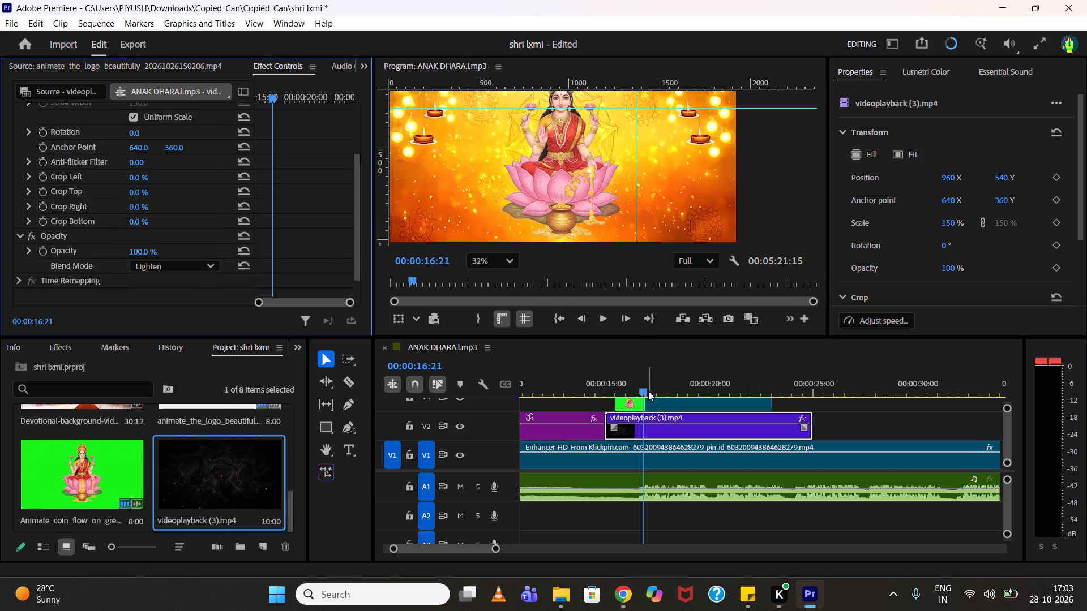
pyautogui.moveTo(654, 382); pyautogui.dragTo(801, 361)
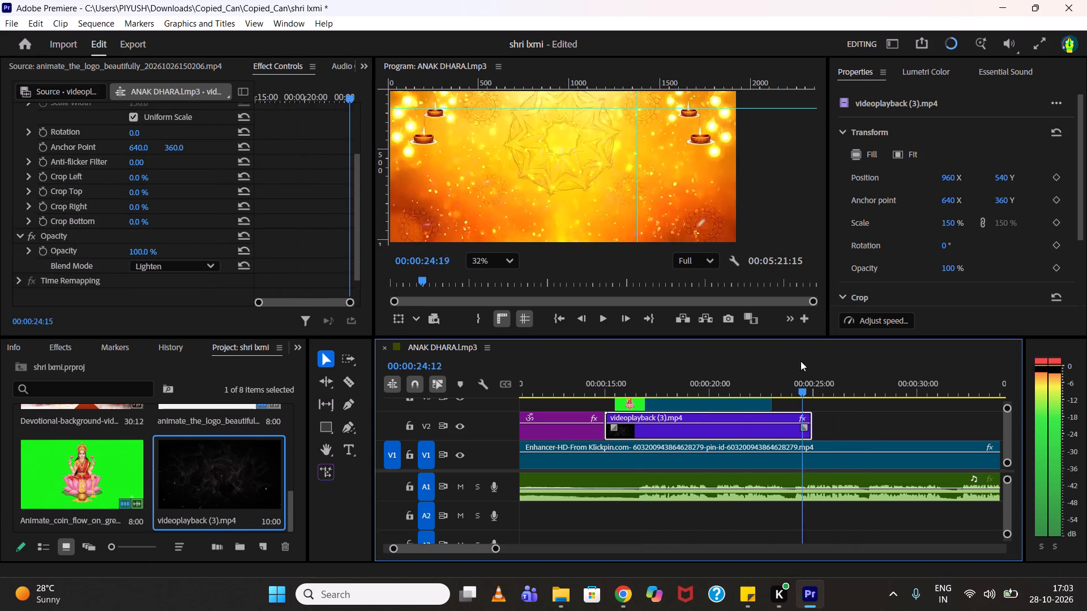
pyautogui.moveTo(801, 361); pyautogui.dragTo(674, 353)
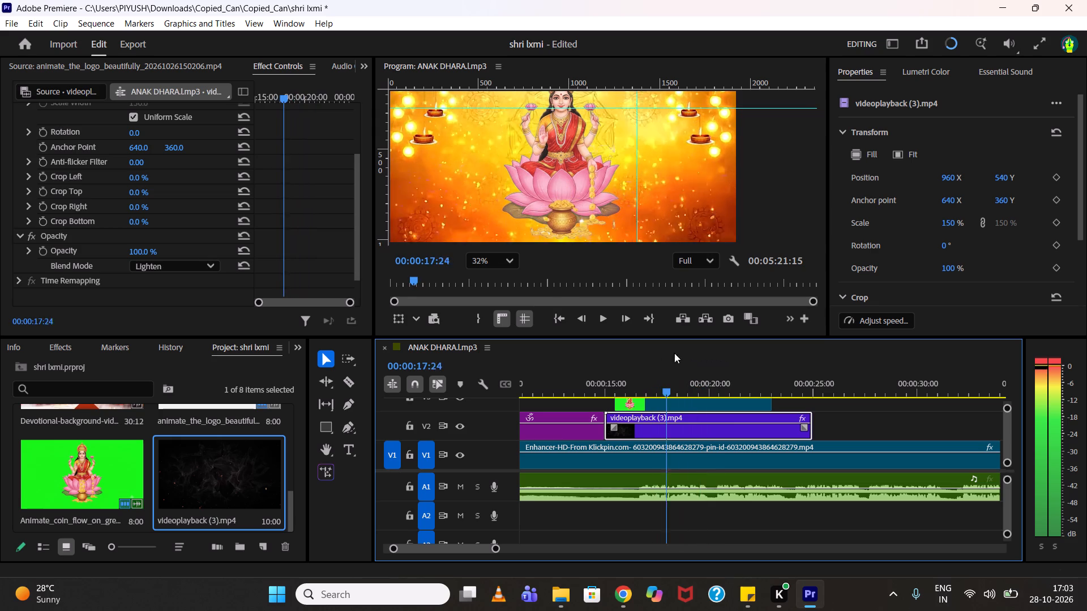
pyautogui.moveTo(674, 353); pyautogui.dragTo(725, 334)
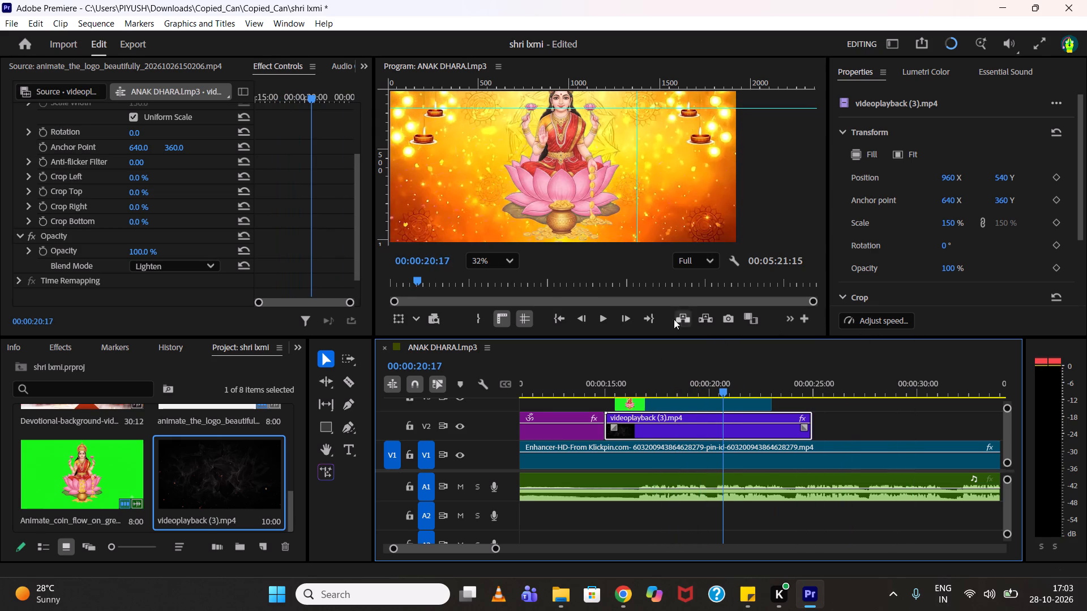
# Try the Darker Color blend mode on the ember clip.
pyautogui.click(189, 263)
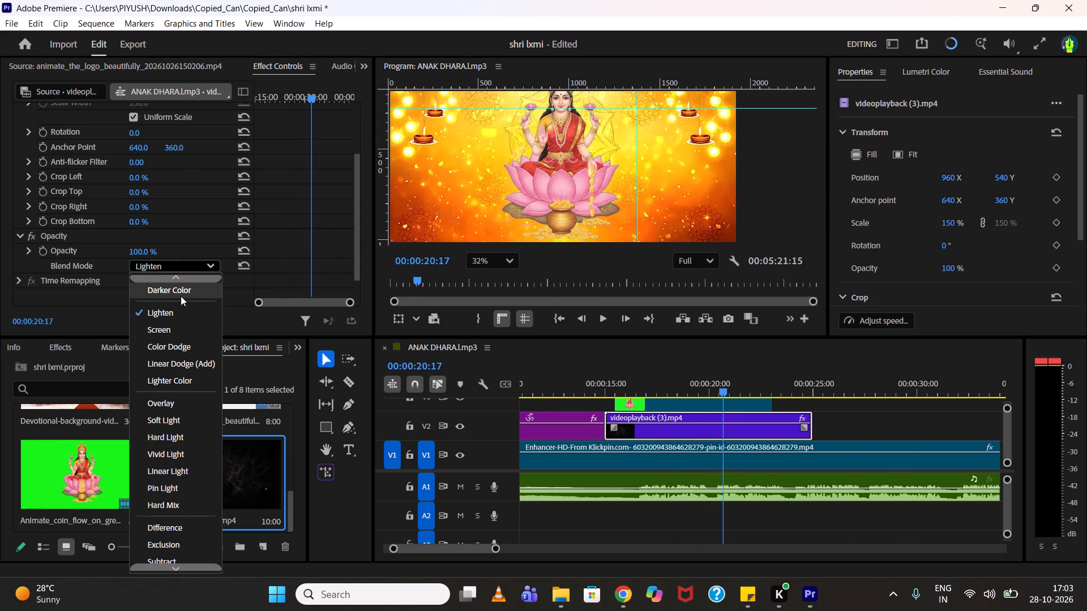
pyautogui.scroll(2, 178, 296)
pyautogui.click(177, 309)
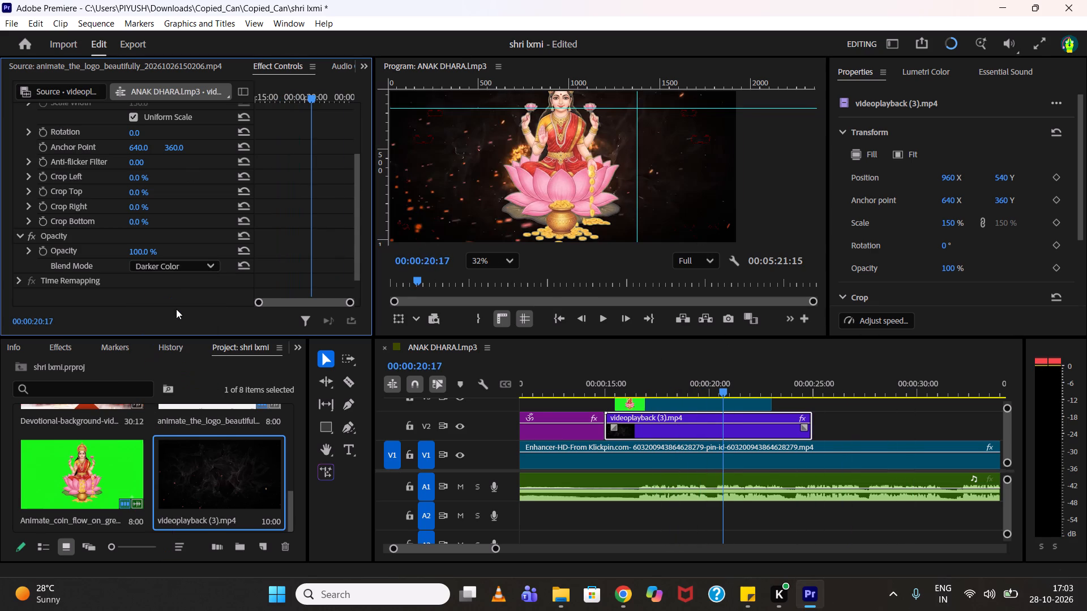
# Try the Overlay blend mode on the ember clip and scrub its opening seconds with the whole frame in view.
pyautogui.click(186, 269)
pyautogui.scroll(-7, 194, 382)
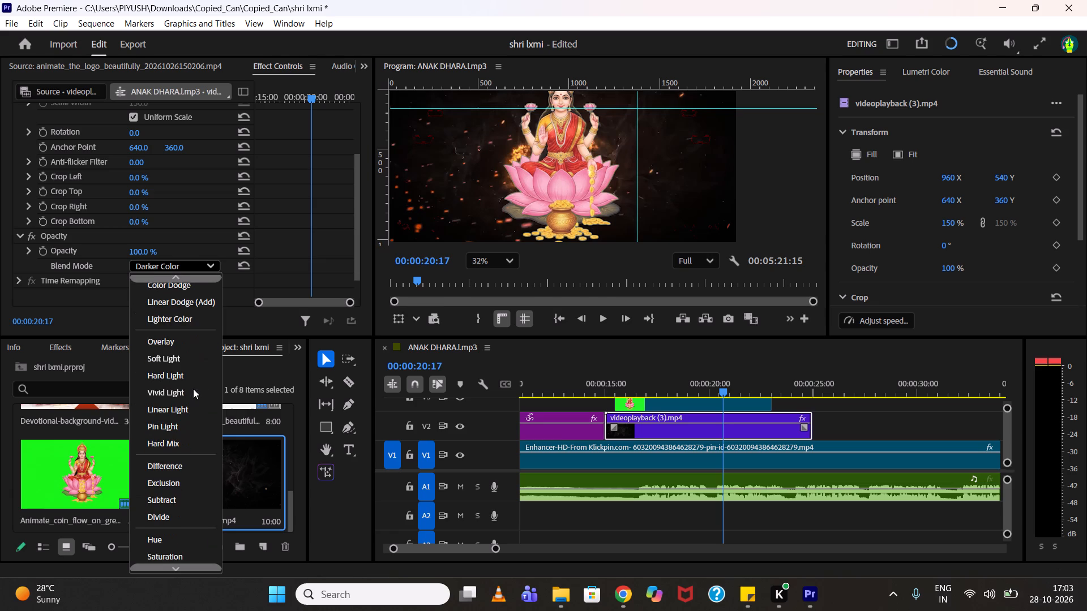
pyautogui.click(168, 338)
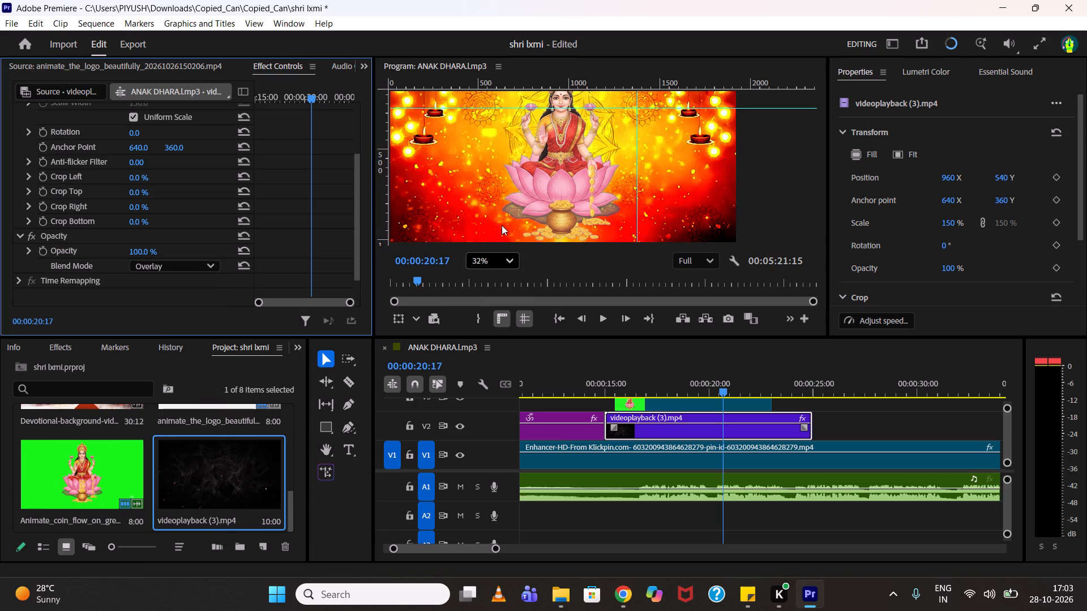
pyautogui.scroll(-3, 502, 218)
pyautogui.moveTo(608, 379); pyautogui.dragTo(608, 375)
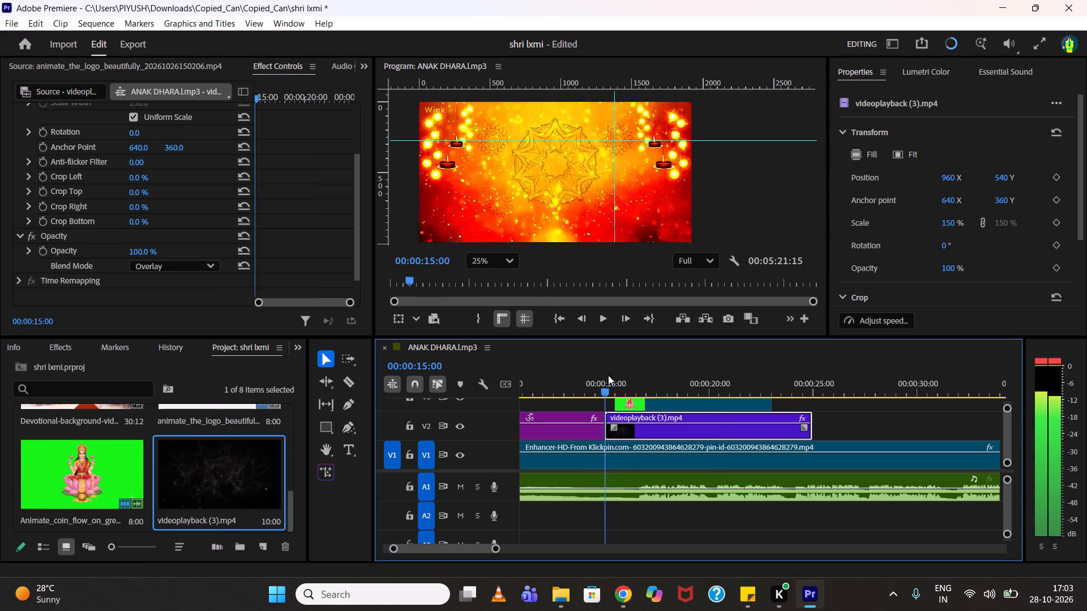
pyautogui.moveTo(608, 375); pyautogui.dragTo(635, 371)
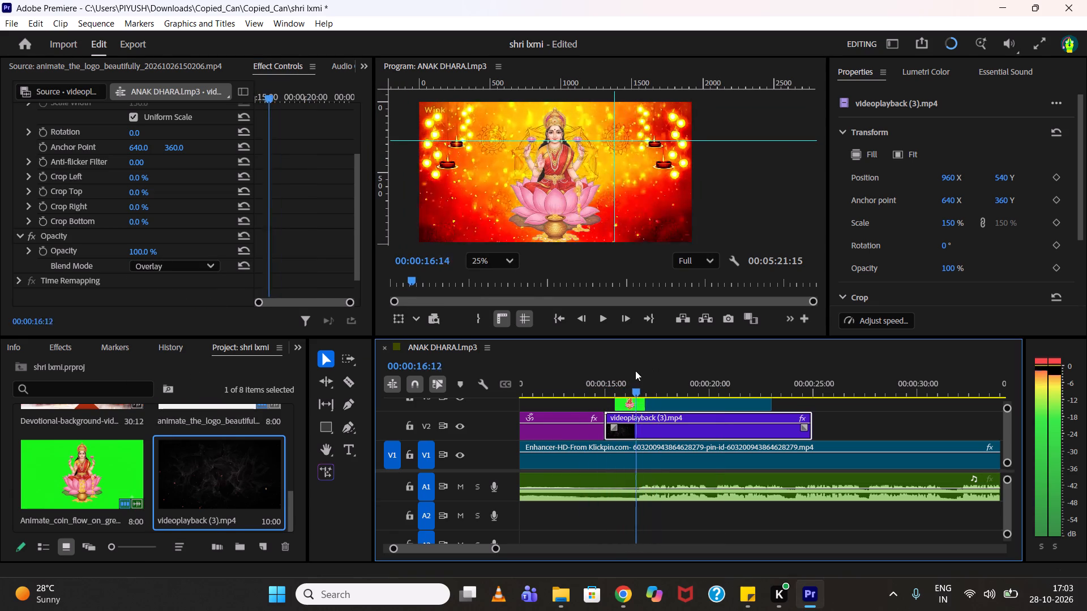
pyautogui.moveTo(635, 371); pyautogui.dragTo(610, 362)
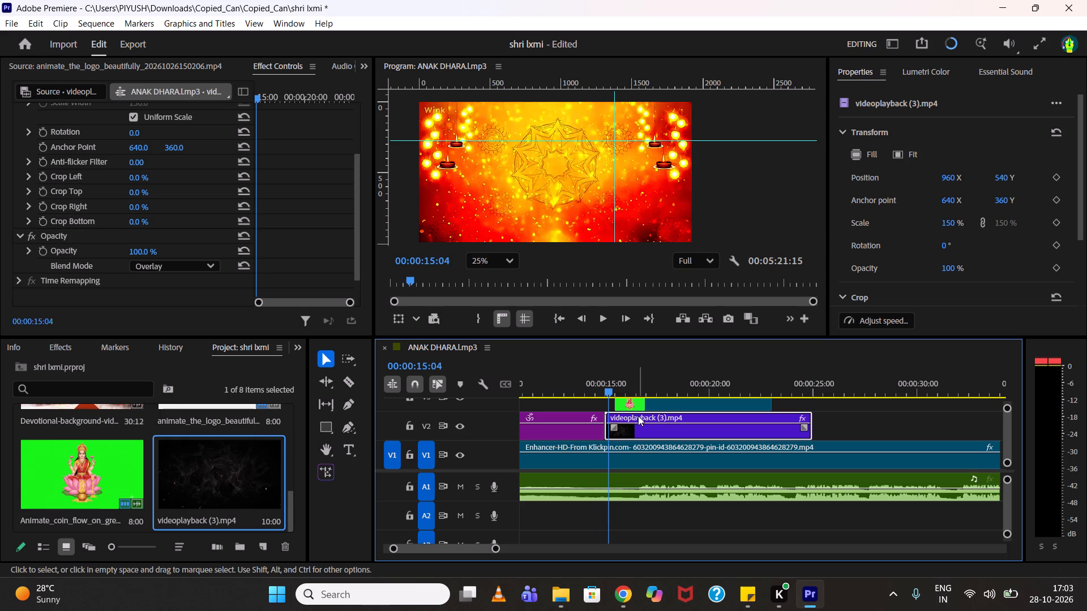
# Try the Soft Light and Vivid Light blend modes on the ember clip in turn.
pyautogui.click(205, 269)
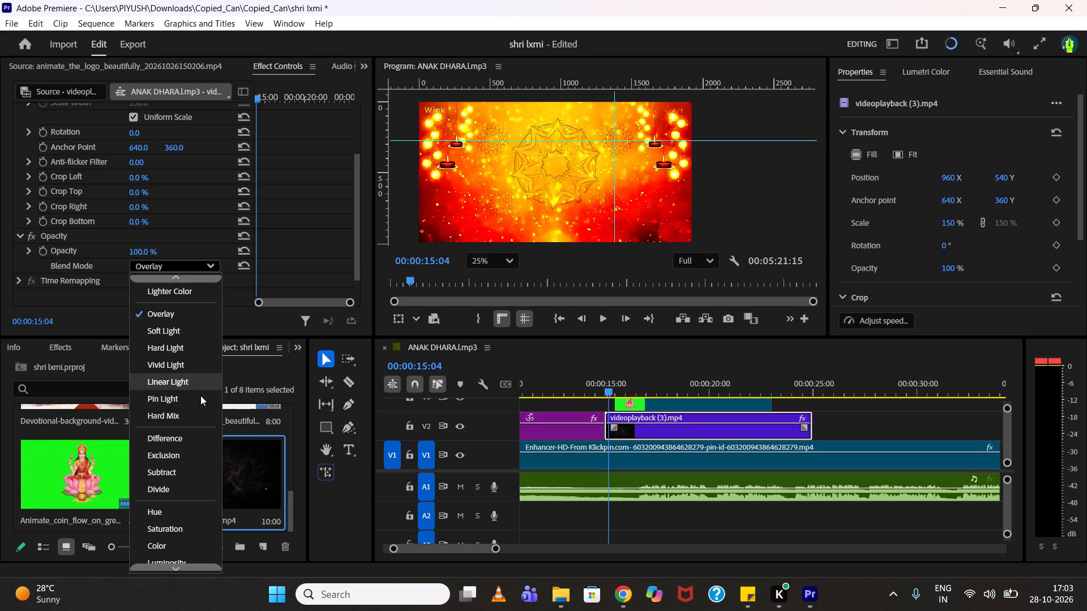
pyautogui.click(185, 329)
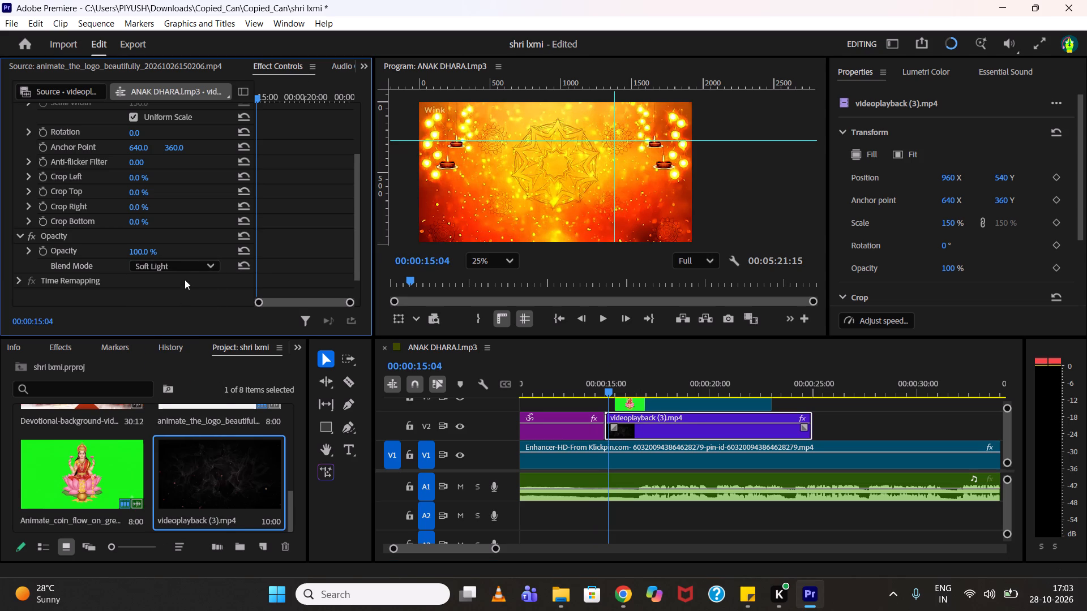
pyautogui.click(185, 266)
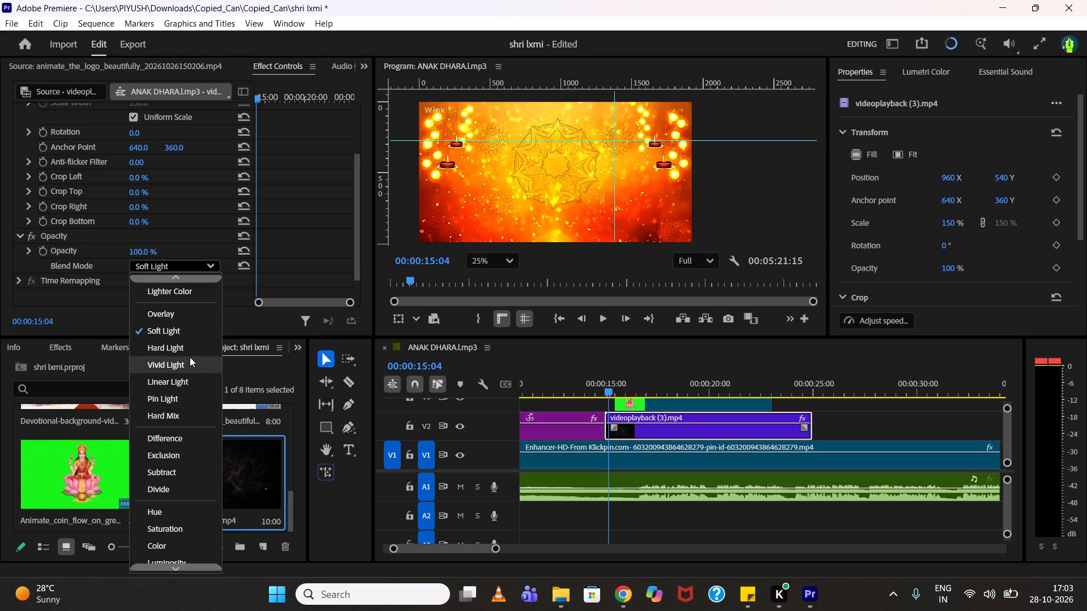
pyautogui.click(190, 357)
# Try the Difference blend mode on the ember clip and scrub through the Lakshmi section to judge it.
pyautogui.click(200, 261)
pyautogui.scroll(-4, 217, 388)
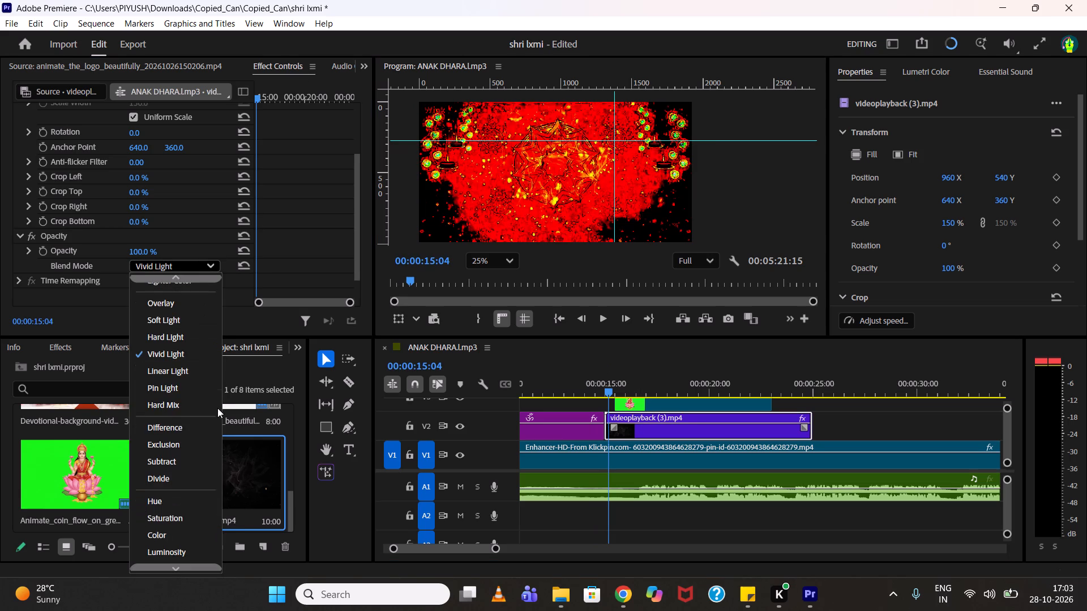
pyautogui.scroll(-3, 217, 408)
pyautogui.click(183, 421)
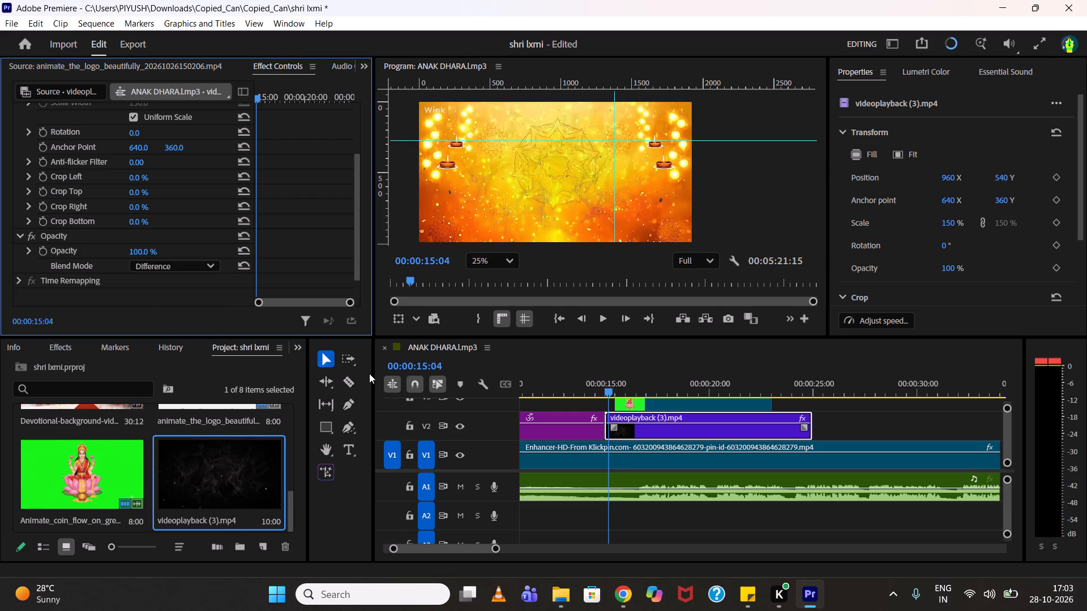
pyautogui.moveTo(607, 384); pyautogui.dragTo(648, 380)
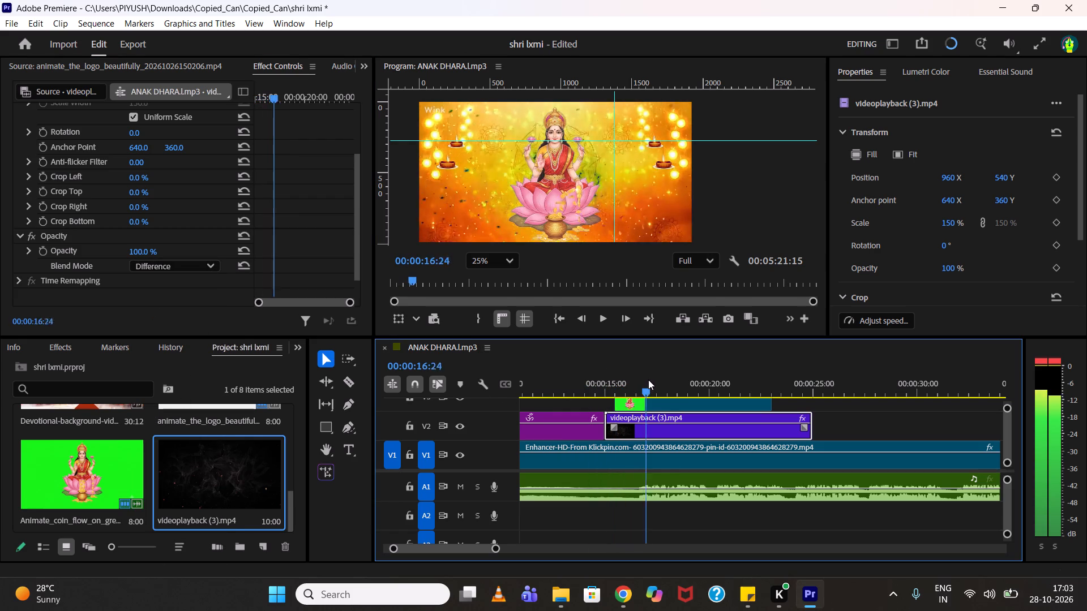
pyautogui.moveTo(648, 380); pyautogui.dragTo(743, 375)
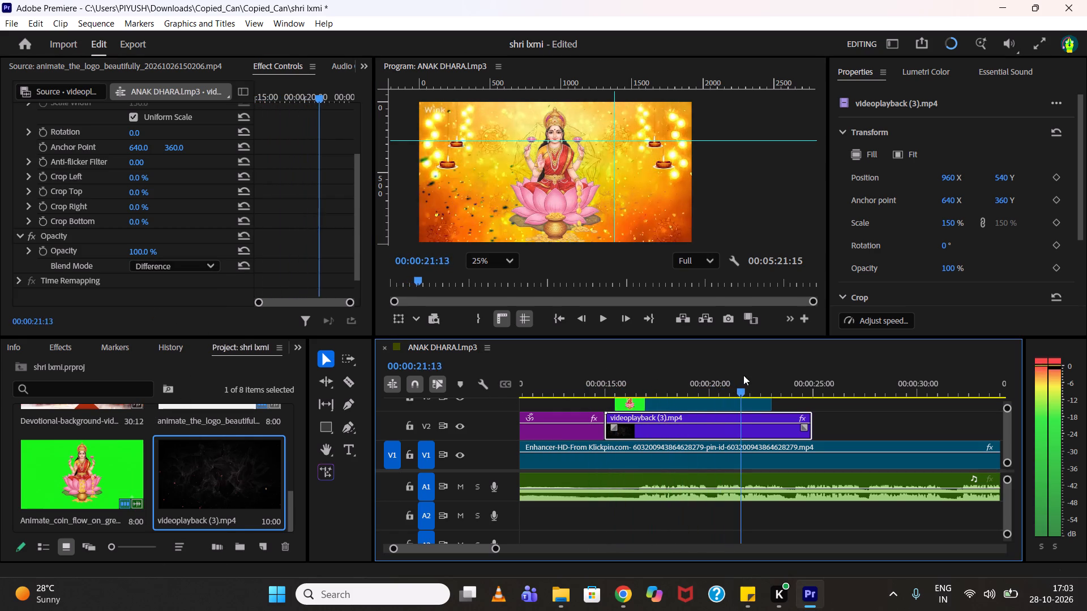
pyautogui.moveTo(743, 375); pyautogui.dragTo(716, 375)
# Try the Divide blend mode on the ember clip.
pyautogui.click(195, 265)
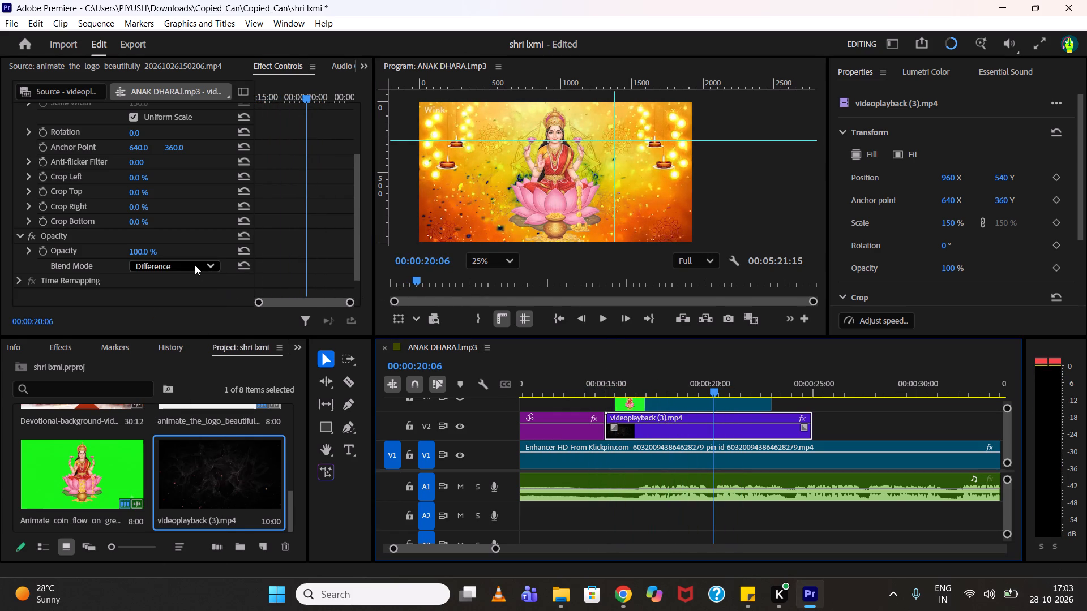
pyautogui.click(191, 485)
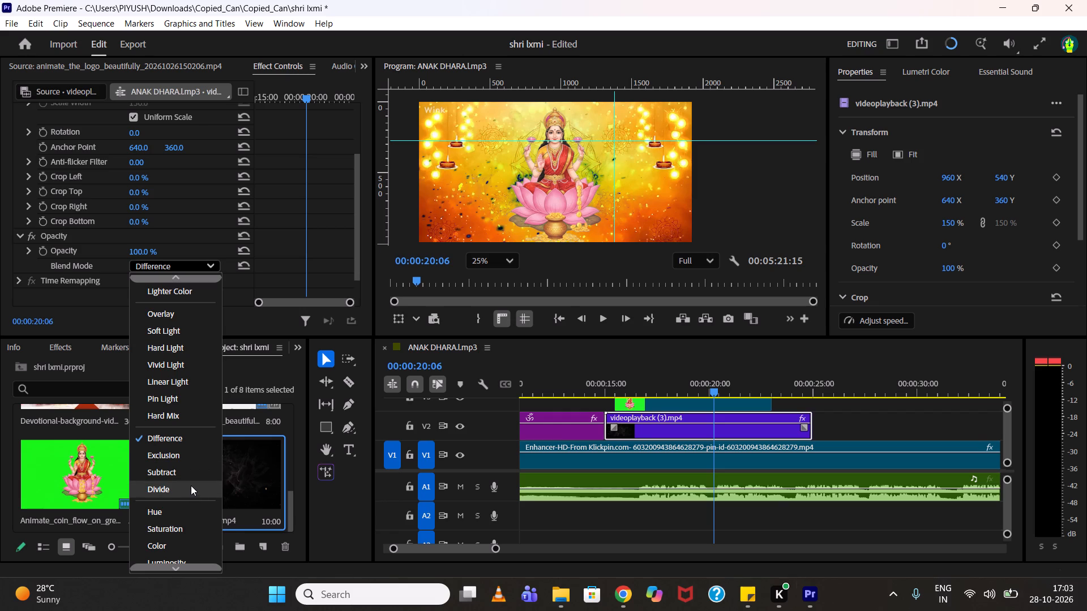
# Set the ember clip's blend mode to Soft Light.
pyautogui.click(188, 269)
pyautogui.click(181, 327)
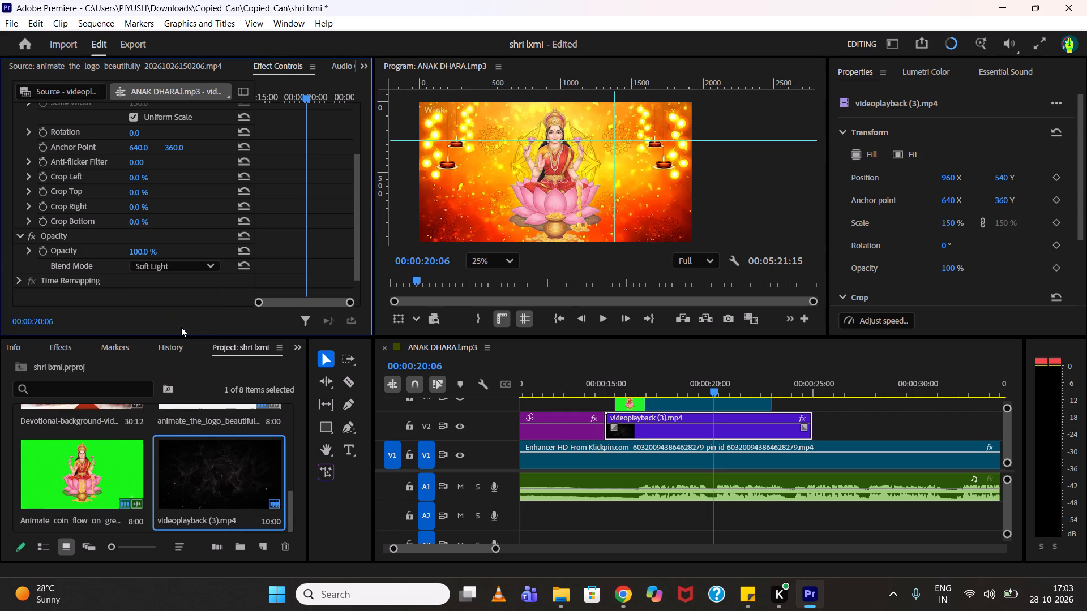
# Delete the videoplayback (3).mp4 ember clip from video track V2.
pyautogui.click(659, 433)
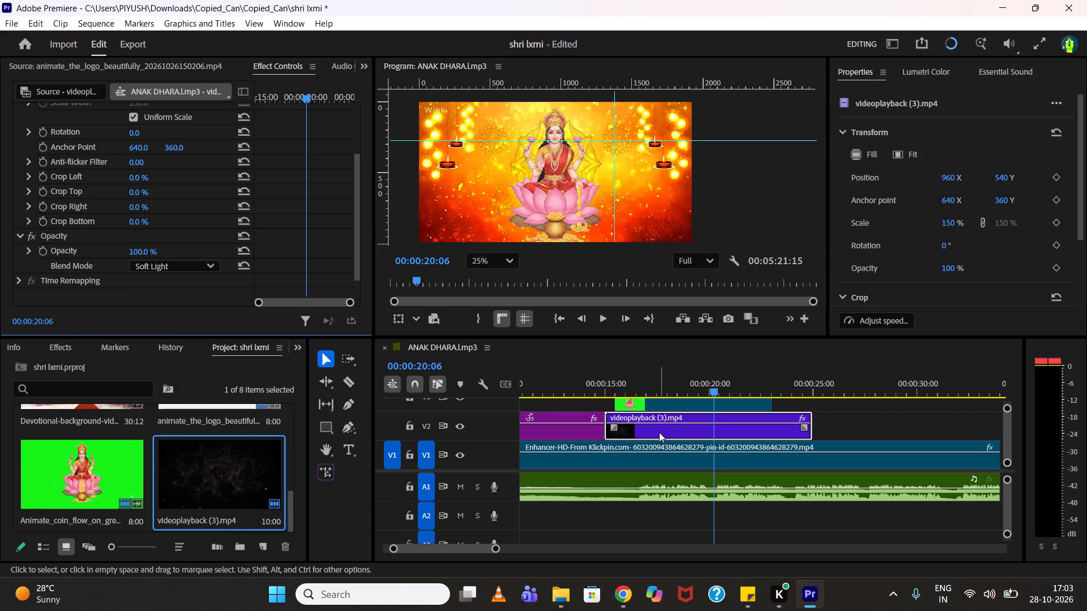
pyautogui.press('Delete')
# Move the Lakshmi coin-flow clip down to video track V2, keeping its start time.
pyautogui.moveTo(652, 403); pyautogui.dragTo(653, 423)
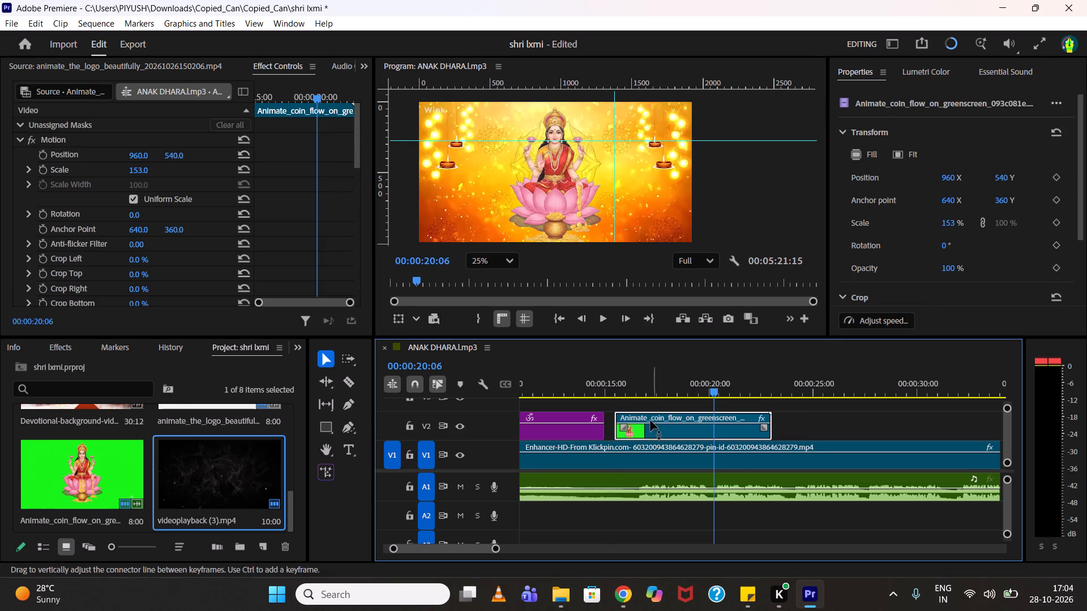
# With the playhead at 00:00:15:12 and the Lakshmi coin-flow clip selected, search the effects library for an effect starting with "dr".
pyautogui.moveTo(626, 390); pyautogui.dragTo(618, 389)
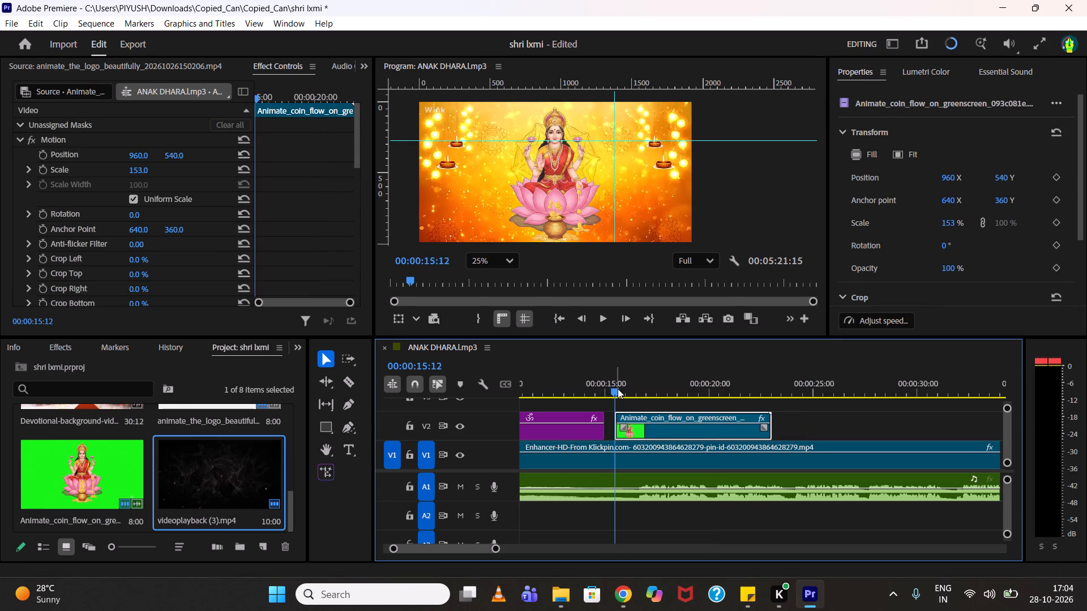
pyautogui.doubleClick(544, 176)
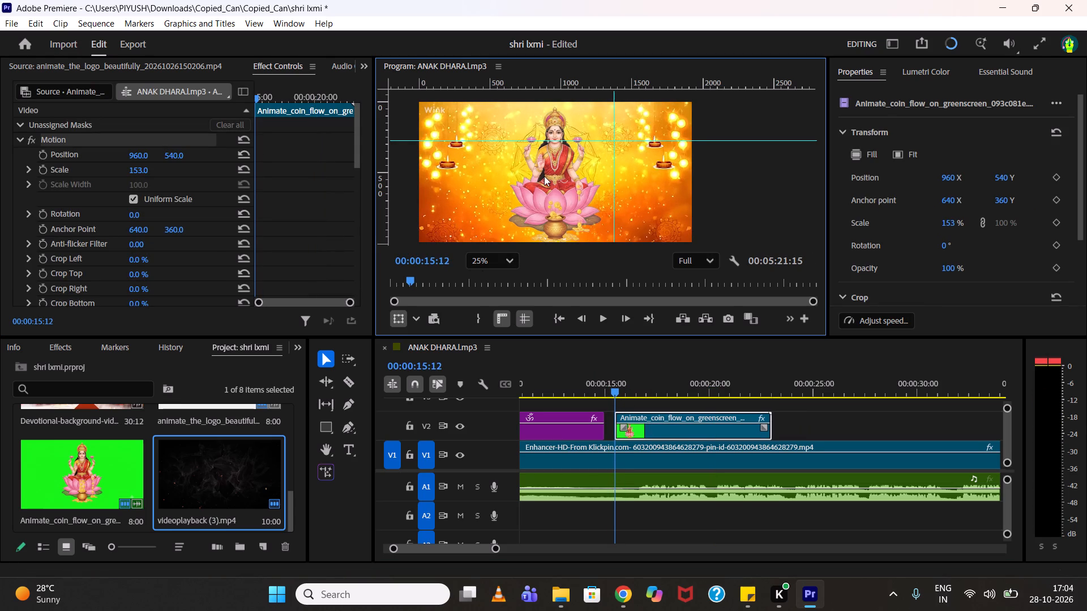
pyautogui.scroll(-4, 545, 176)
pyautogui.scroll(2, 545, 176)
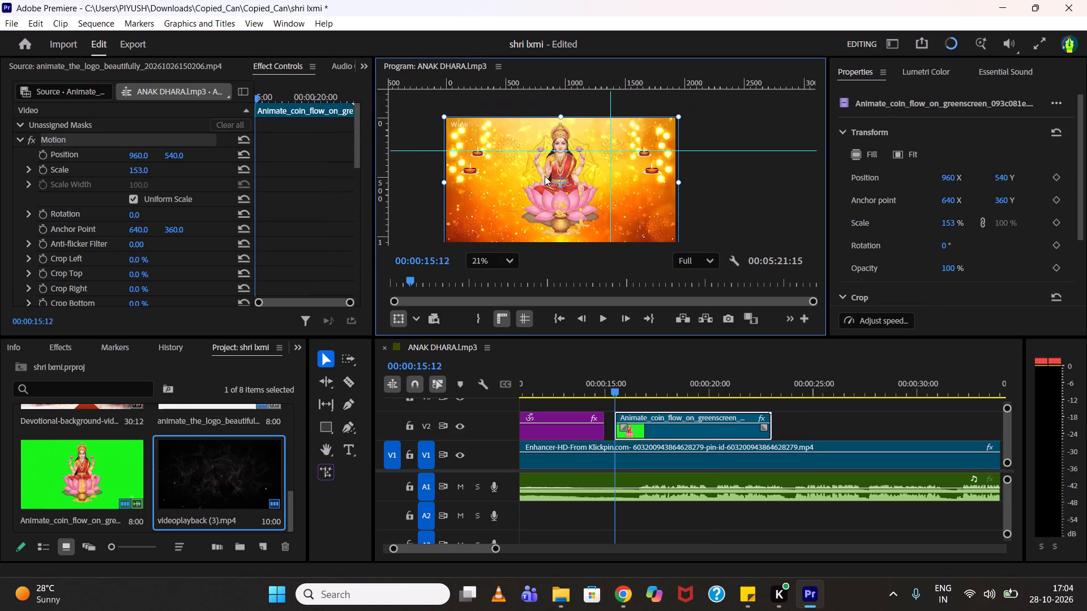
pyautogui.scroll(4, 545, 176)
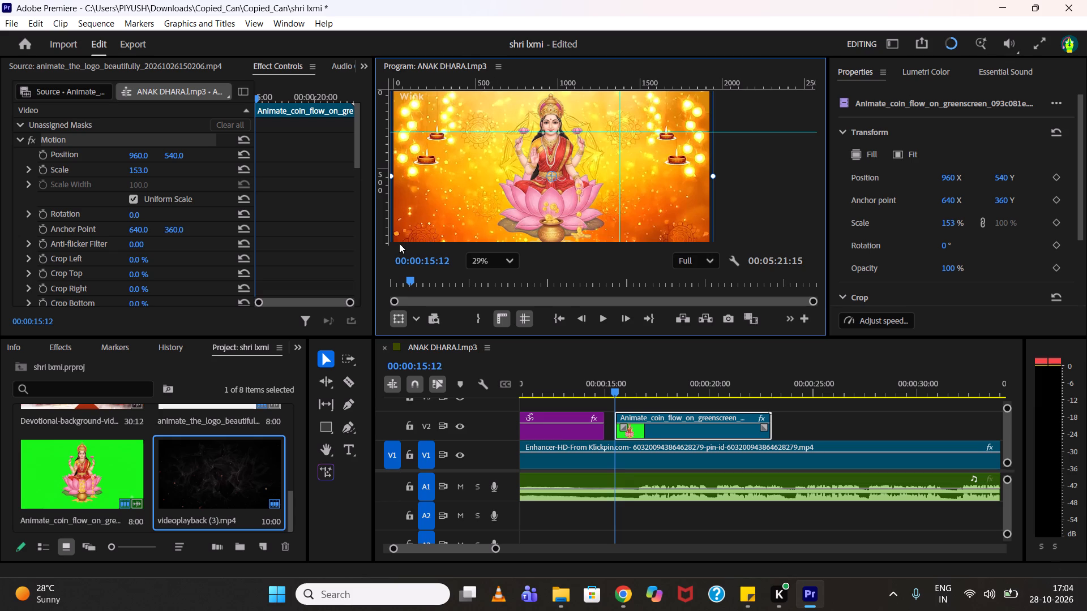
pyautogui.click(106, 387)
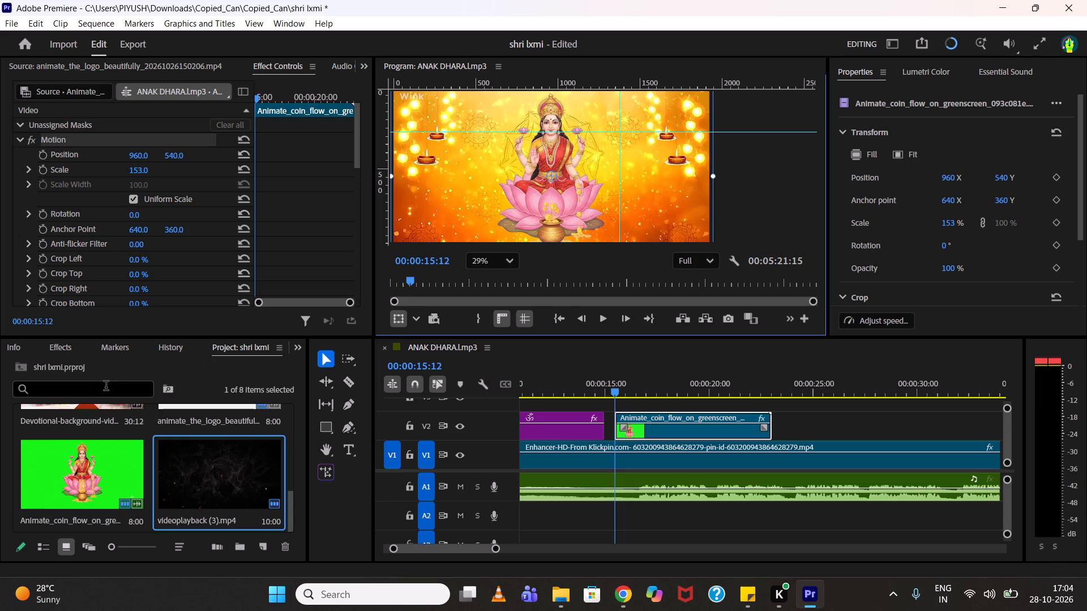
pyautogui.click(75, 347)
pyautogui.moveTo(89, 363); pyautogui.dragTo(79, 367)
pyautogui.moveTo(74, 368); pyautogui.dragTo(23, 371)
pyautogui.press('d')
pyautogui.press('r')
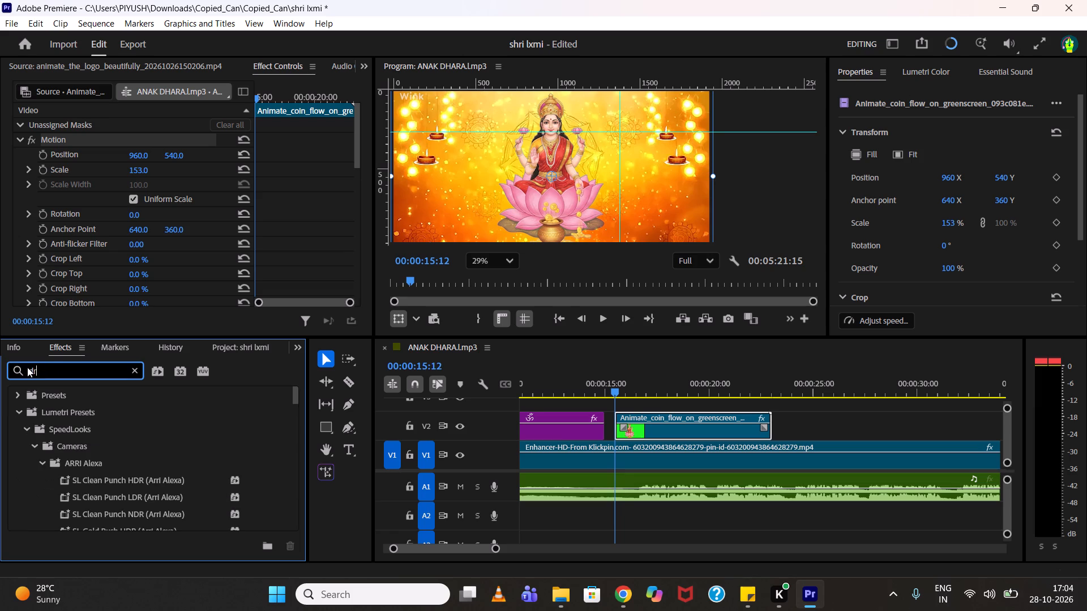
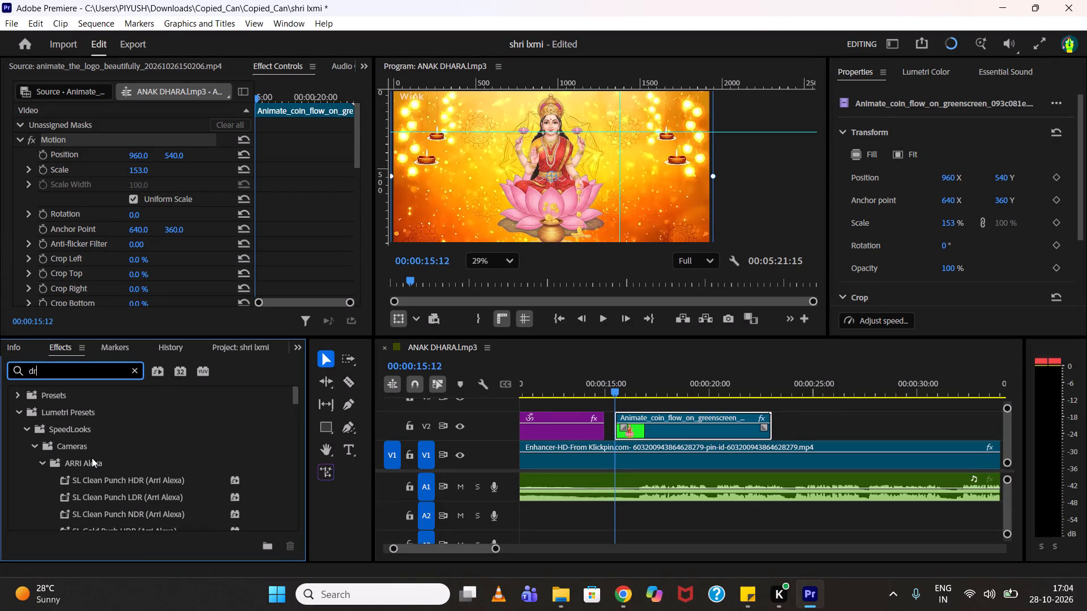
# Narrow the effects search to "drop" and apply Drop Shadow to the Lakshmi coin-flow clip on video track V2.
pyautogui.write('op')
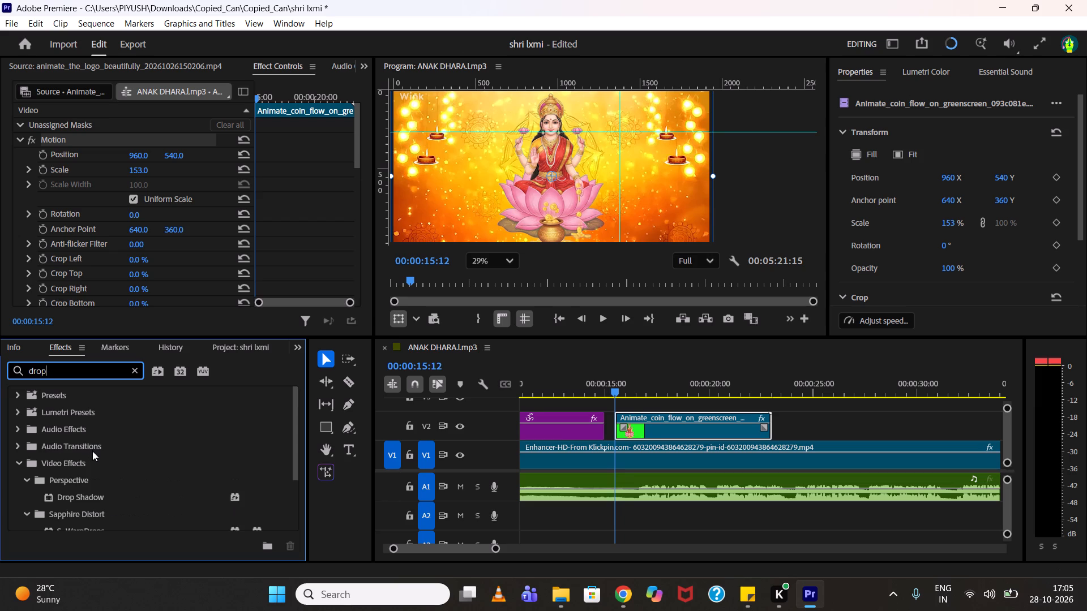
pyautogui.moveTo(89, 494); pyautogui.dragTo(618, 434)
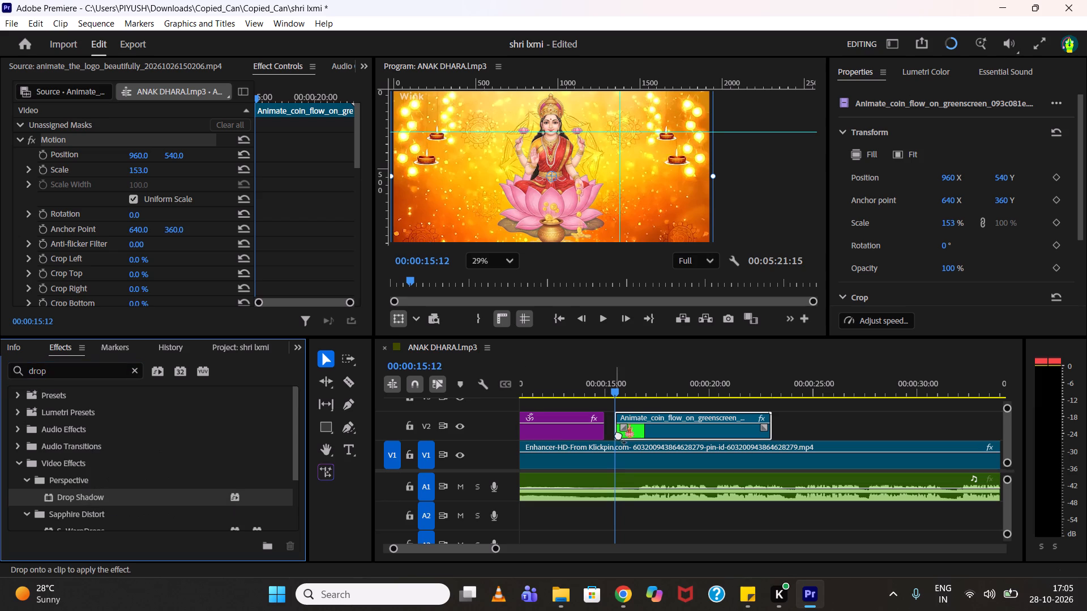
pyautogui.moveTo(618, 434); pyautogui.dragTo(659, 430)
# Set the coin-flow clip's Drop Shadow opacity to 100% and inspect the shadow around the Lakshmi figure.
pyautogui.scroll(4, 553, 119)
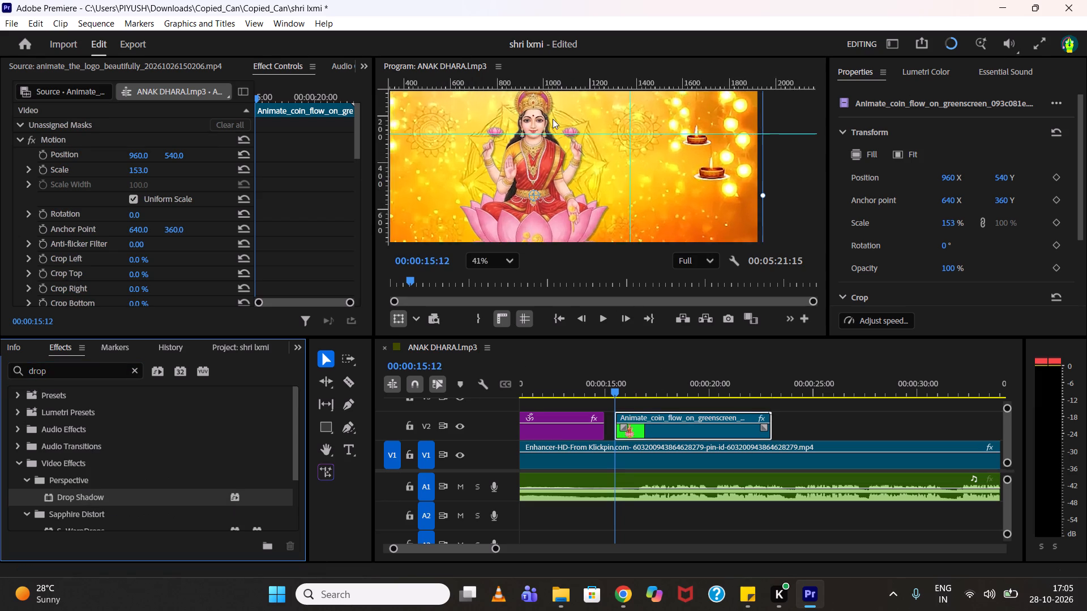
pyautogui.scroll(4, 553, 119)
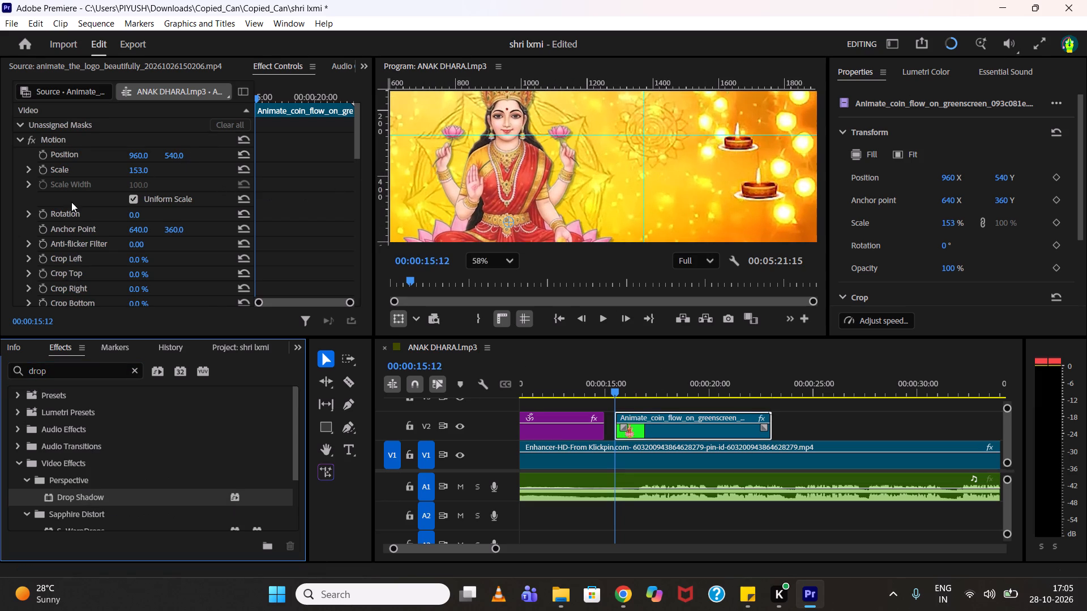
pyautogui.scroll(-16, 71, 202)
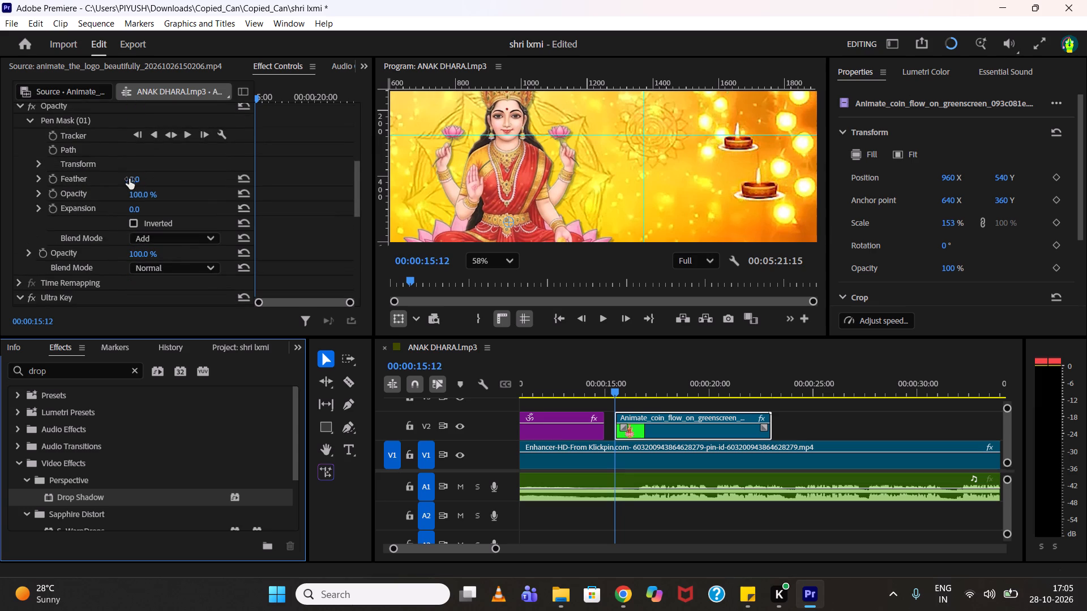
pyautogui.scroll(-15, 113, 238)
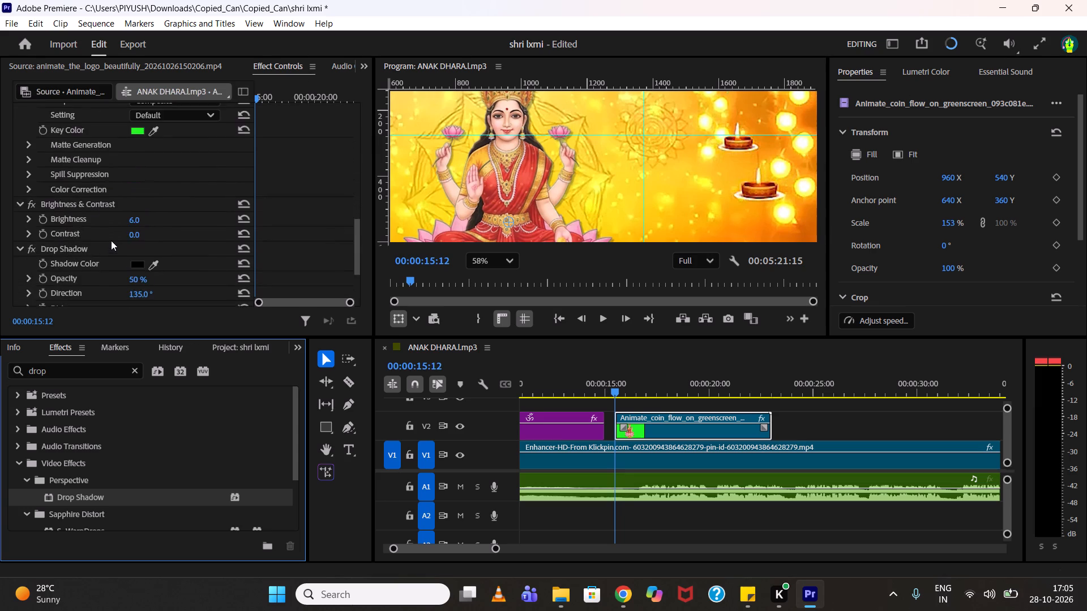
pyautogui.scroll(-4, 111, 240)
pyautogui.moveTo(142, 206); pyautogui.dragTo(198, 201)
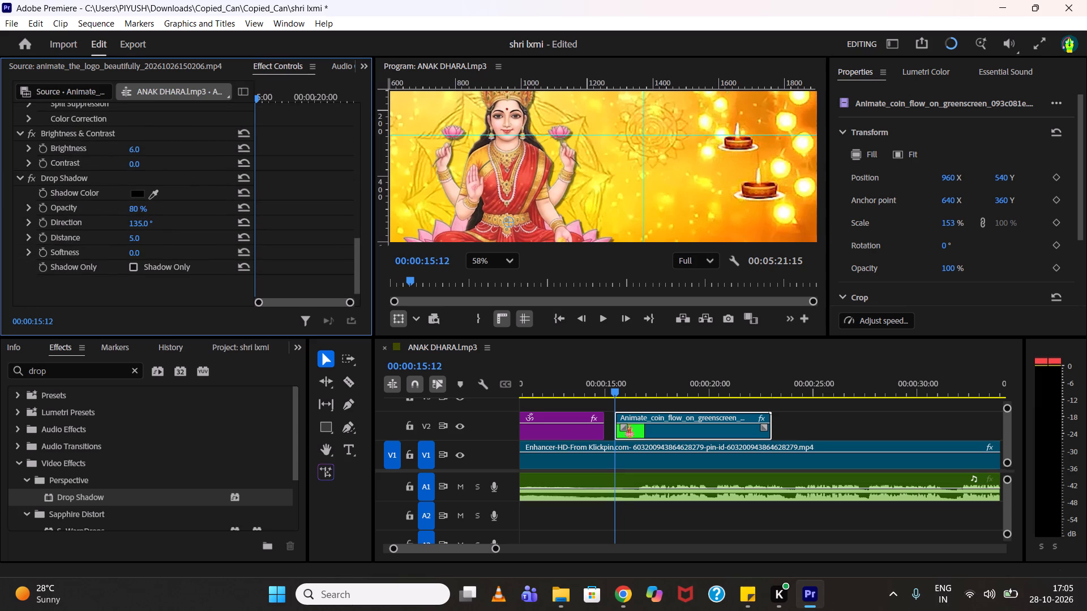
pyautogui.moveTo(198, 201); pyautogui.dragTo(397, 223)
pyautogui.scroll(-2, 495, 182)
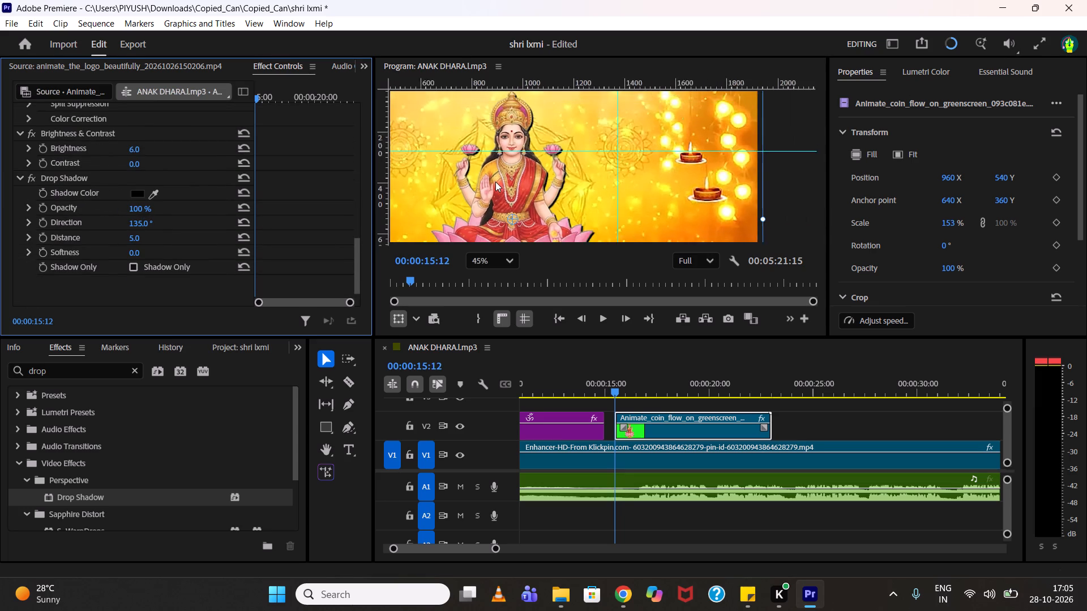
pyautogui.scroll(-4, 495, 182)
pyautogui.moveTo(495, 182); pyautogui.dragTo(501, 153, button='middle')
pyautogui.moveTo(504, 166); pyautogui.dragTo(510, 130, button='middle')
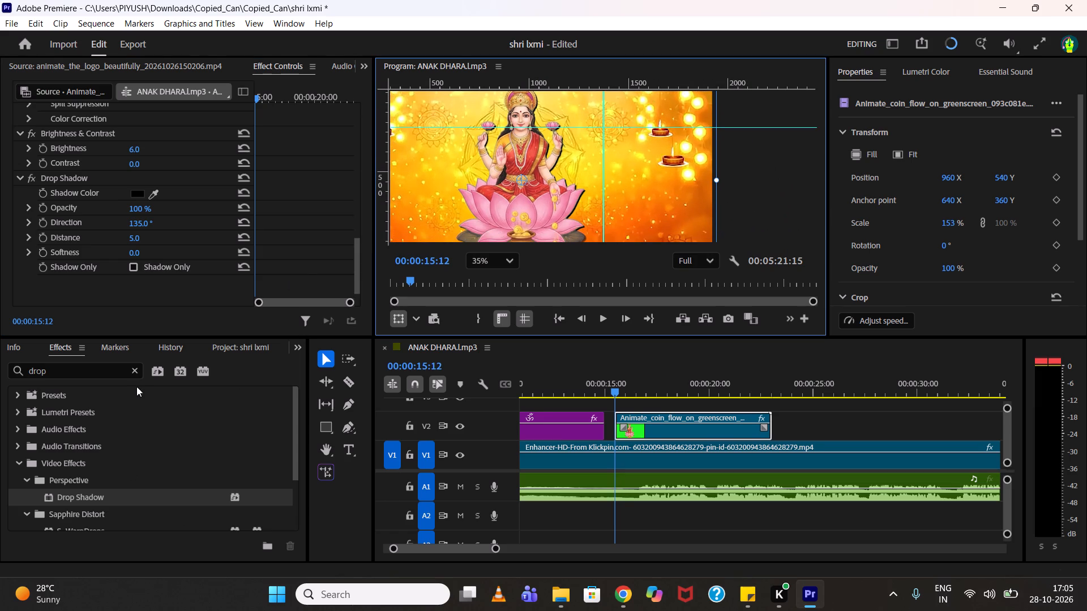
# Clear the effects search and duplicate the coin-flow clip onto the track above V2, keeping its start time.
pyautogui.click(137, 371)
pyautogui.click(114, 375)
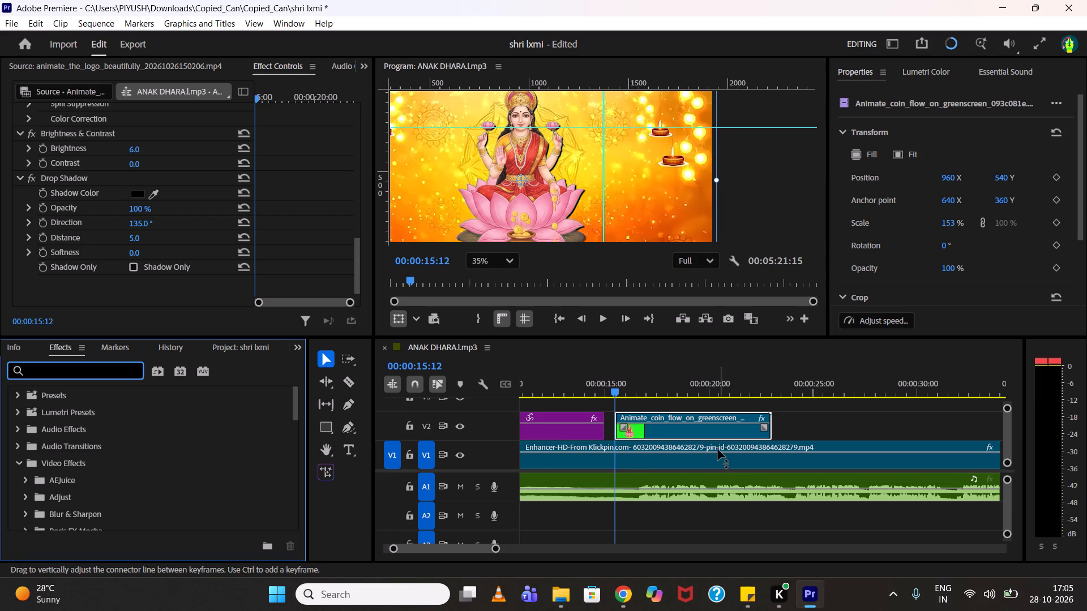
pyautogui.moveTo(659, 433); pyautogui.dragTo(659, 414)
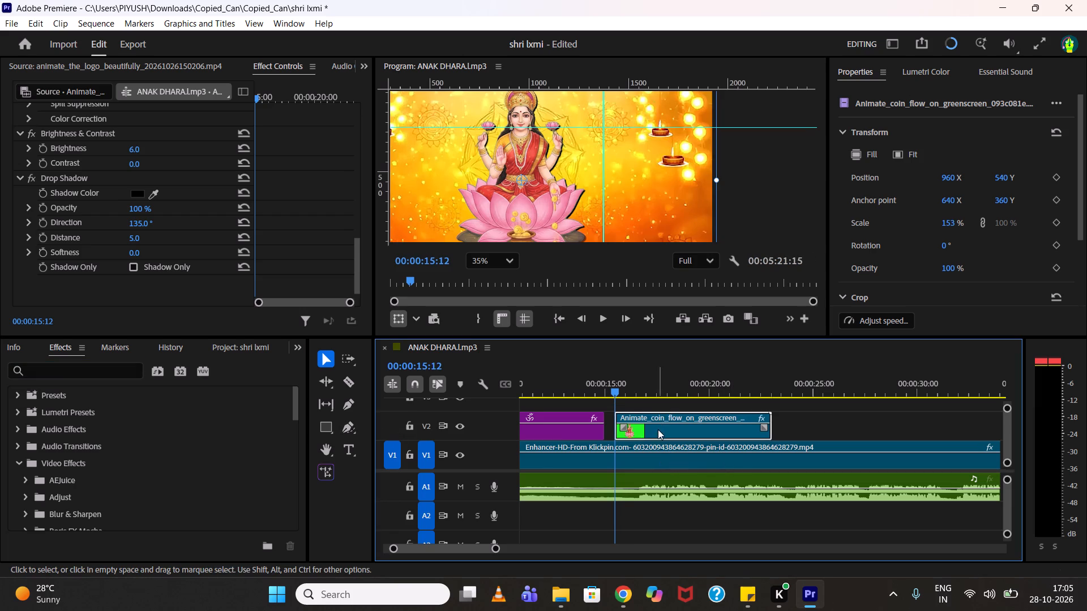
pyautogui.moveTo(653, 432); pyautogui.dragTo(653, 412)
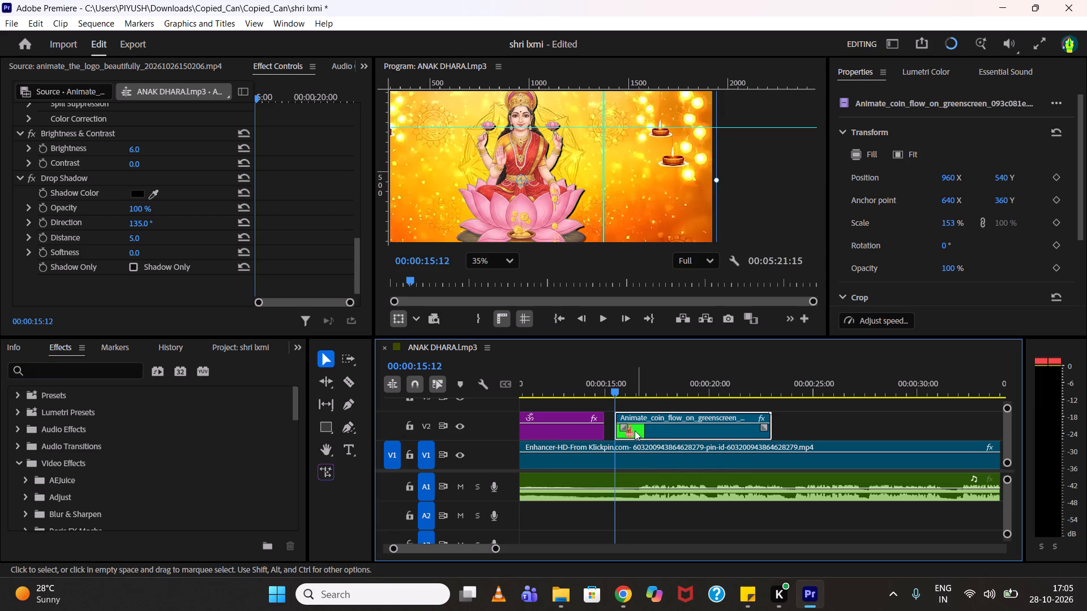
pyautogui.moveTo(635, 431); pyautogui.dragTo(635, 405)
pyautogui.keyDown('alt'); pyautogui.moveTo(635, 405); pyautogui.dragTo(634, 417); pyautogui.keyUp('alt')
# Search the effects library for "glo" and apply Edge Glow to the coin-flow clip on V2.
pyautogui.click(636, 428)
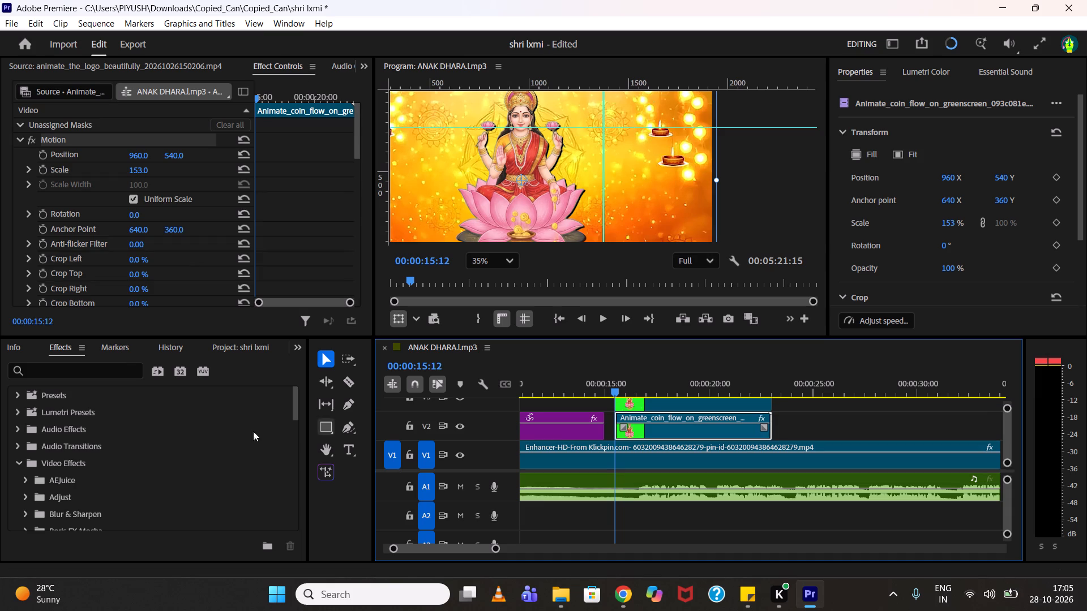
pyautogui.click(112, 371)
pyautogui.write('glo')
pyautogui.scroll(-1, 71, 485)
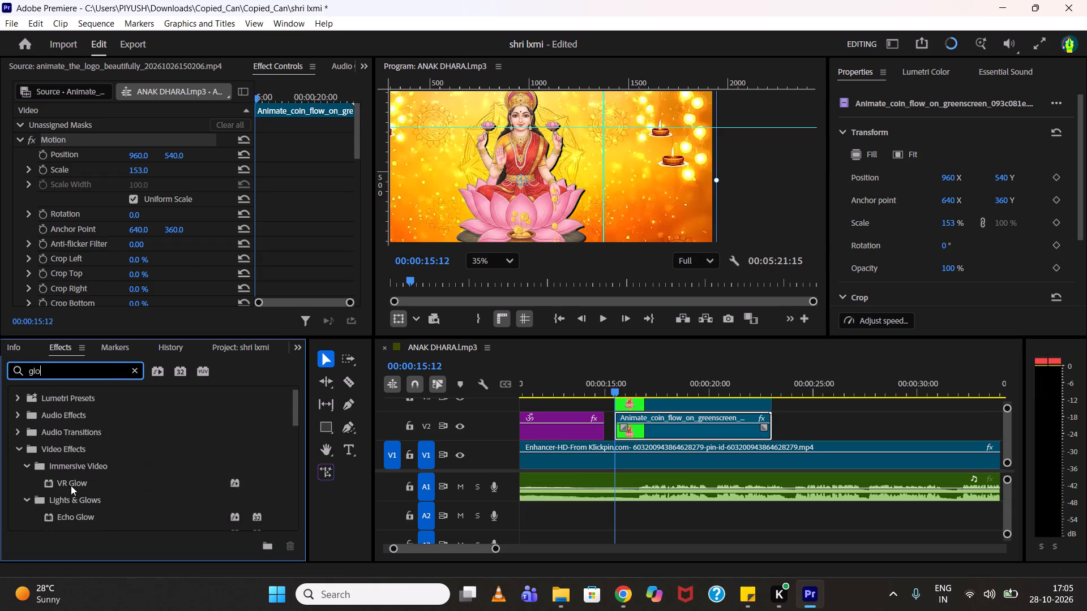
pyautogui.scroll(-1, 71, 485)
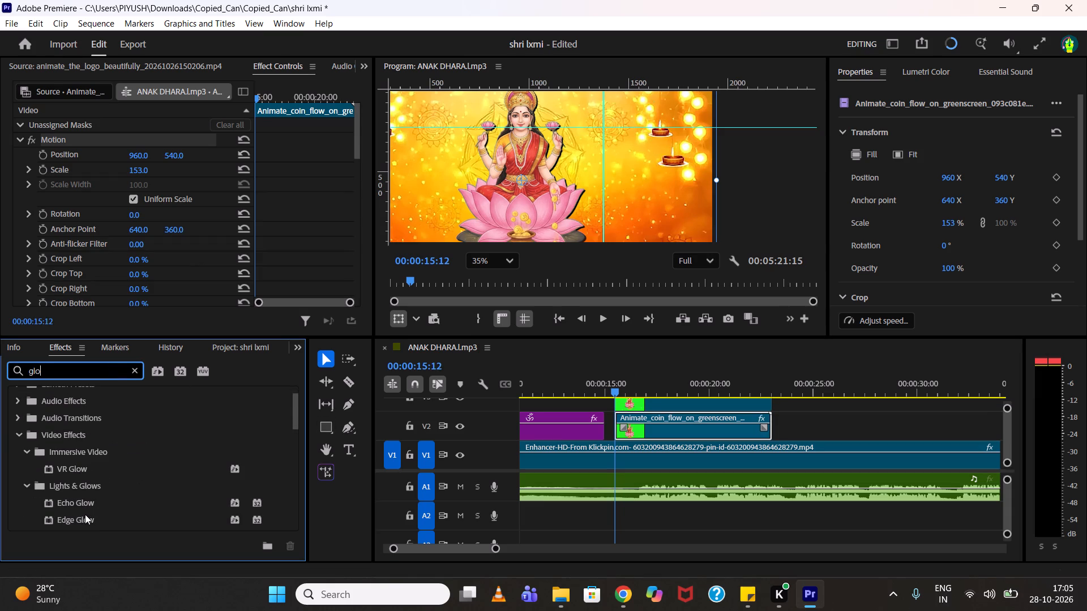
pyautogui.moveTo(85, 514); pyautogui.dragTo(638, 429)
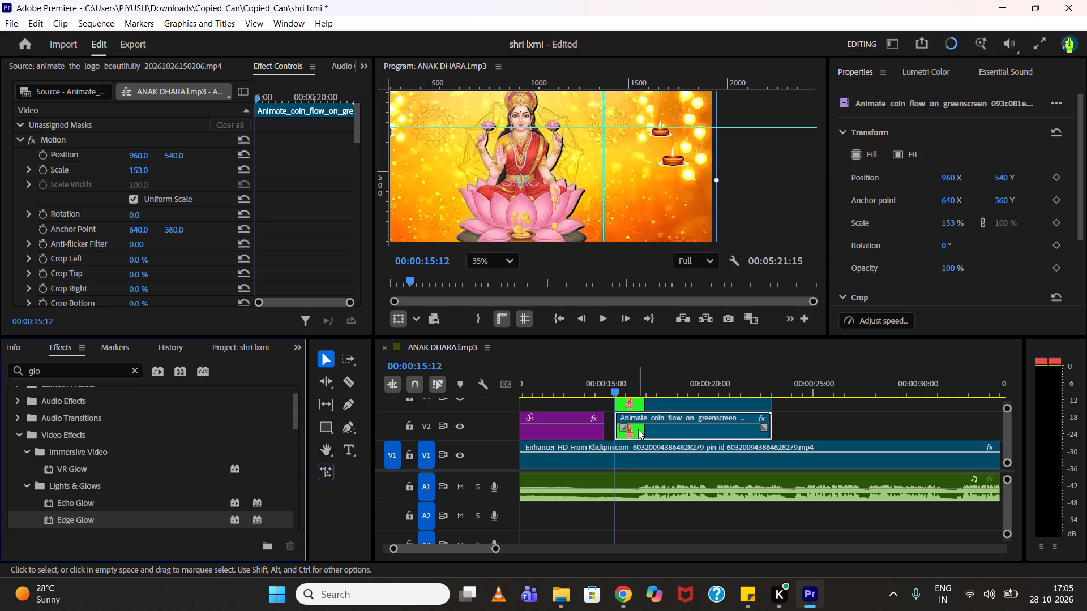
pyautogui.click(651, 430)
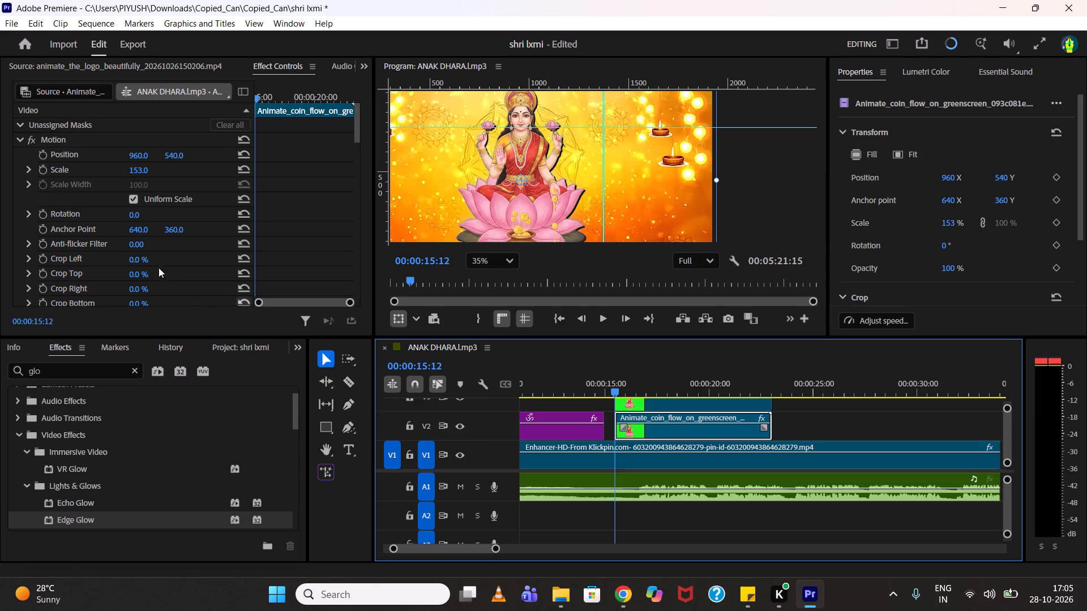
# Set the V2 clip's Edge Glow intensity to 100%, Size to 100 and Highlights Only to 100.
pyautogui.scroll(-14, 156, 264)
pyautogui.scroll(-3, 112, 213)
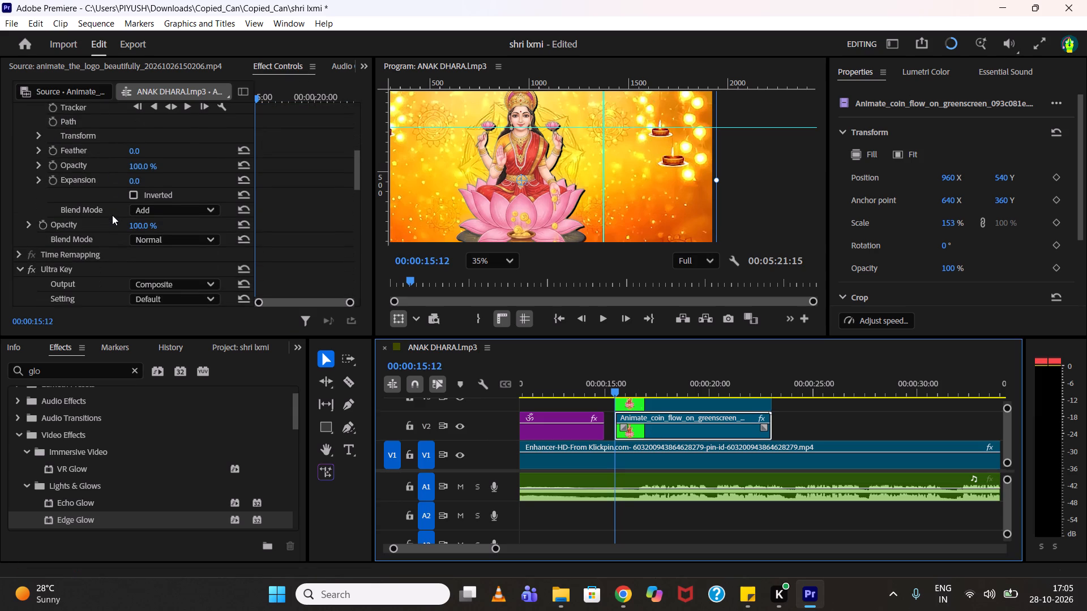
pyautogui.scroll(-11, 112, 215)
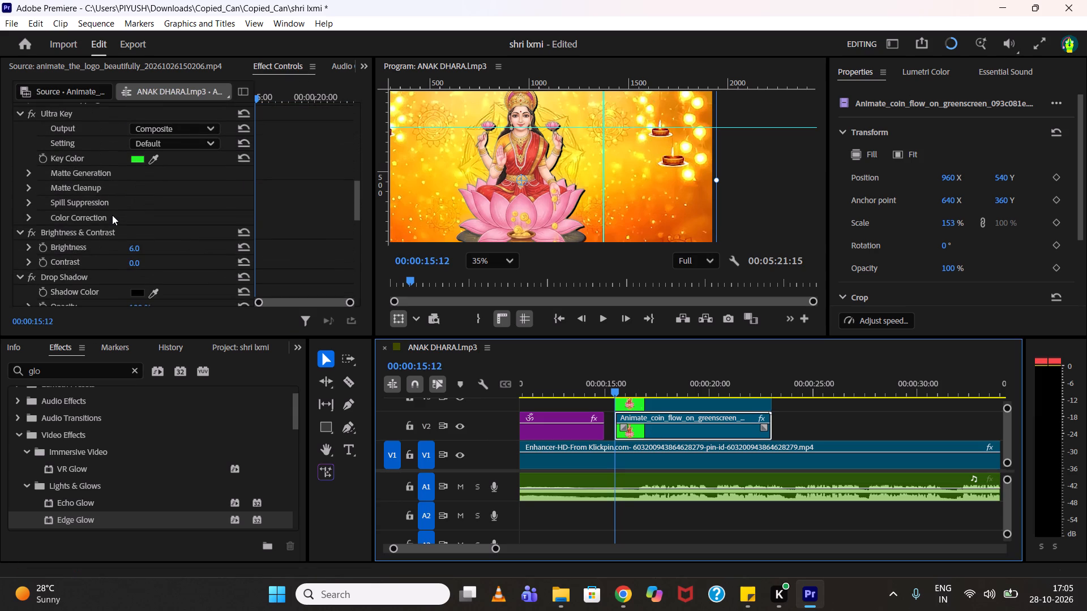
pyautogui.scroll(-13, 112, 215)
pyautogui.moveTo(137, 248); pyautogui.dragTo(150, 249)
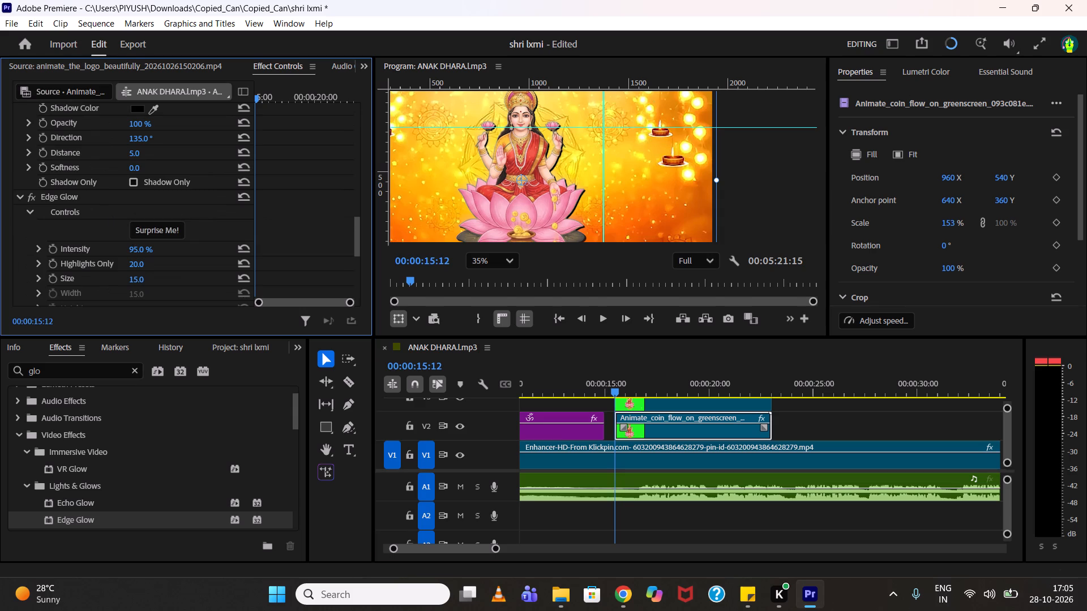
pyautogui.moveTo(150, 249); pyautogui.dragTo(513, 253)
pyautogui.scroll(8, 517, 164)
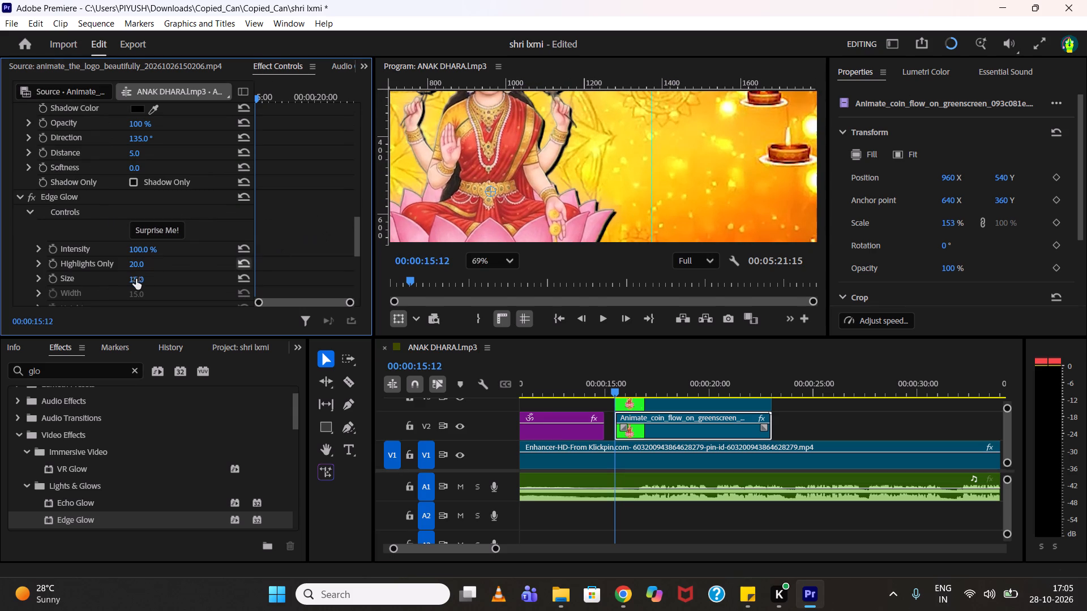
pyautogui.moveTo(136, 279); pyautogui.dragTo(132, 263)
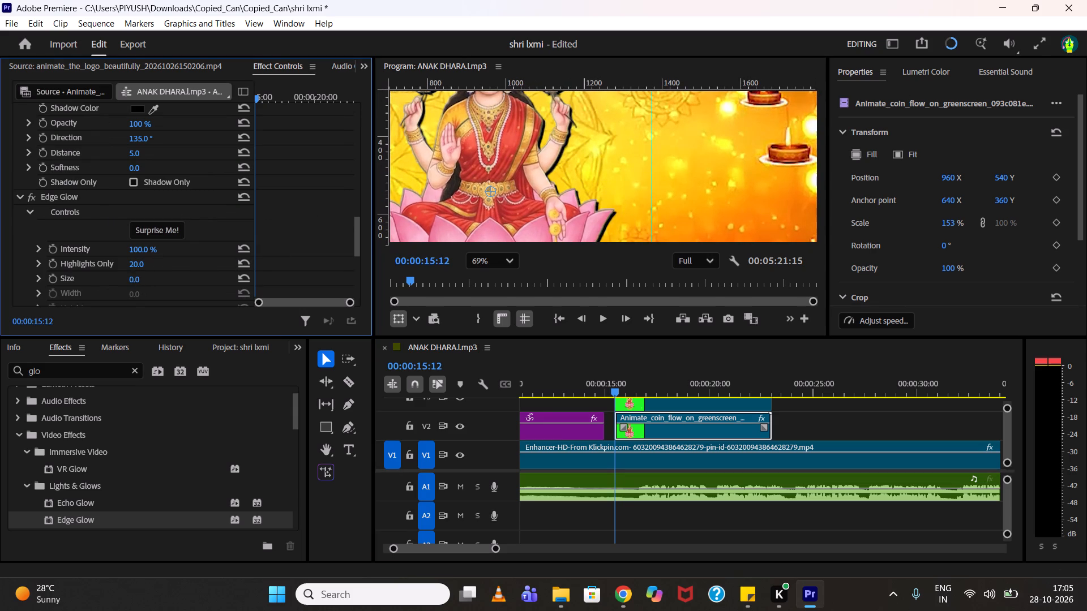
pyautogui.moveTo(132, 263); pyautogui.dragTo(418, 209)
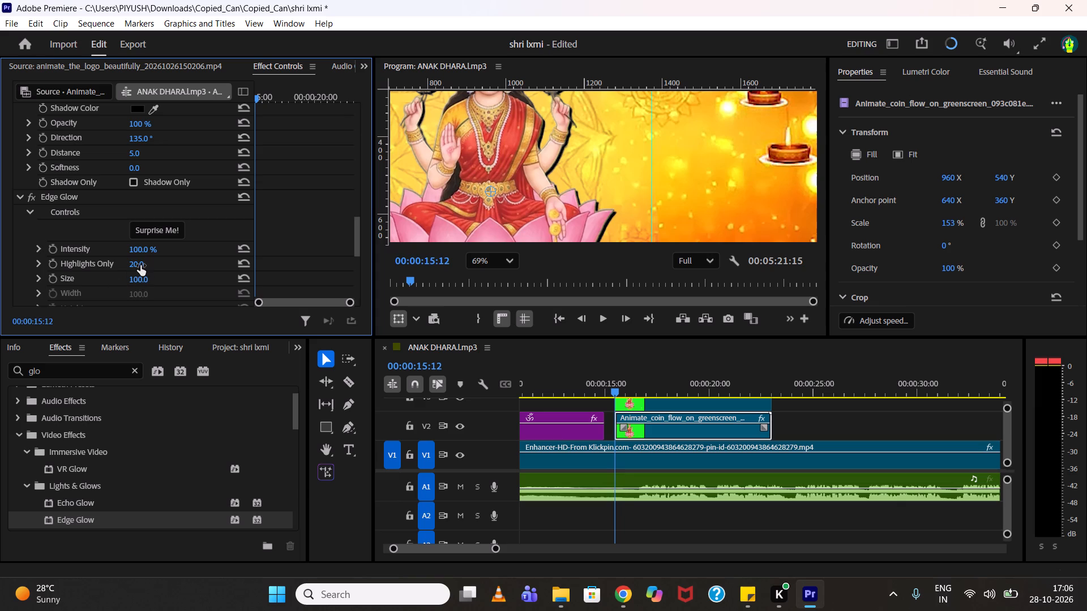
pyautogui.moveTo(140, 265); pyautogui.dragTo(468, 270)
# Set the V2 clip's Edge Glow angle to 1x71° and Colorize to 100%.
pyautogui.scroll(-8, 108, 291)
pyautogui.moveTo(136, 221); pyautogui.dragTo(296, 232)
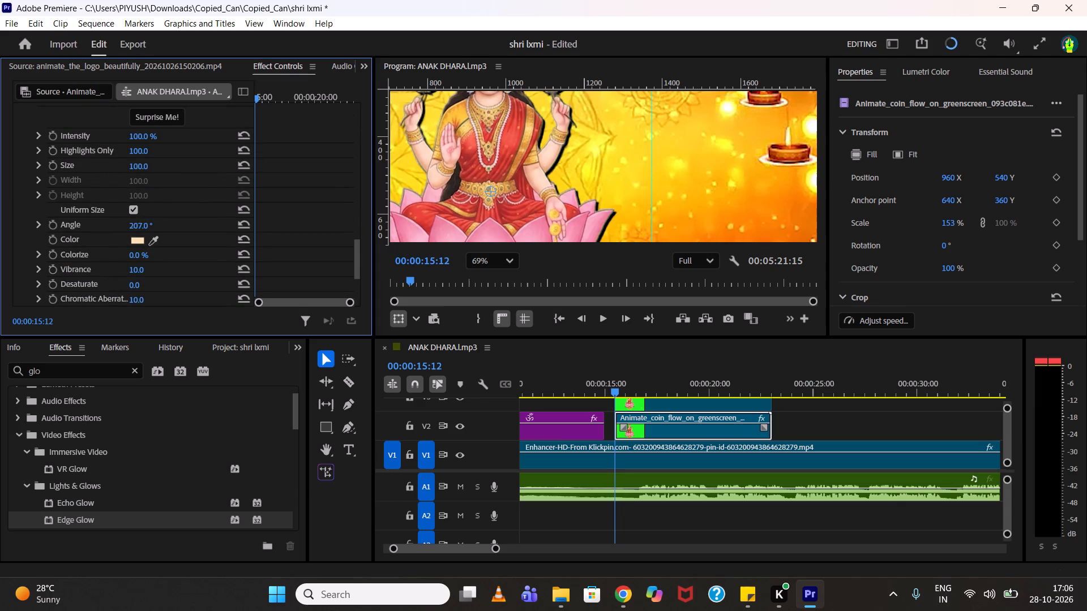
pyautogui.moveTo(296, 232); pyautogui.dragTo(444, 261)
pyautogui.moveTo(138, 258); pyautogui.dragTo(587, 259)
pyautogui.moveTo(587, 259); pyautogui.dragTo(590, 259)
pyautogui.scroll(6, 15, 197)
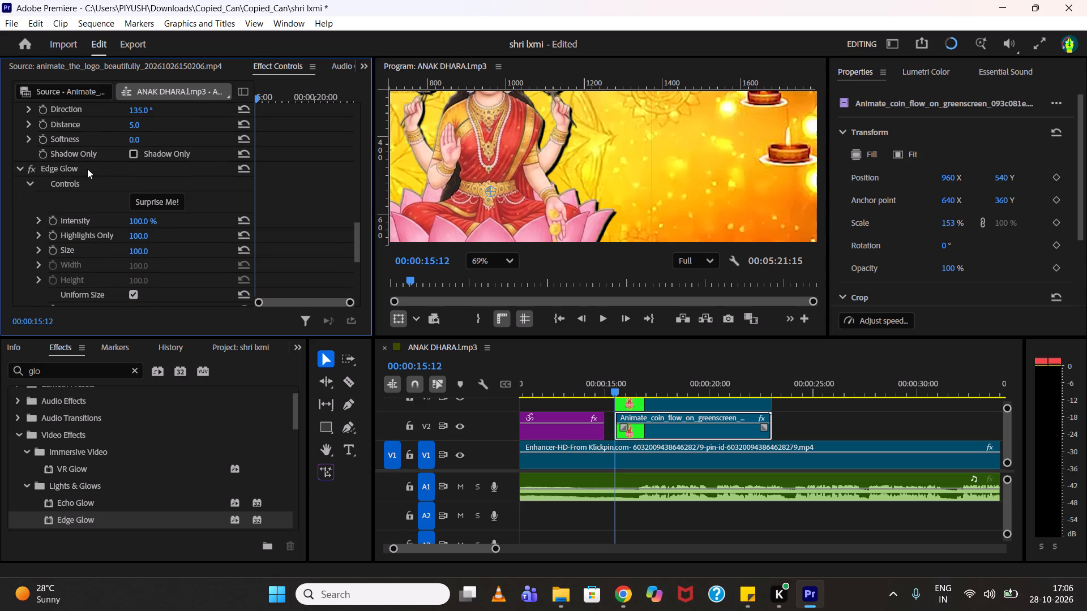
# Delete the coin-flow clip from video track V2, leaving the copy above it.
pyautogui.click(660, 431)
pyautogui.press('Delete')
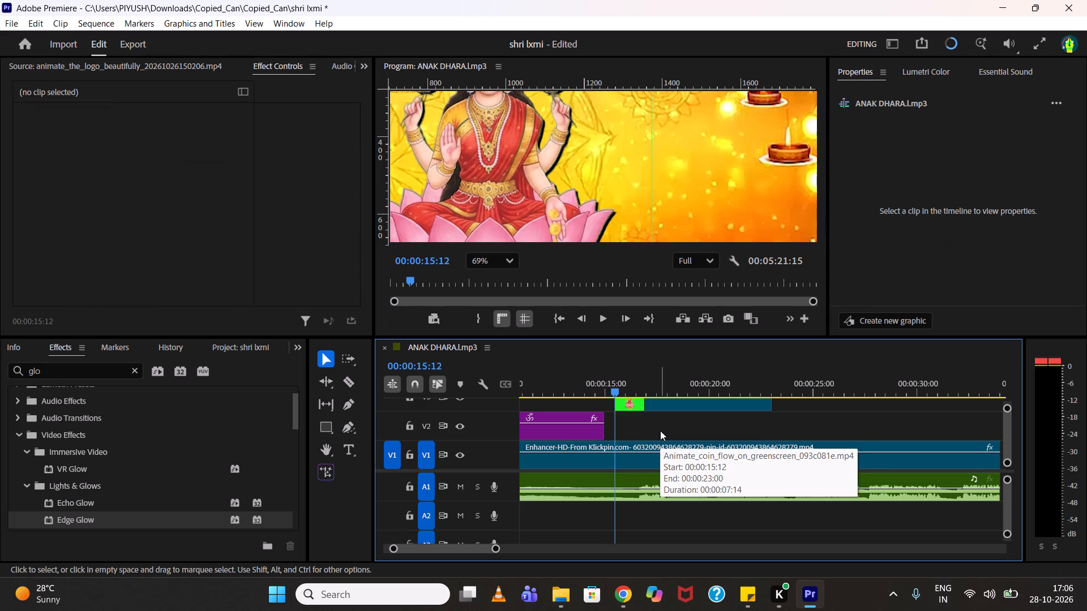
# With the playhead at 00:00:16:03, apply Edge Glow to the remaining coin-flow clip on the track above V2.
pyautogui.click(628, 385)
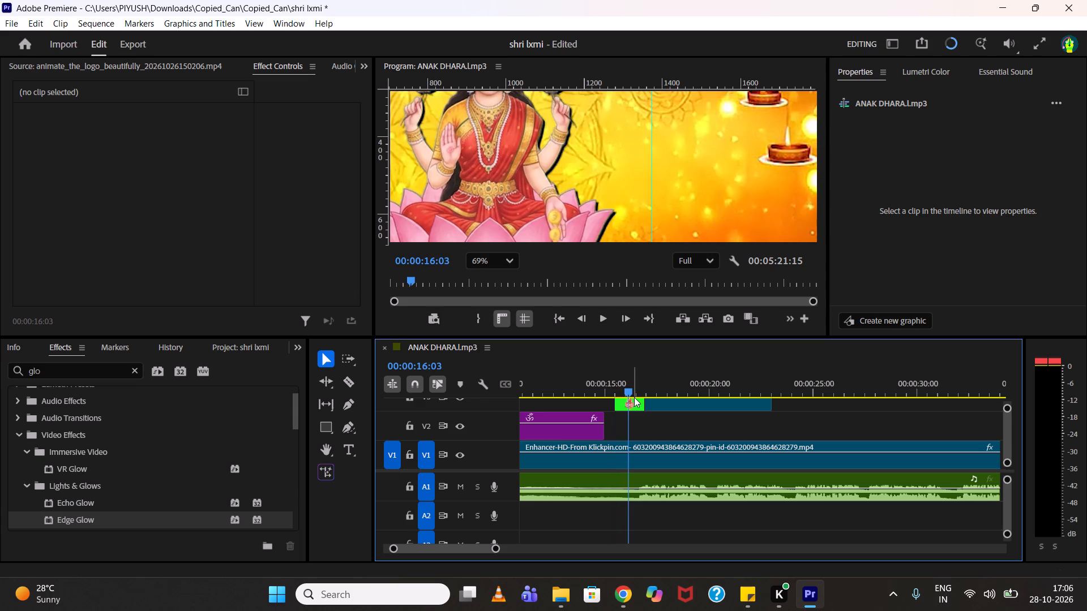
pyautogui.click(634, 397)
pyautogui.click(635, 403)
pyautogui.moveTo(73, 518); pyautogui.dragTo(79, 515)
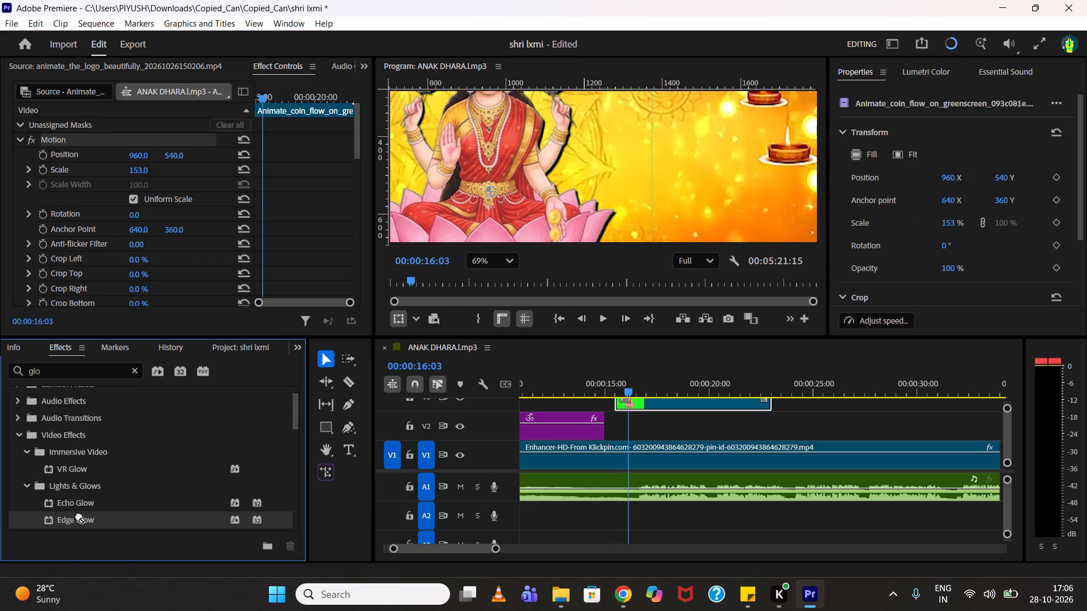
pyautogui.moveTo(79, 515); pyautogui.dragTo(708, 407)
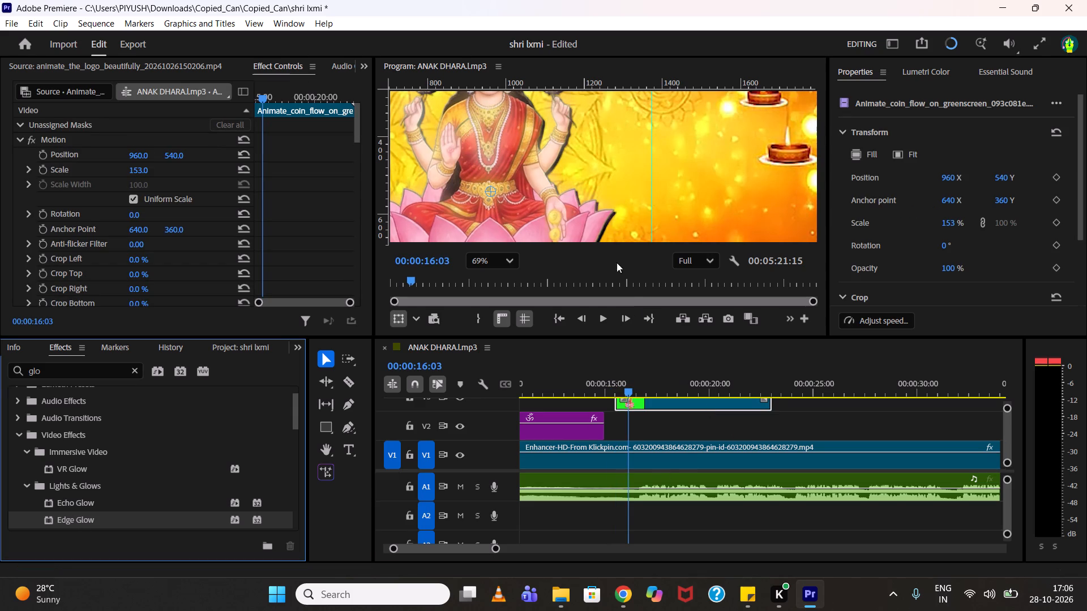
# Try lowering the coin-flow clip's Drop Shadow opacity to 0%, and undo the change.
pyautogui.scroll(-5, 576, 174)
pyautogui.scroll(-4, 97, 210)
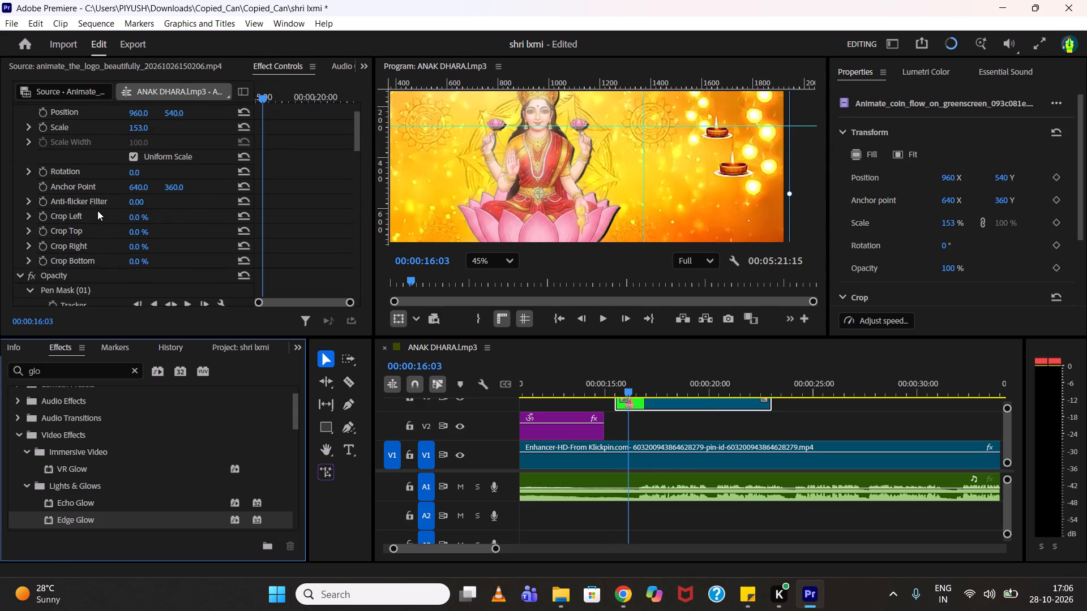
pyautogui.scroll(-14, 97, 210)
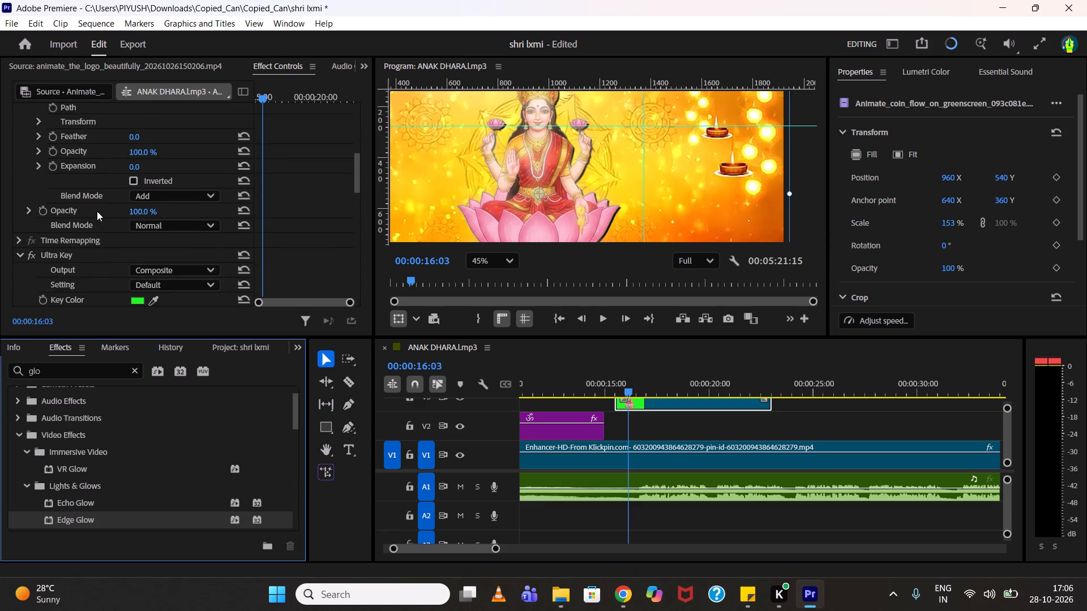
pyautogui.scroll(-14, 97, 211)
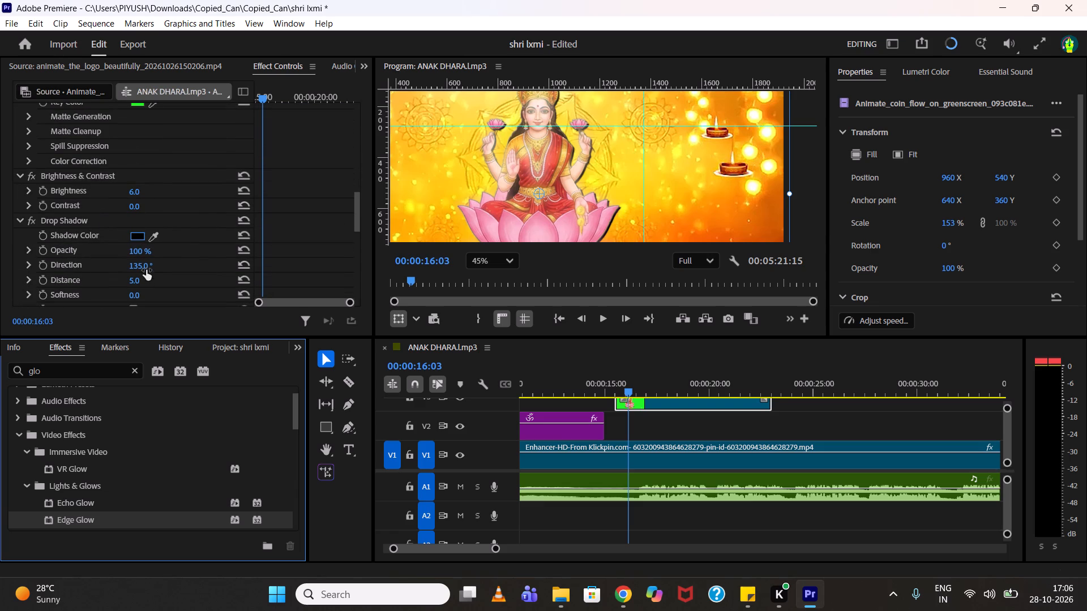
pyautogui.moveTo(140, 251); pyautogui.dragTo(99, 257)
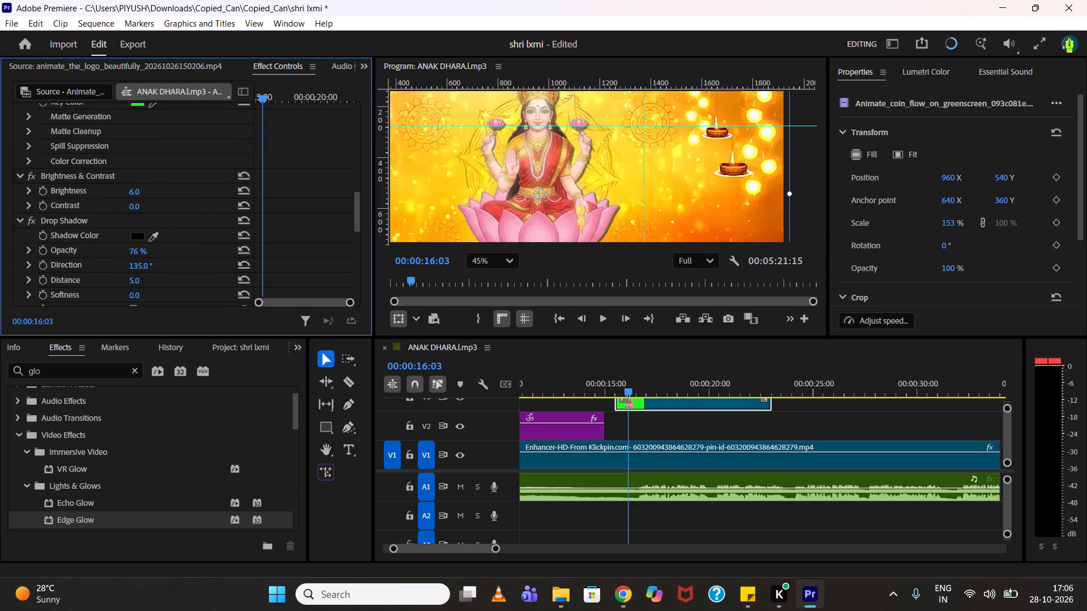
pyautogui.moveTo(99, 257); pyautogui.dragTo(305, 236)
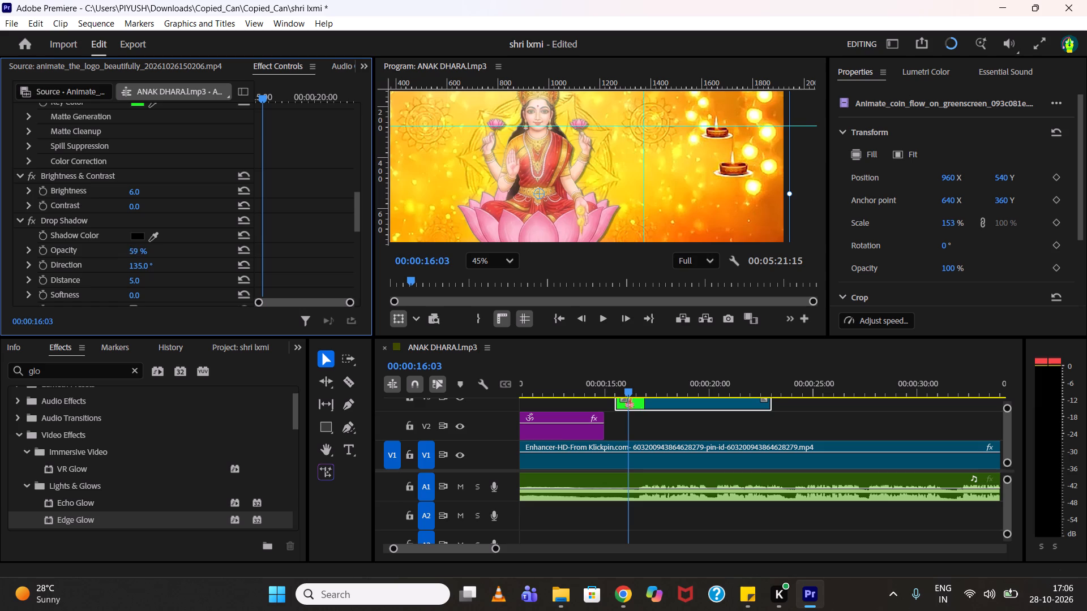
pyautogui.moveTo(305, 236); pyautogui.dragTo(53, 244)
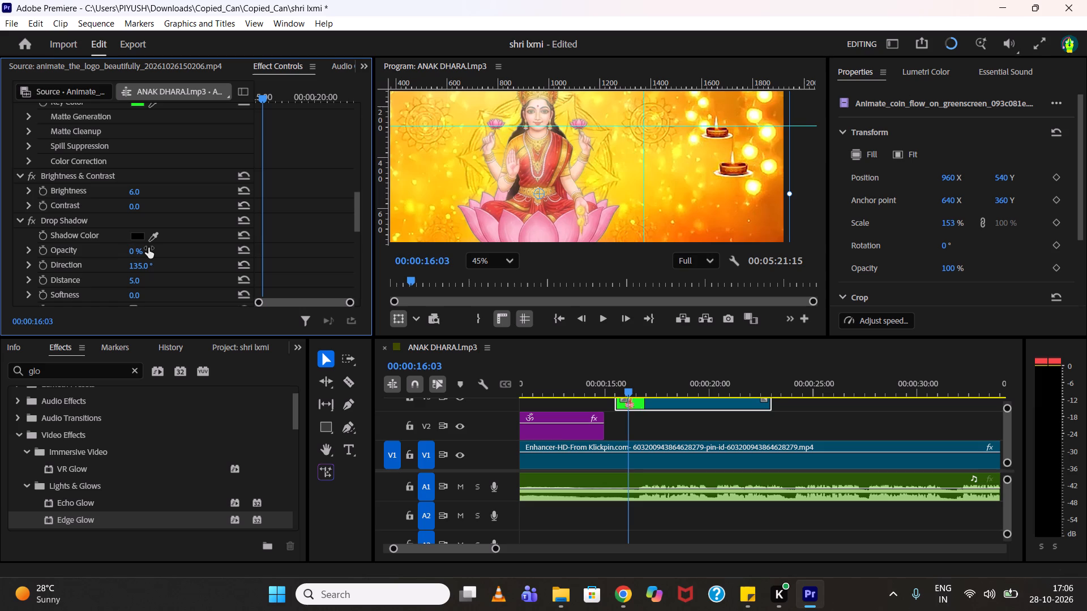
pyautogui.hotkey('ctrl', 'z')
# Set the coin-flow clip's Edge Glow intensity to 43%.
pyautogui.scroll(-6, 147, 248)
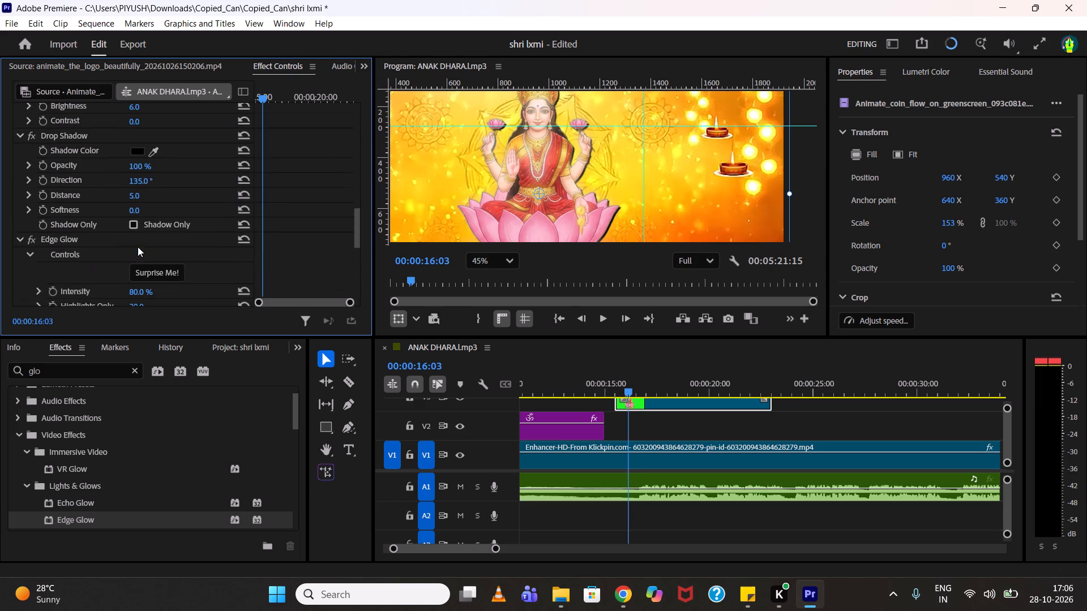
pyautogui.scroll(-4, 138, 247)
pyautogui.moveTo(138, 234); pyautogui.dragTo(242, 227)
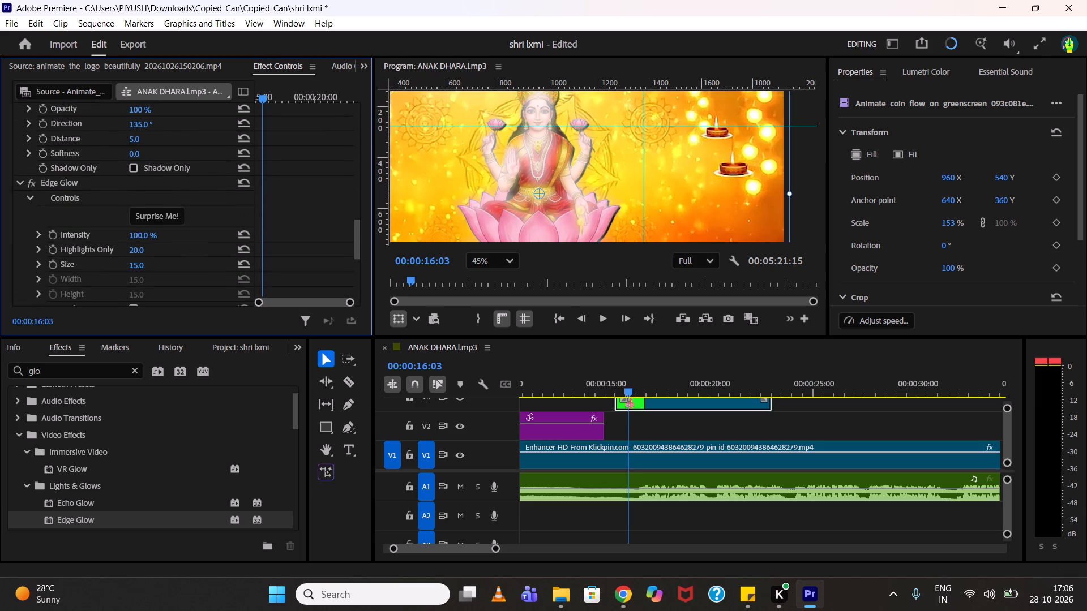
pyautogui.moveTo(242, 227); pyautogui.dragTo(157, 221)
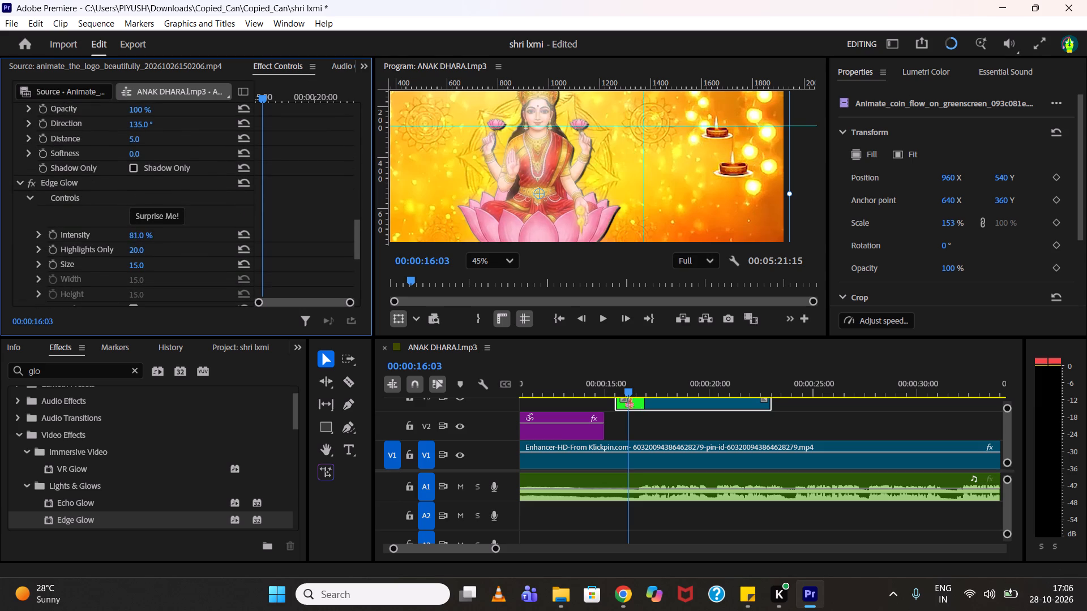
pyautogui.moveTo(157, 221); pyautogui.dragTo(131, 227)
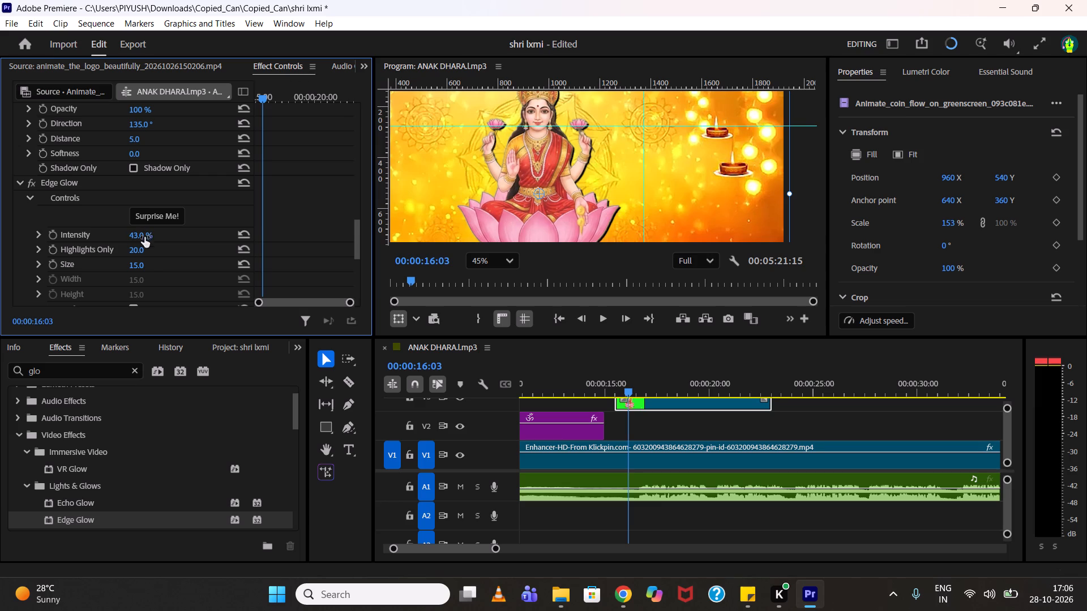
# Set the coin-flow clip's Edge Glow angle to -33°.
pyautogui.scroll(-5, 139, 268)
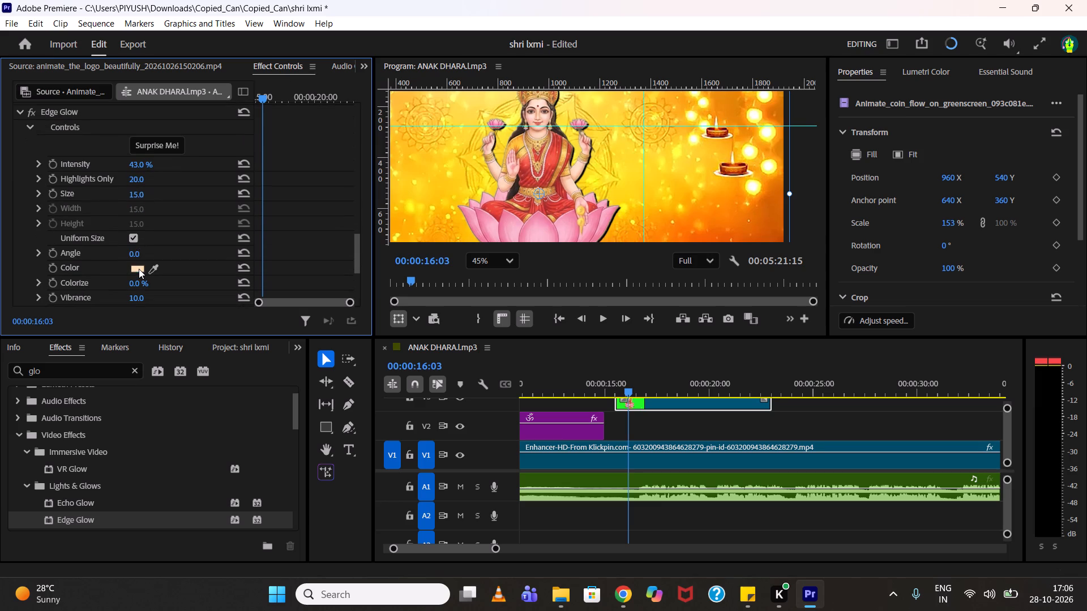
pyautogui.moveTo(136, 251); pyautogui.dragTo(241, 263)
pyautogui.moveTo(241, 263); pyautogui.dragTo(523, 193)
# Compare the Lakshmi figure close up with Edge Glow on and off, and delete Edge Glow from the coin-flow clip.
pyautogui.scroll(9, 538, 130)
pyautogui.moveTo(523, 126); pyautogui.dragTo(560, 178, button='middle')
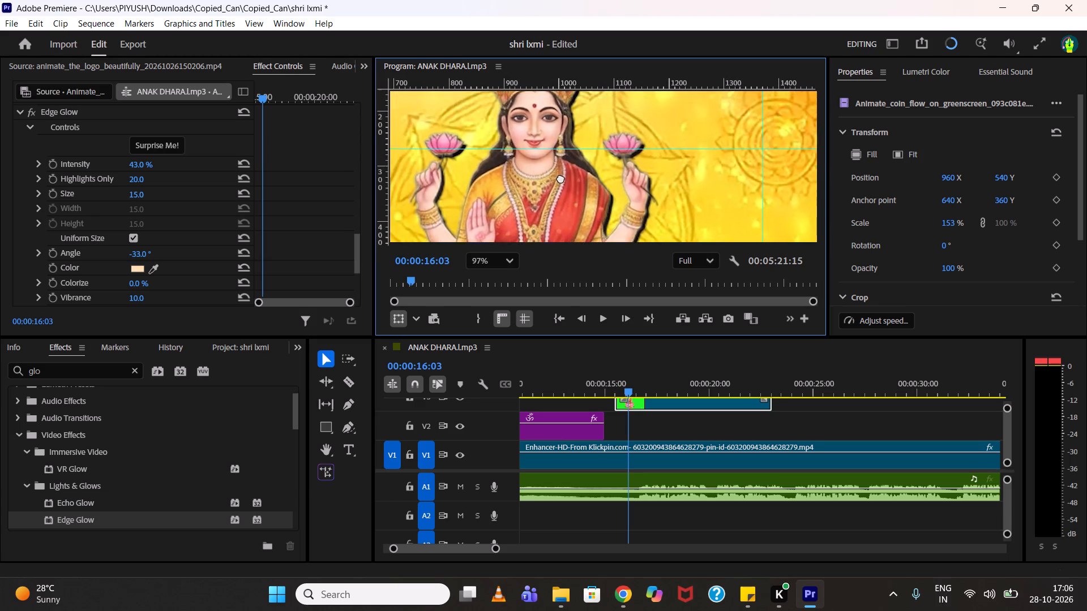
pyautogui.moveTo(560, 178); pyautogui.dragTo(562, 209, button='middle')
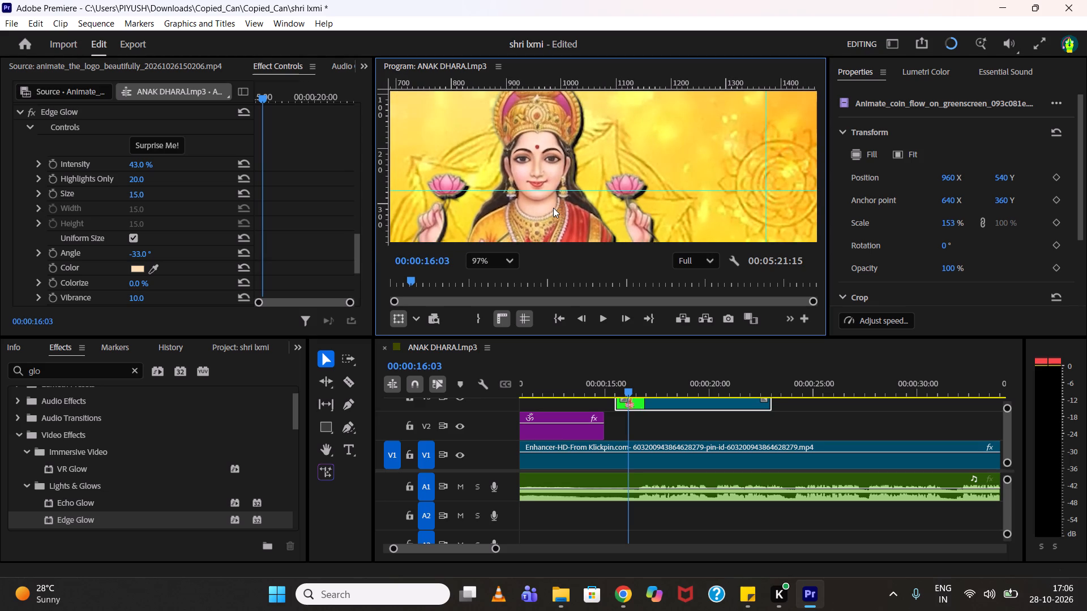
pyautogui.click(29, 111)
pyautogui.click(29, 111)
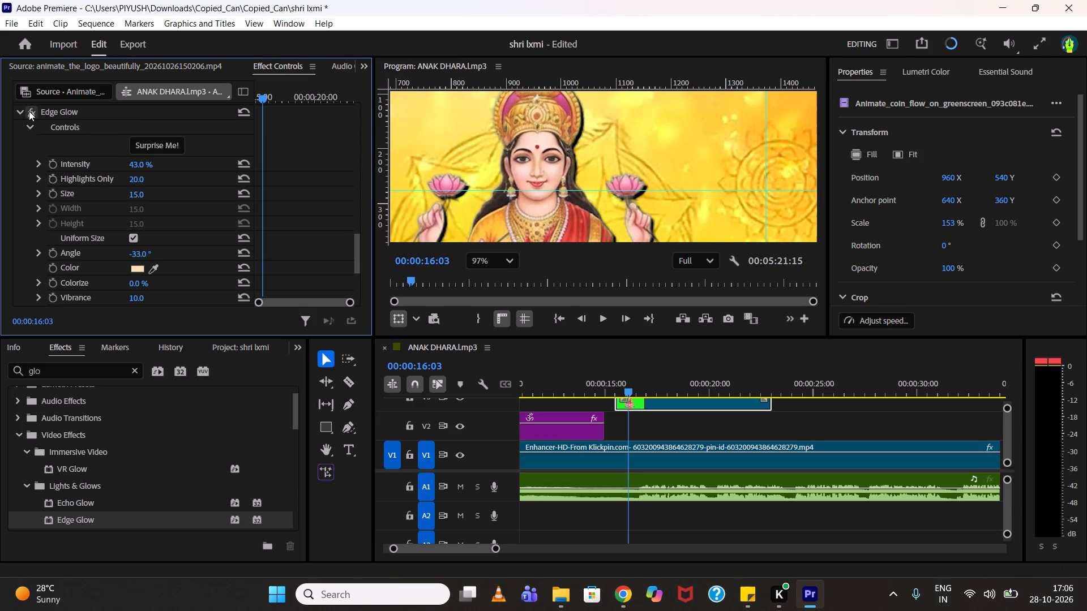
pyautogui.click(31, 114)
pyautogui.click(31, 114)
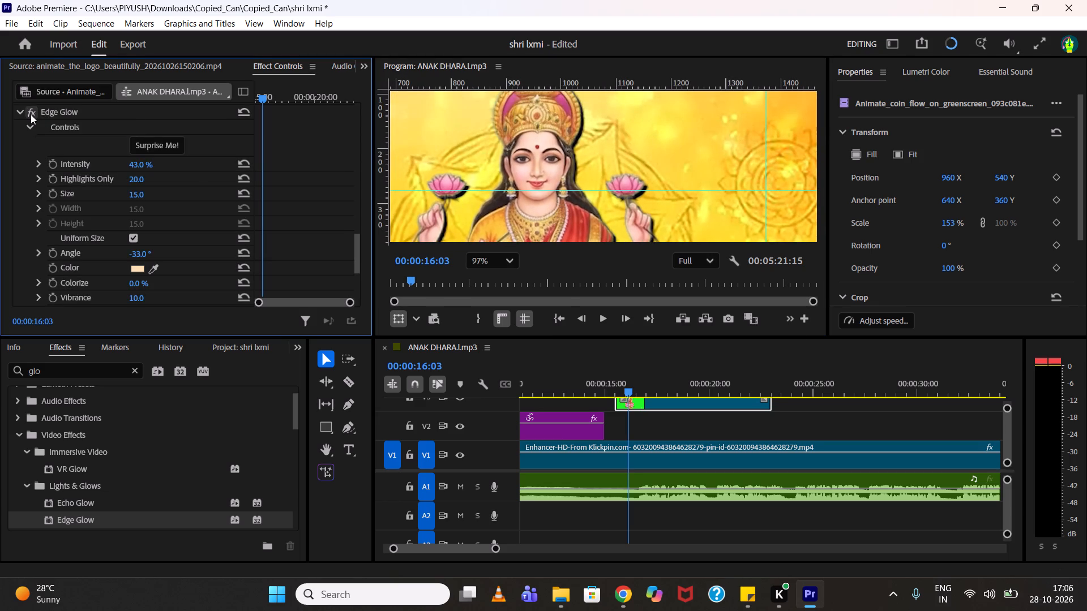
pyautogui.click(31, 114)
pyautogui.click(53, 112)
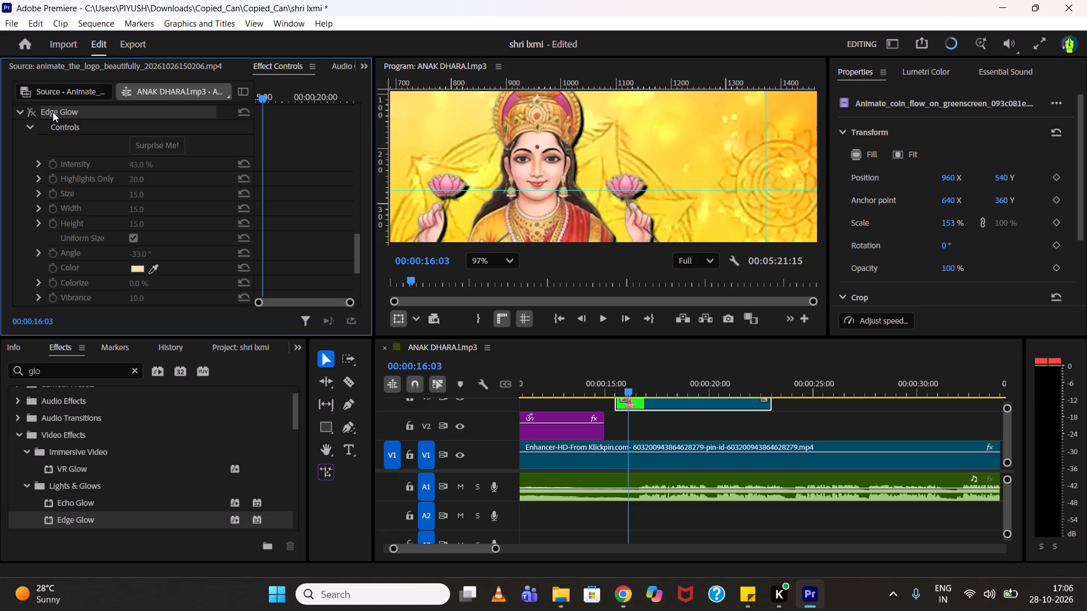
pyautogui.press('Delete')
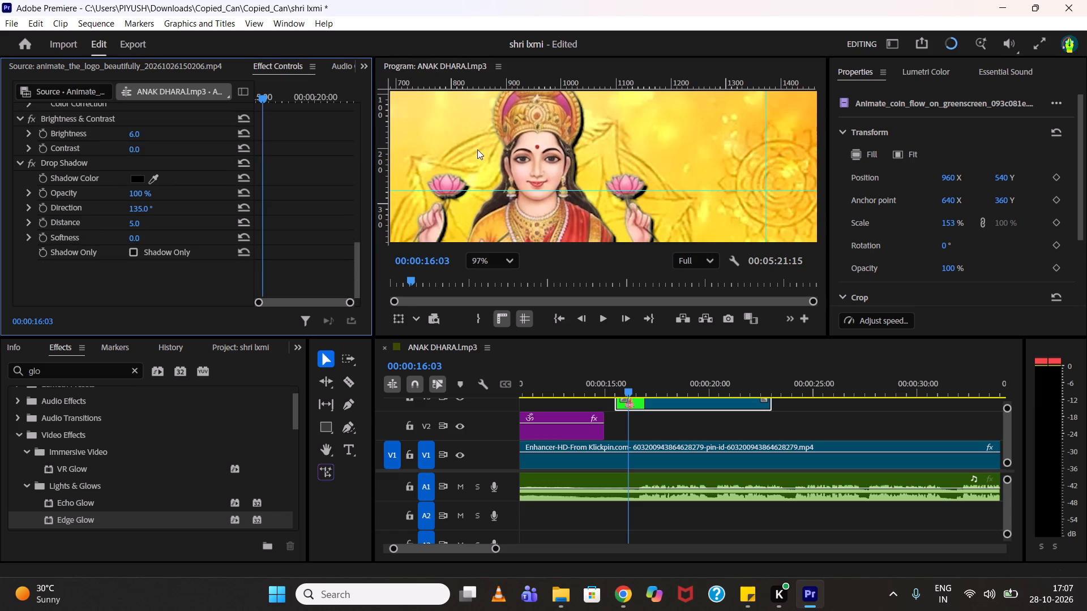
# Set the golden background clip's scale on V1 to 354% at 00:00:16:03, adding a keyframe there.
pyautogui.scroll(-15, 477, 149)
pyautogui.moveTo(488, 178); pyautogui.dragTo(592, 143, button='middle')
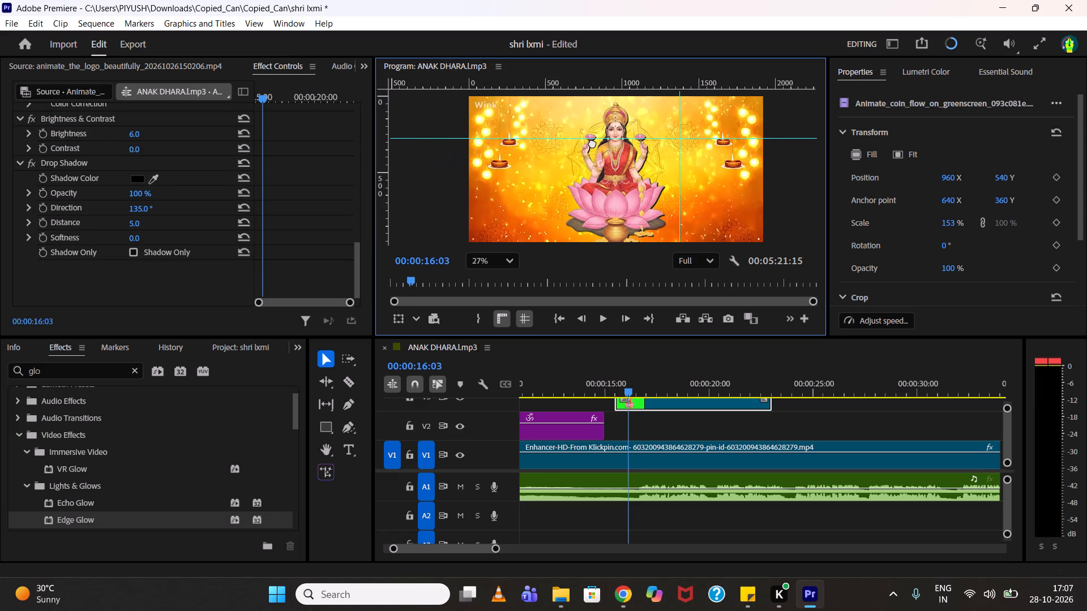
pyautogui.moveTo(592, 143); pyautogui.dragTo(590, 143, button='middle')
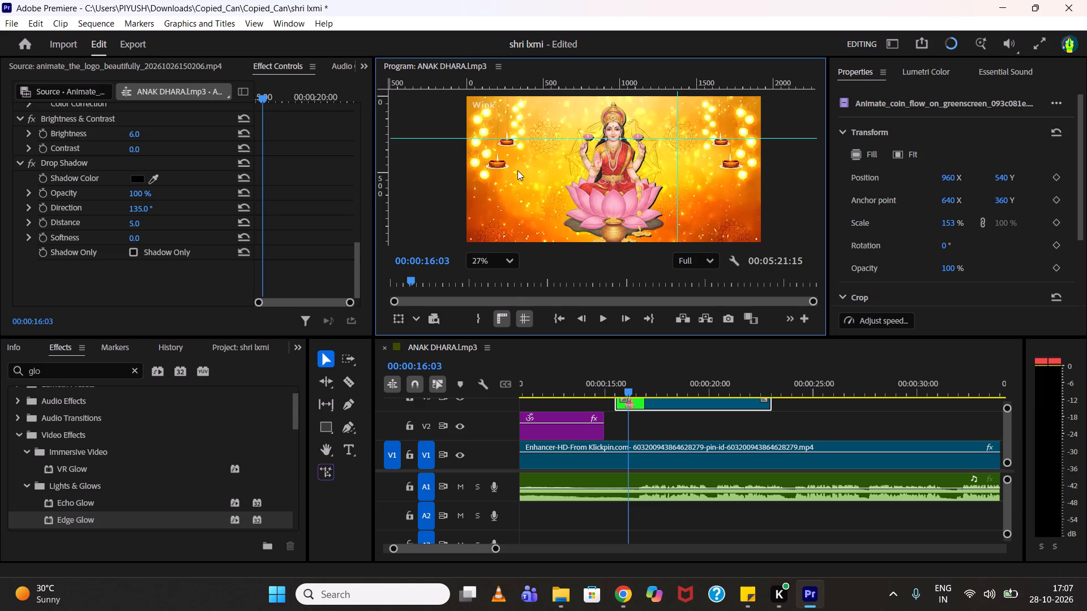
pyautogui.click(579, 459)
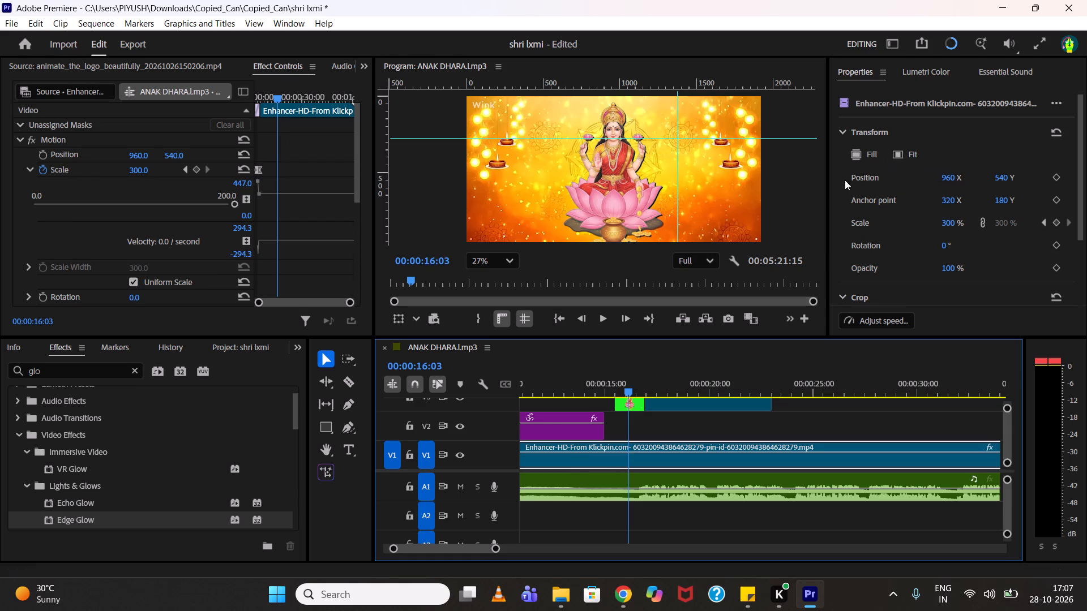
pyautogui.moveTo(955, 225); pyautogui.dragTo(958, 223)
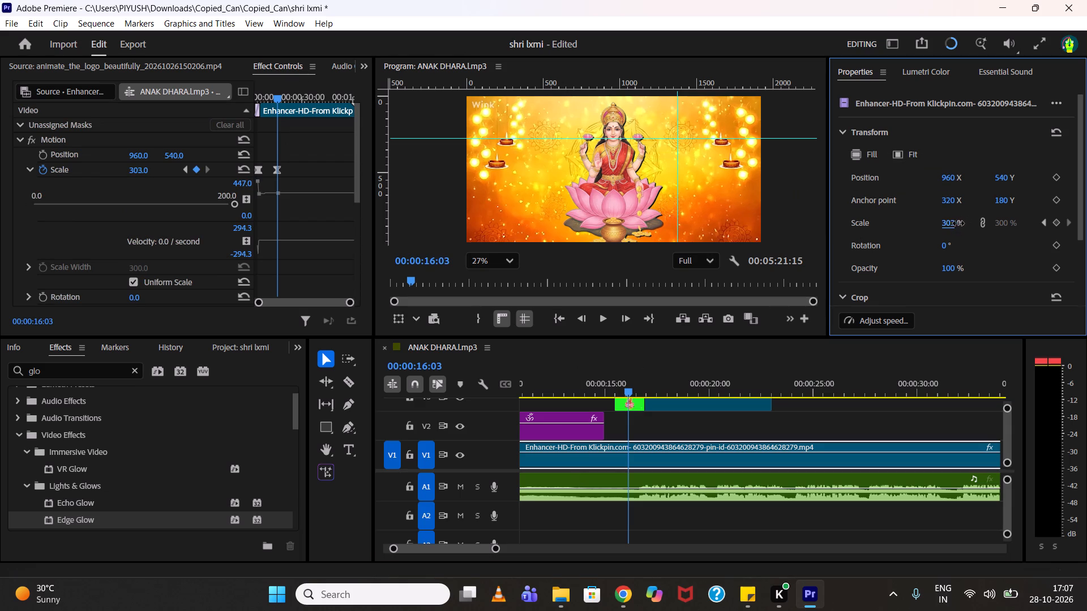
pyautogui.moveTo(958, 223); pyautogui.dragTo(994, 223)
# Set the golden background clip's Scale keyframe at 00:00:05:04 to 353.
pyautogui.scroll(5, 587, 410)
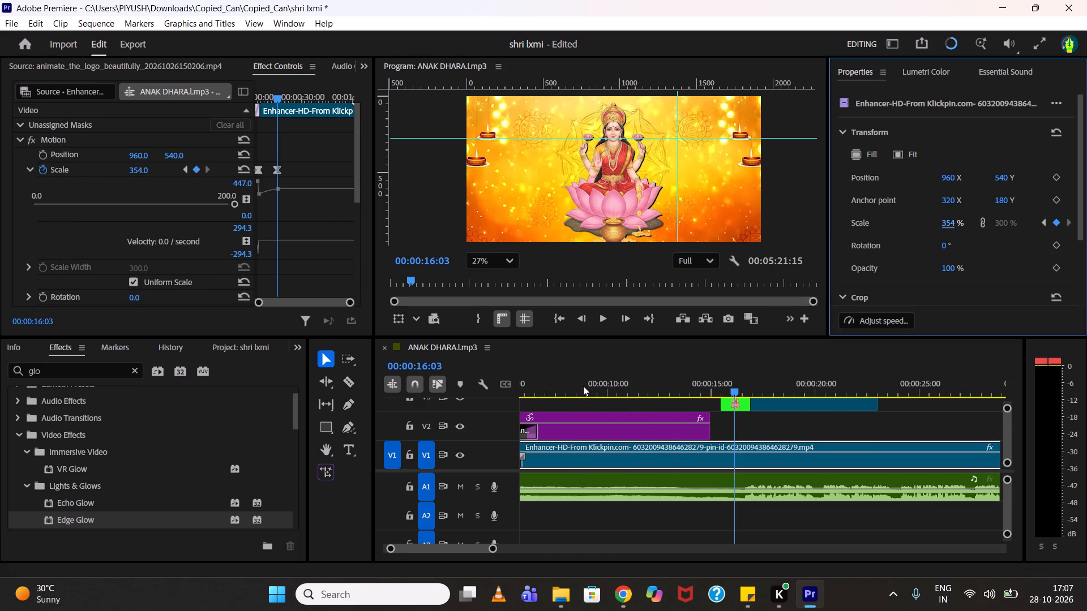
pyautogui.moveTo(581, 386); pyautogui.dragTo(603, 382)
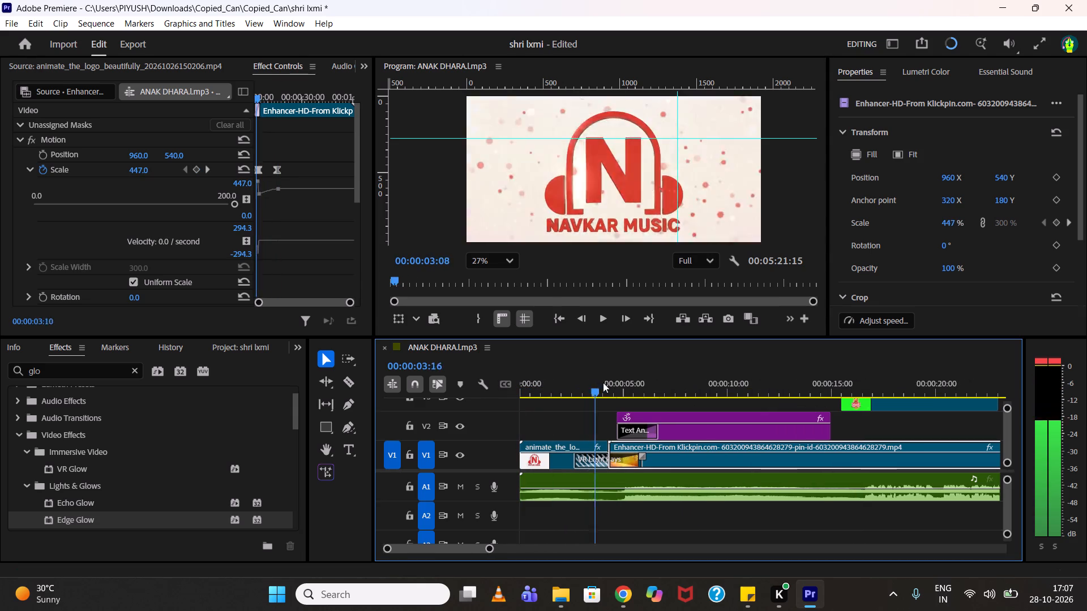
pyautogui.moveTo(603, 382); pyautogui.dragTo(699, 378)
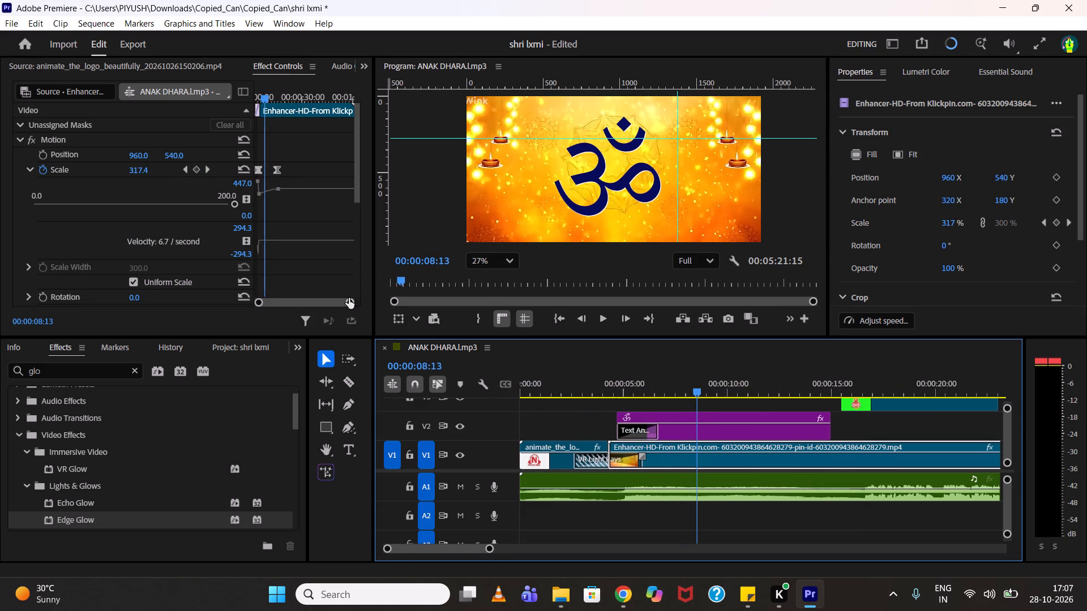
pyautogui.moveTo(349, 298); pyautogui.dragTo(313, 302)
pyautogui.moveTo(293, 94); pyautogui.dragTo(282, 94)
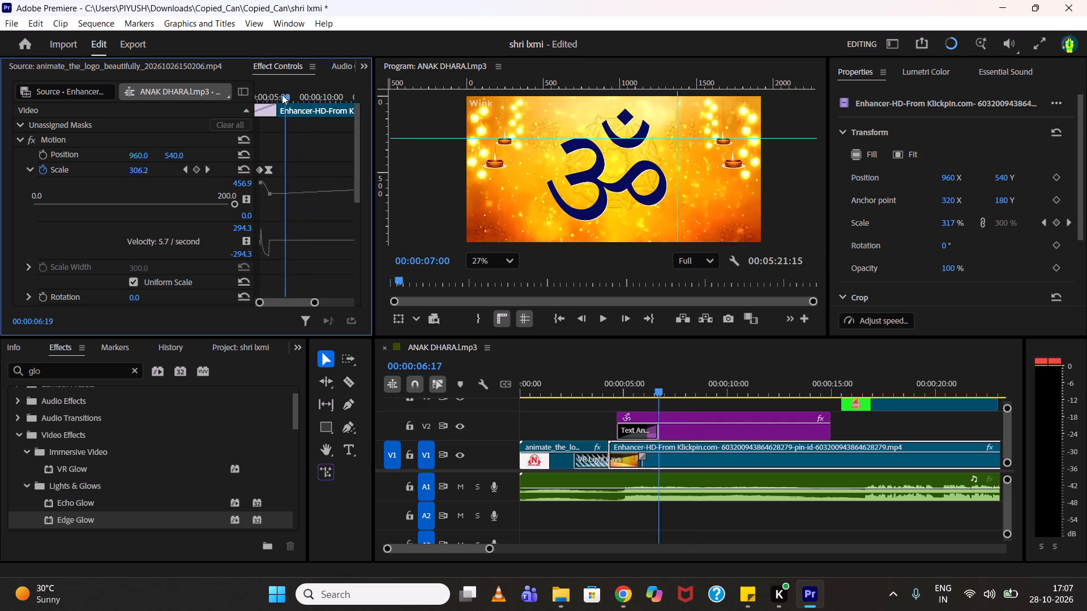
pyautogui.moveTo(282, 94); pyautogui.dragTo(279, 96)
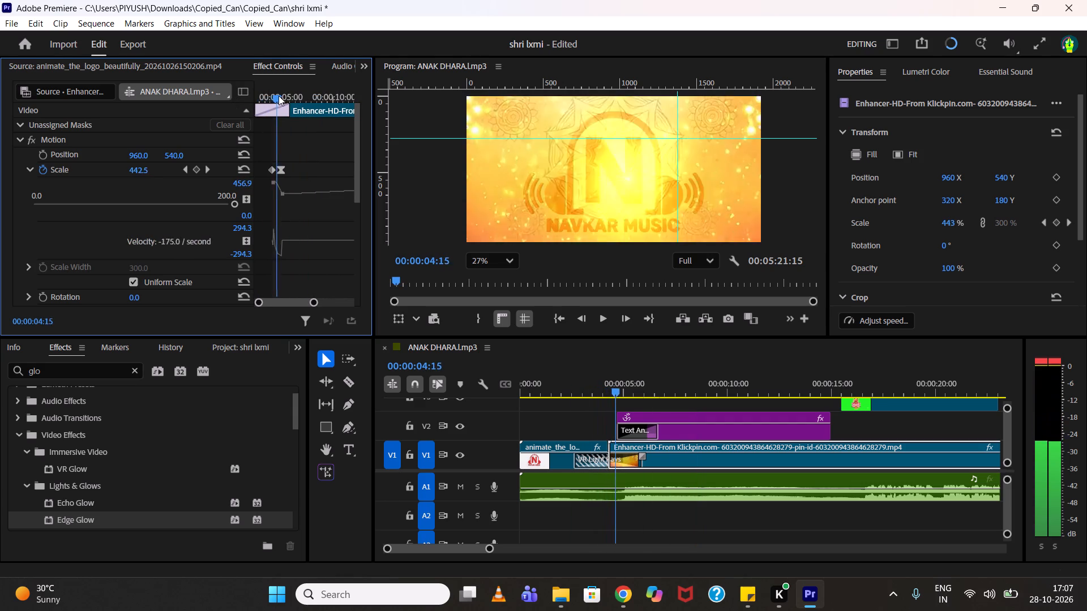
pyautogui.moveTo(279, 96); pyautogui.dragTo(281, 96)
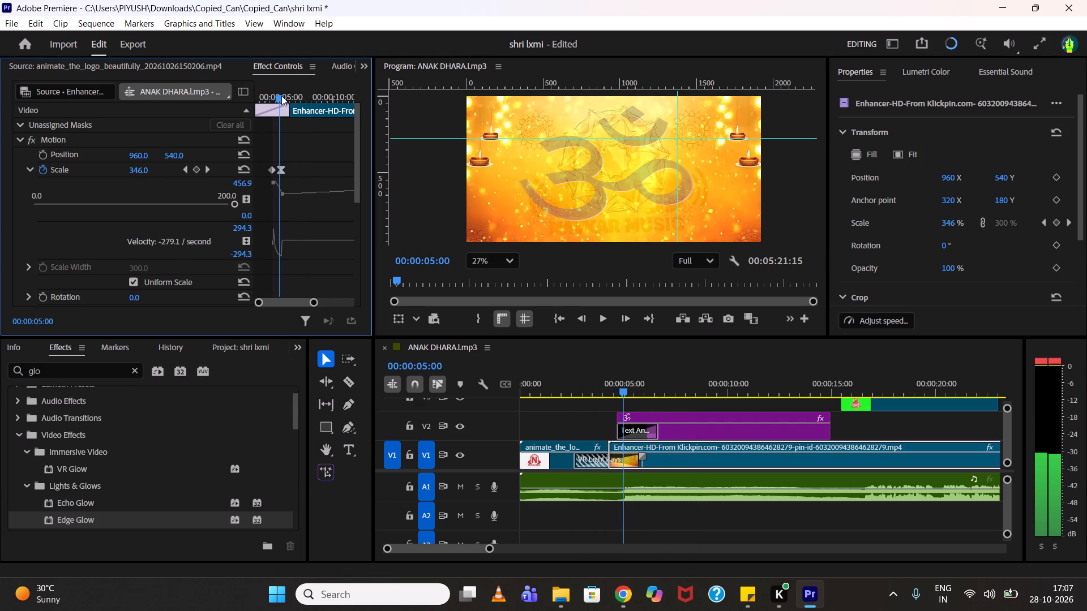
pyautogui.moveTo(281, 96); pyautogui.dragTo(283, 96)
pyautogui.click(185, 170)
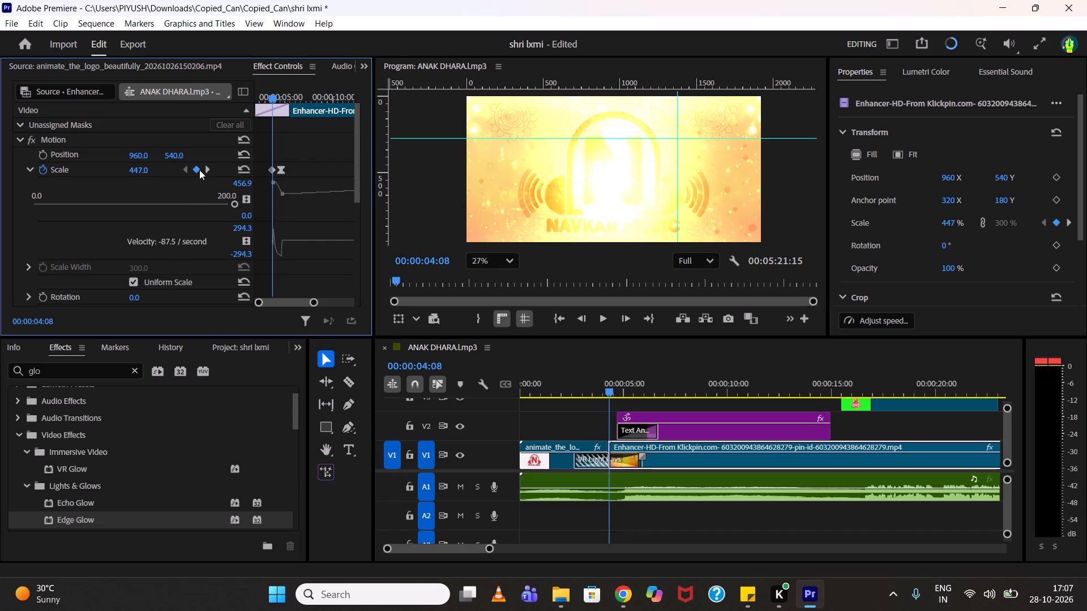
pyautogui.click(206, 170)
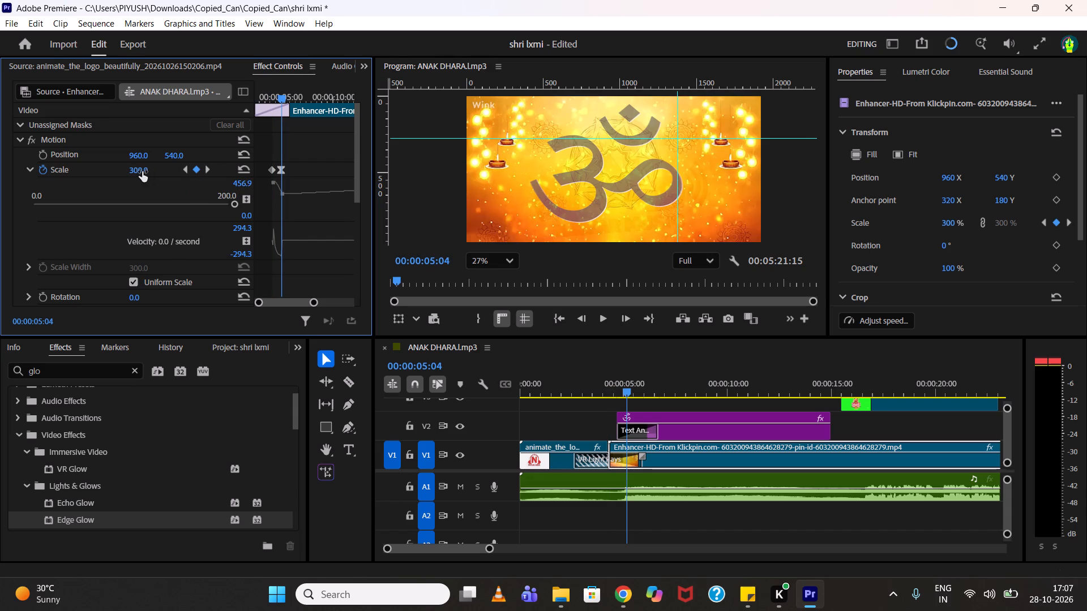
pyautogui.moveTo(142, 171); pyautogui.dragTo(179, 169)
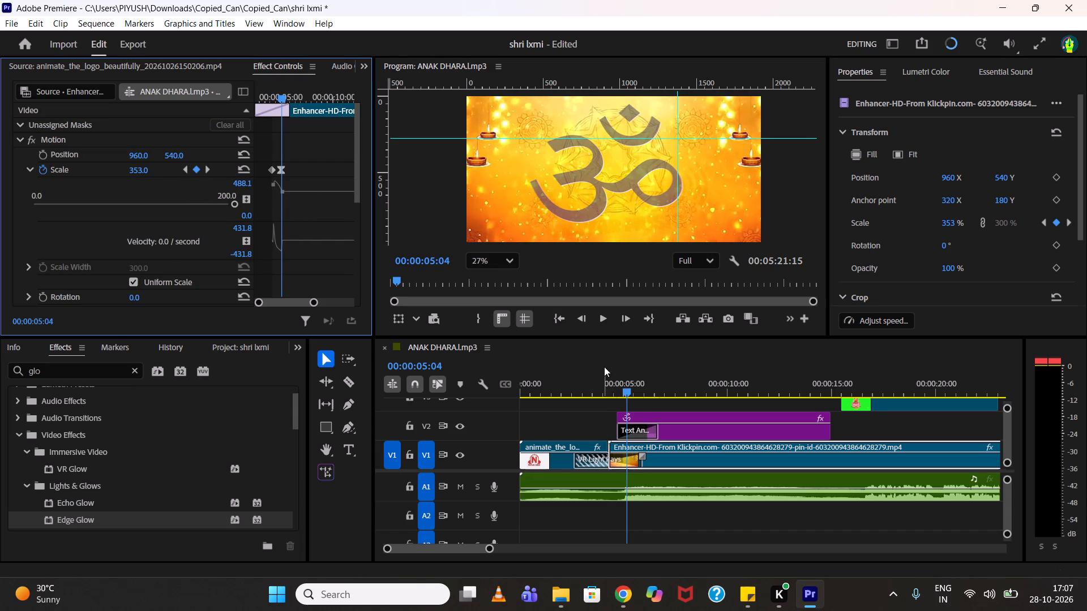
# Play the sequence from the start of the ॐ title to the Lakshmi figure to review the background scaling.
pyautogui.moveTo(623, 373); pyautogui.dragTo(617, 373)
pyautogui.press('space')
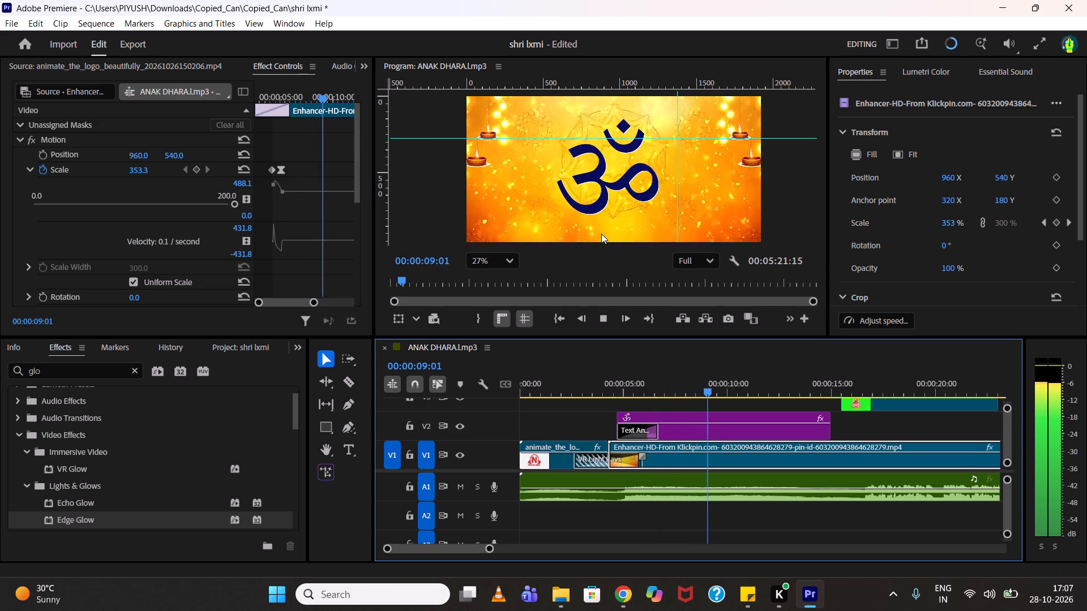
pyautogui.scroll(3, 600, 144)
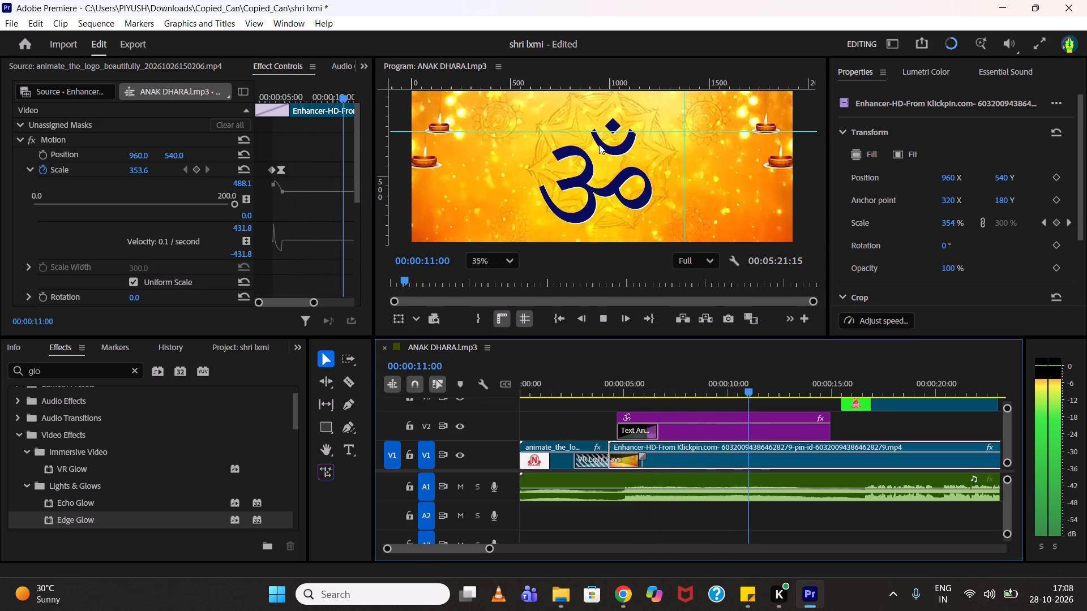
pyautogui.scroll(-5, 599, 144)
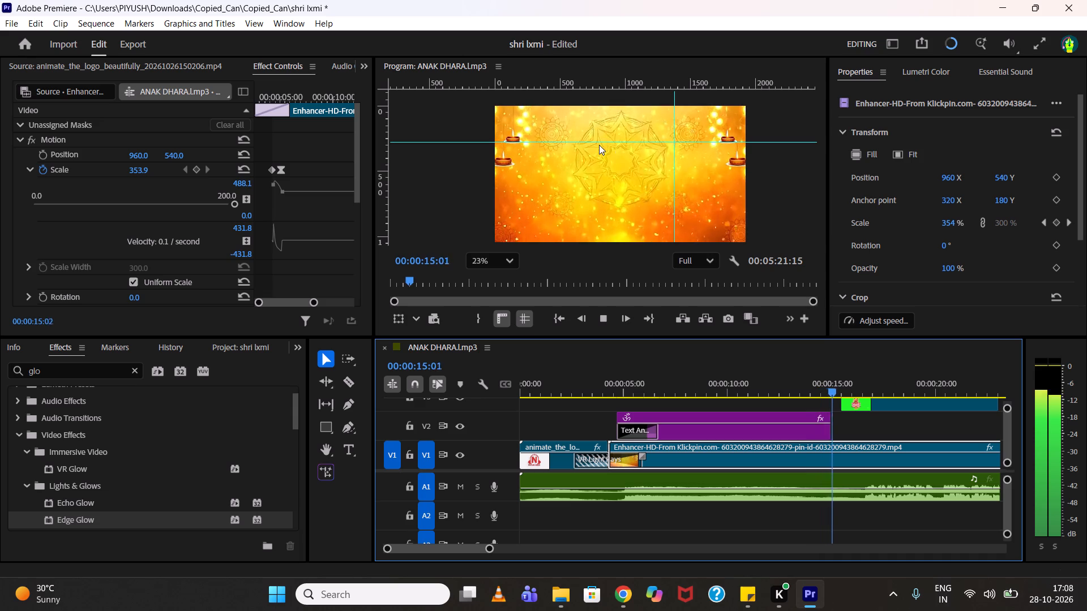
pyautogui.press('space')
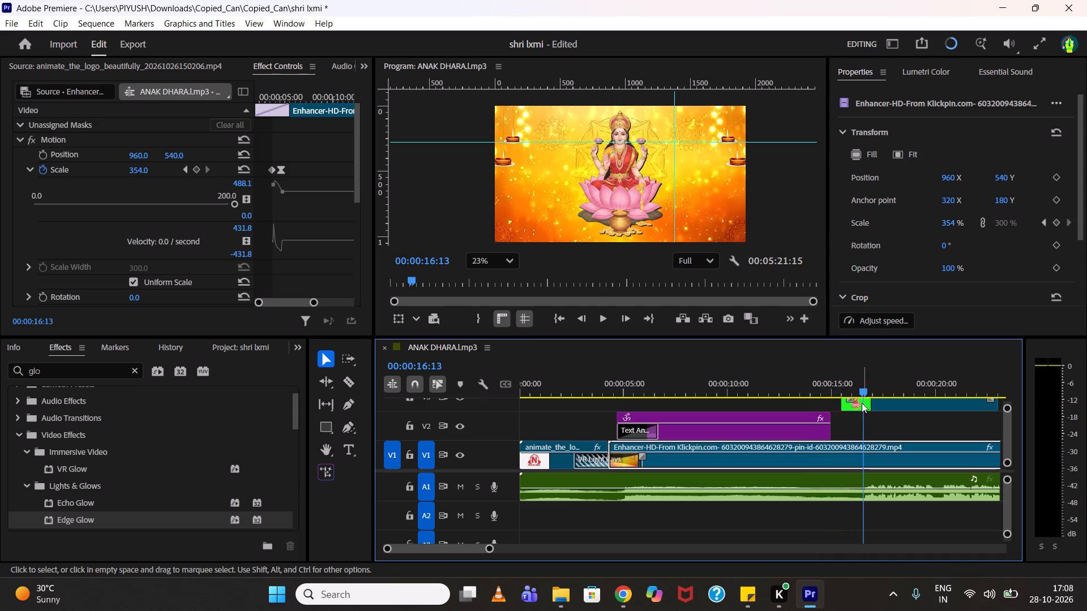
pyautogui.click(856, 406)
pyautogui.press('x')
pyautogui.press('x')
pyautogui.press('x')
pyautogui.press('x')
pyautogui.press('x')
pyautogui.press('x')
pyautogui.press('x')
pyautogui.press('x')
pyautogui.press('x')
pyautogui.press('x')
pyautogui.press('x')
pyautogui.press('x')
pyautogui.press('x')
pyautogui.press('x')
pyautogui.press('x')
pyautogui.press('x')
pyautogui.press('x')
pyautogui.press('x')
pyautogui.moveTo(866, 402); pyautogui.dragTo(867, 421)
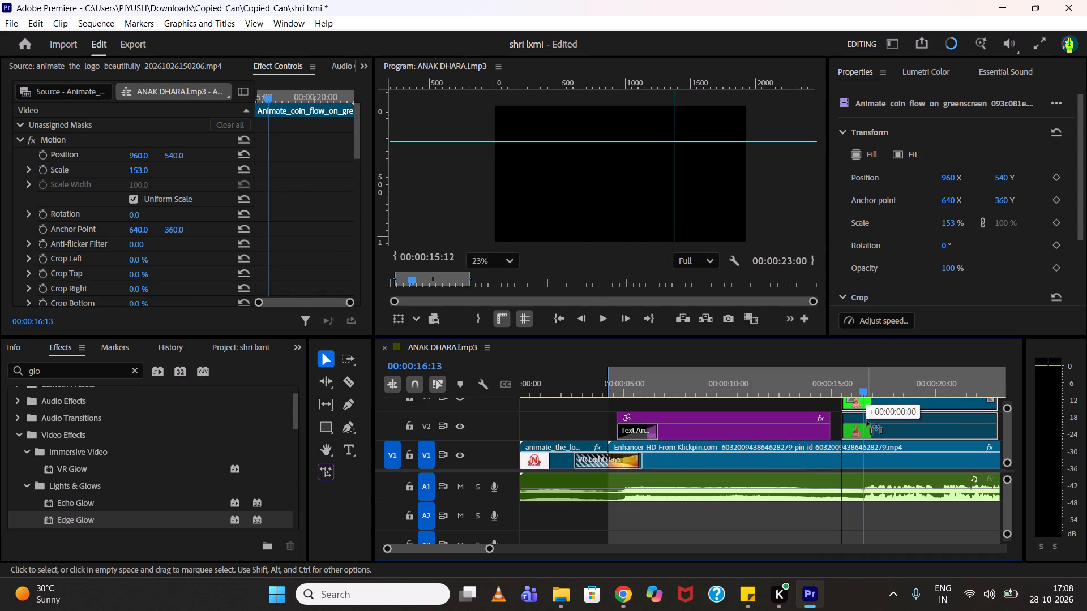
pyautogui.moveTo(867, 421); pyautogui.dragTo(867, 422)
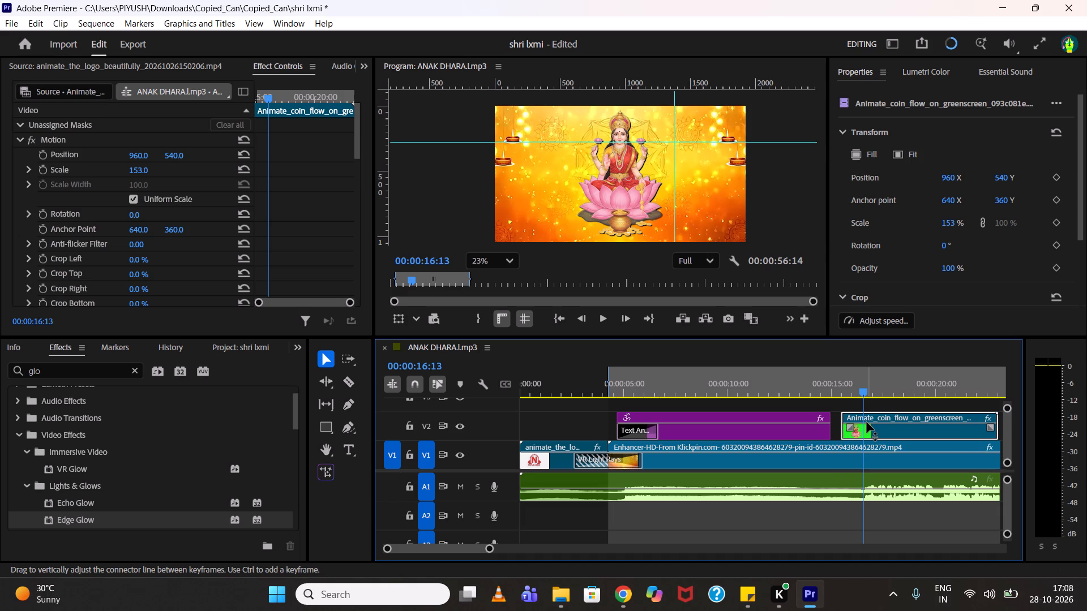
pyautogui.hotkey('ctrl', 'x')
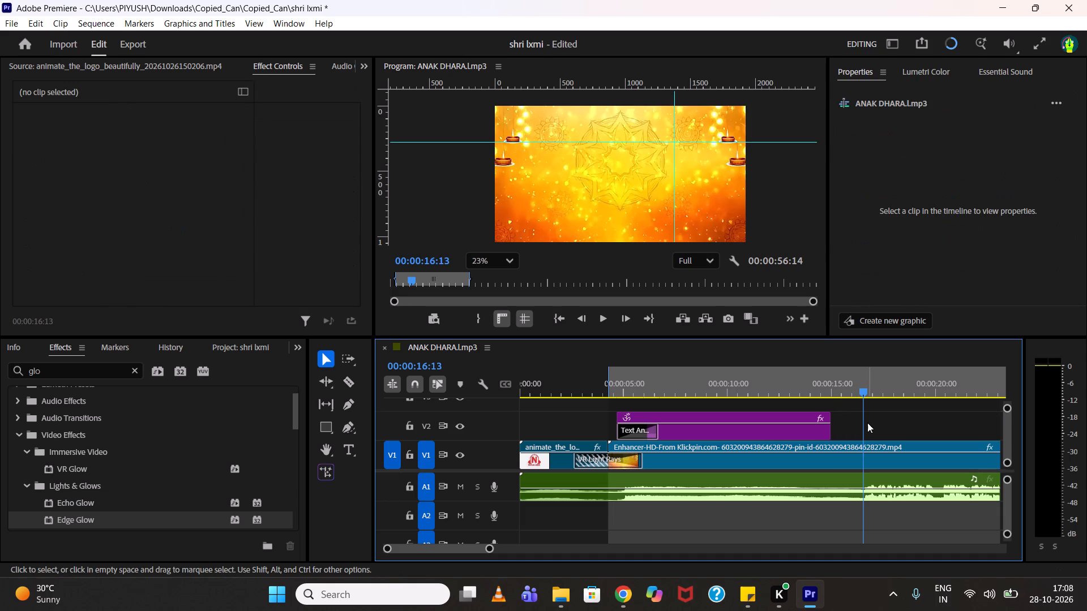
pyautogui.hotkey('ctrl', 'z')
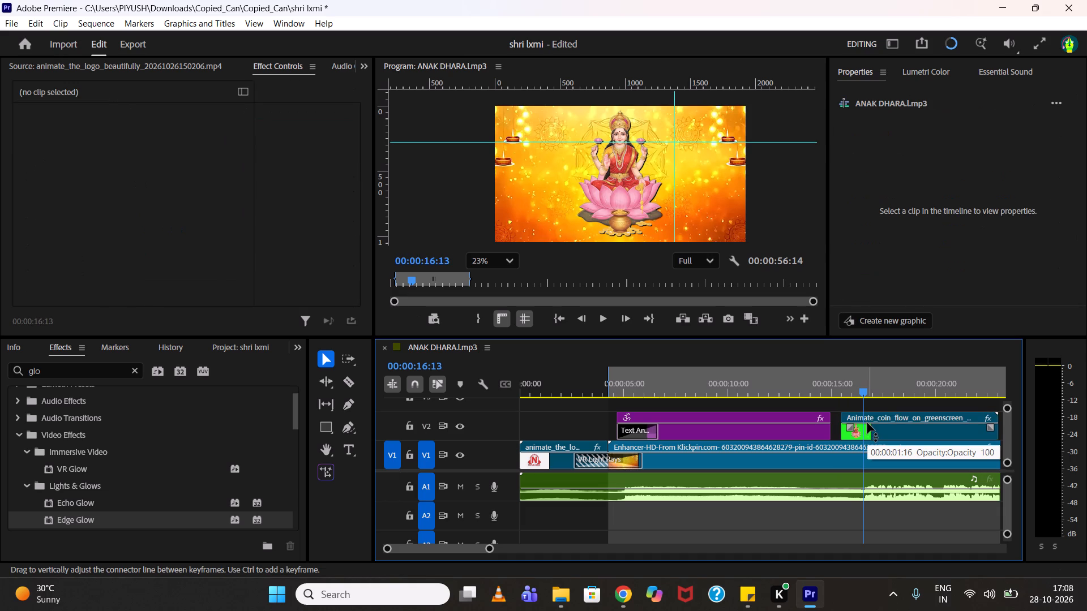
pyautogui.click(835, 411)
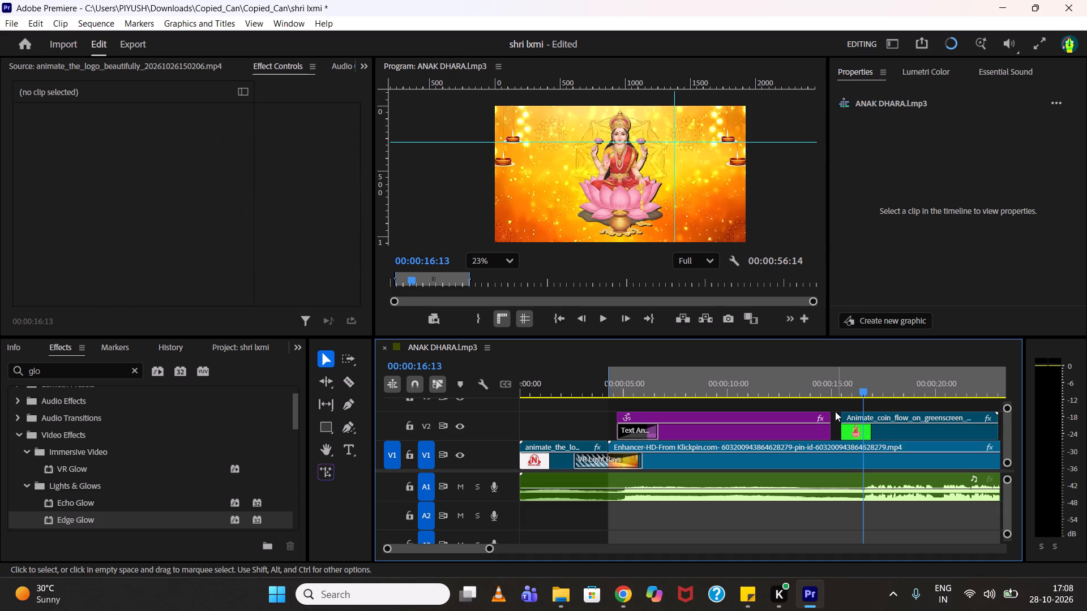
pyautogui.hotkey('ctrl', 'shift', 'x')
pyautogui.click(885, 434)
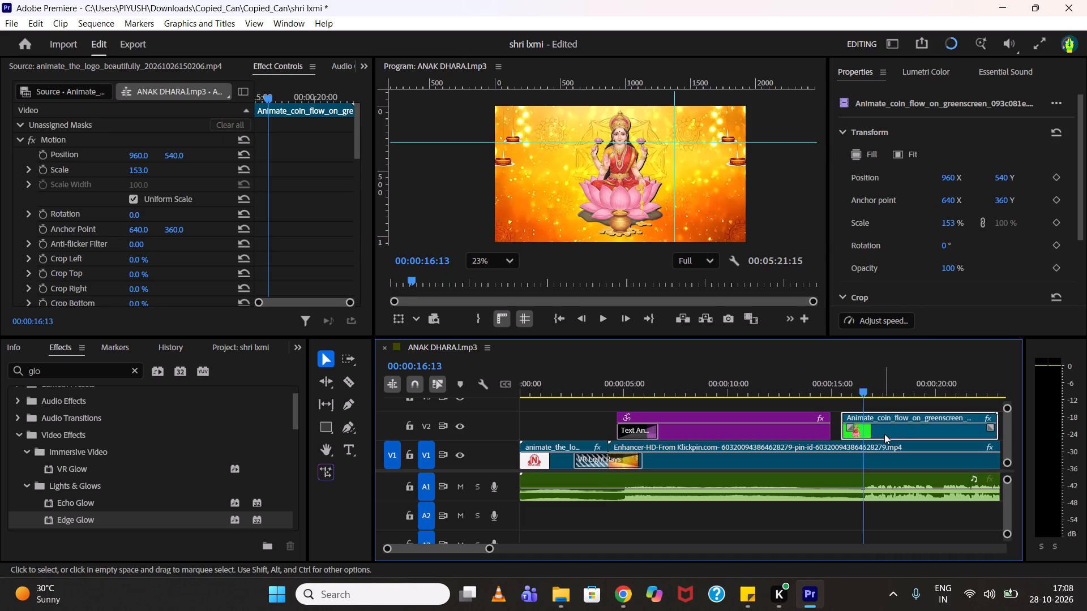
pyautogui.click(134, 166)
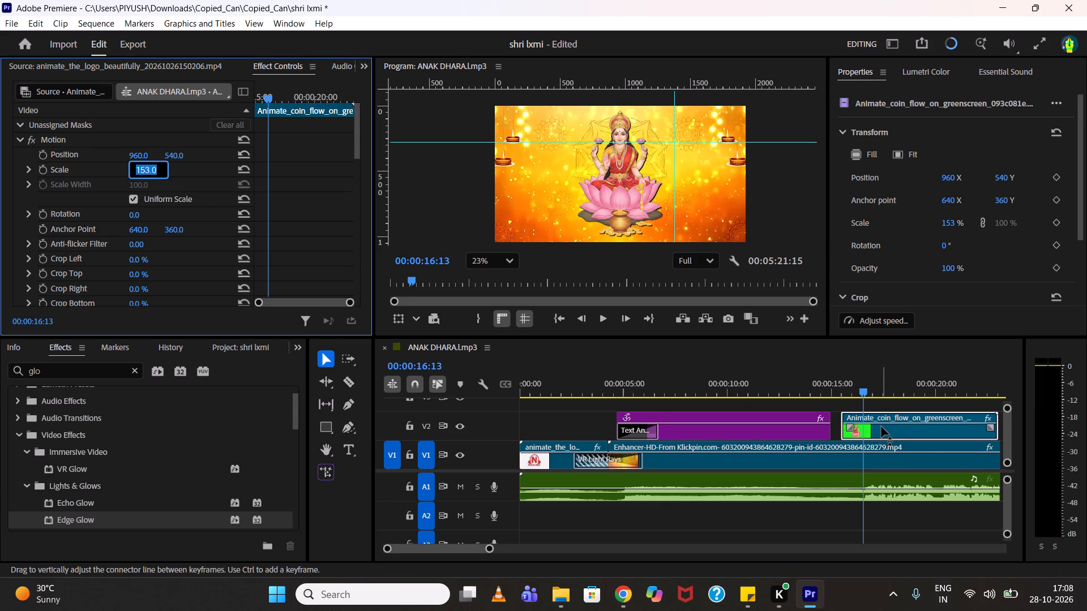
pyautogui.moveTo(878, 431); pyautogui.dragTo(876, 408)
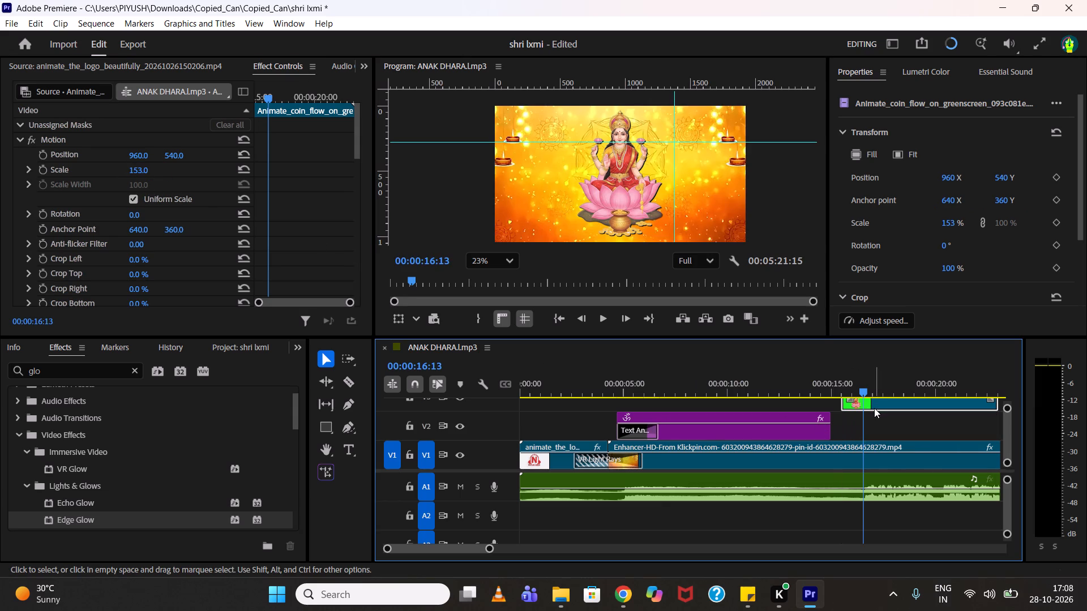
# Duplicate the coin-flow clip from V3 onto V2, directly beneath the original at the same start time.
pyautogui.keyDown('alt'); pyautogui.moveTo(870, 403); pyautogui.dragTo(872, 432); pyautogui.keyUp('alt')
pyautogui.click(872, 432)
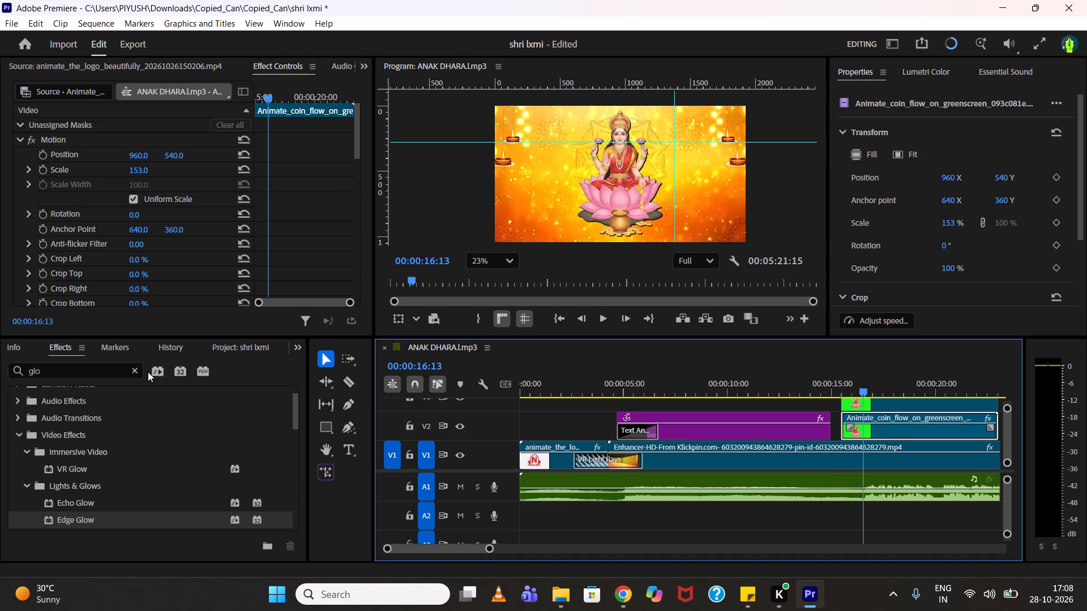
# Search the effects for "gauss" and apply Gaussian Blur to the coin-flow copy on V2.
pyautogui.click(132, 371)
pyautogui.click(105, 371)
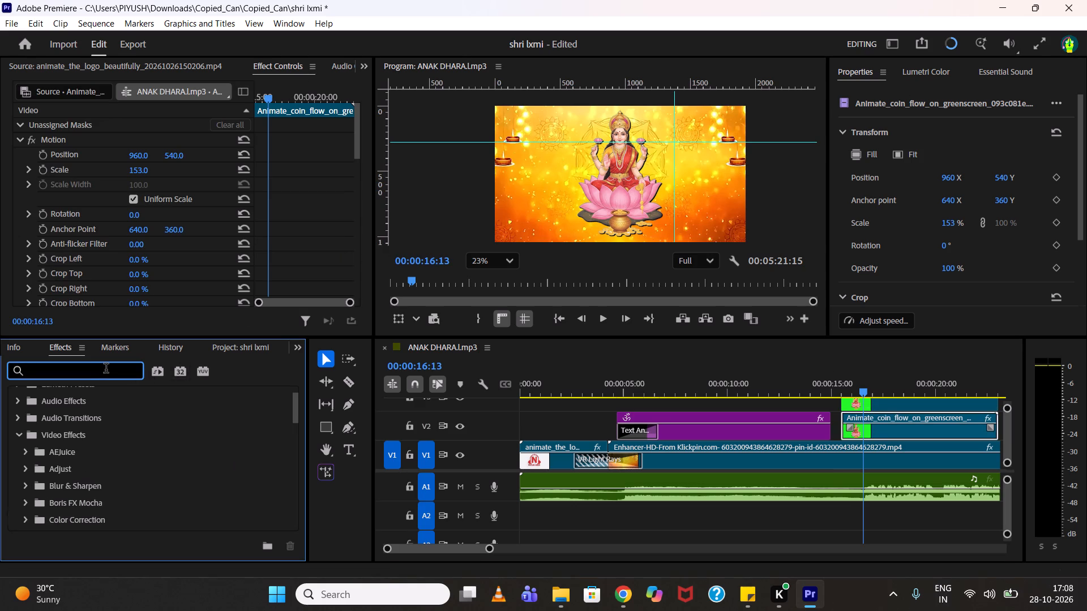
pyautogui.write('ga')
pyautogui.write('us')
pyautogui.press('s')
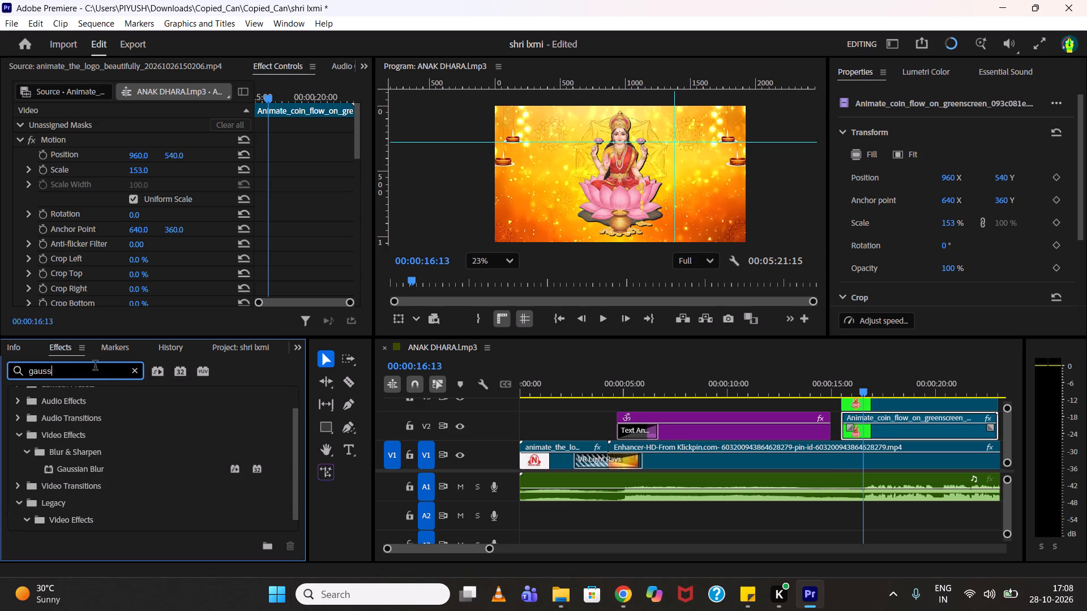
pyautogui.moveTo(95, 466); pyautogui.dragTo(925, 418)
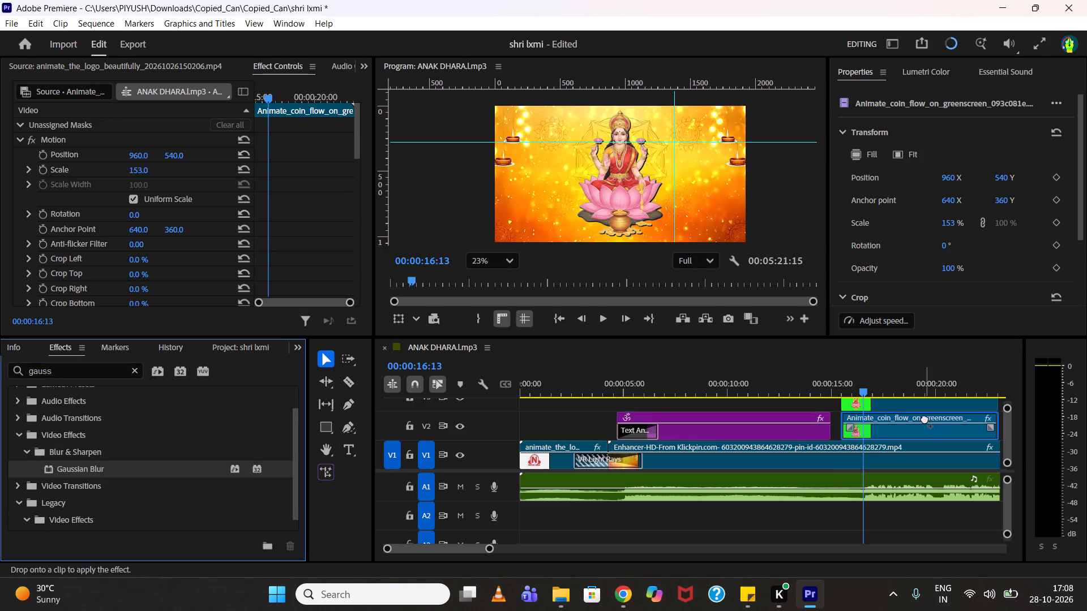
pyautogui.moveTo(925, 418); pyautogui.dragTo(923, 420)
pyautogui.scroll(5, 640, 145)
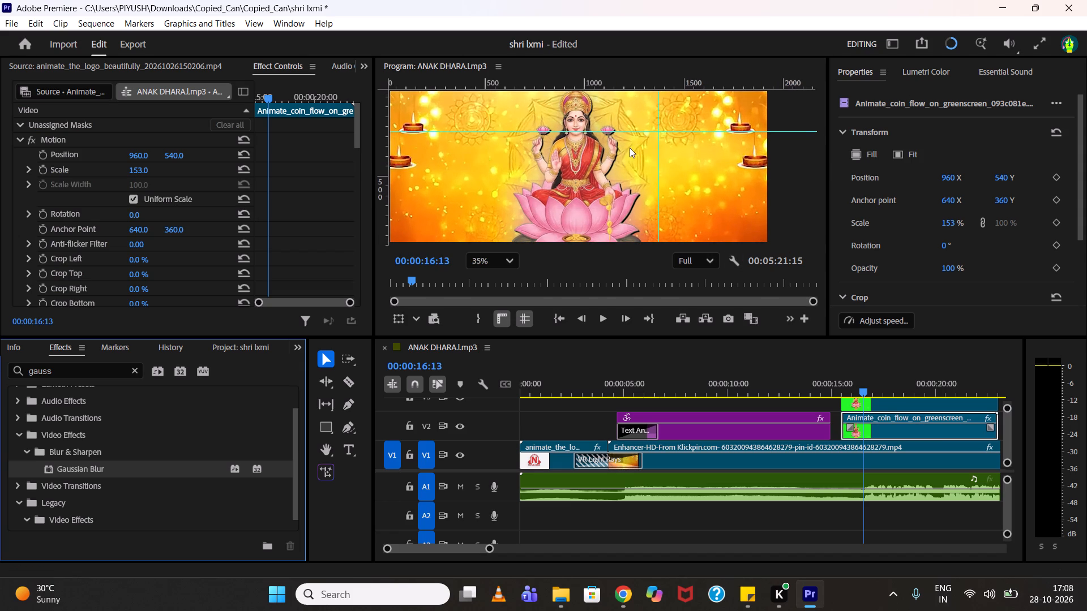
pyautogui.scroll(-14, 93, 226)
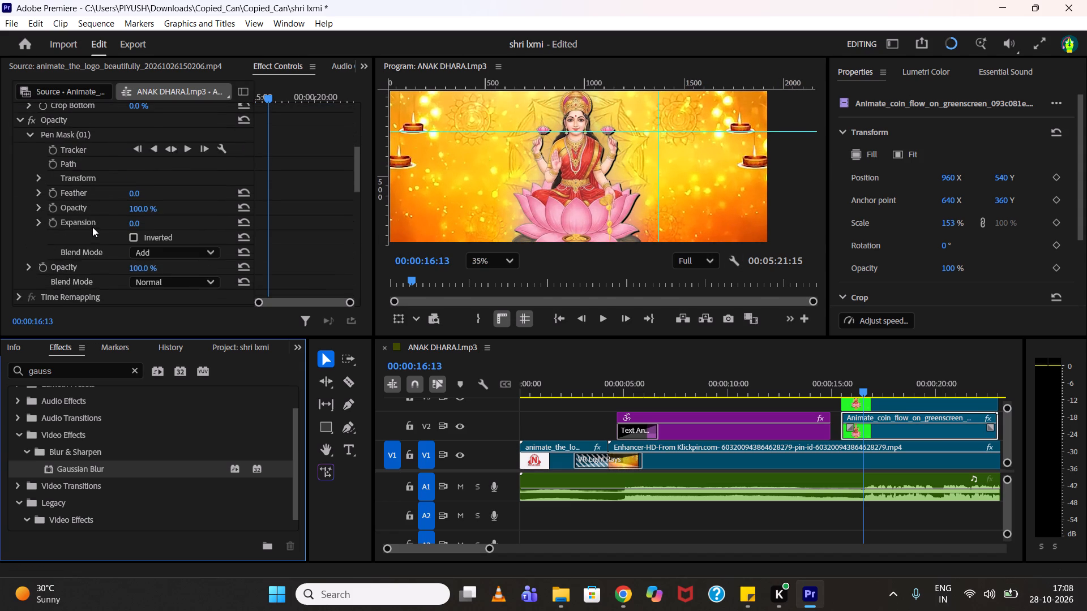
pyautogui.scroll(-6, 92, 227)
# Search the effects for "tint" and apply the Color Correction Tint effect to the coin-flow copy on V2.
pyautogui.click(135, 369)
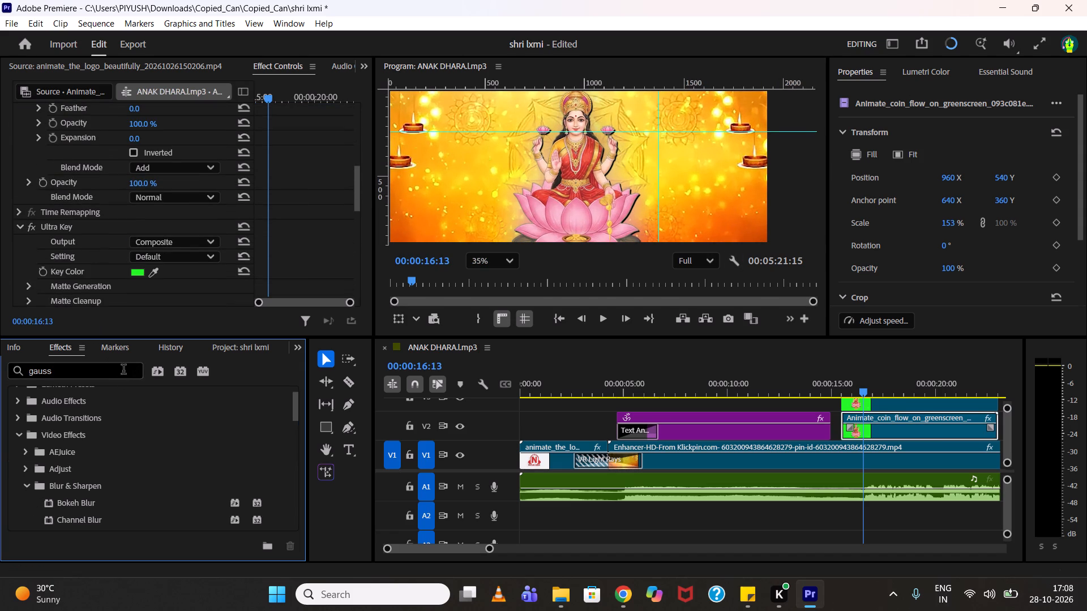
pyautogui.click(122, 371)
pyautogui.write('tin')
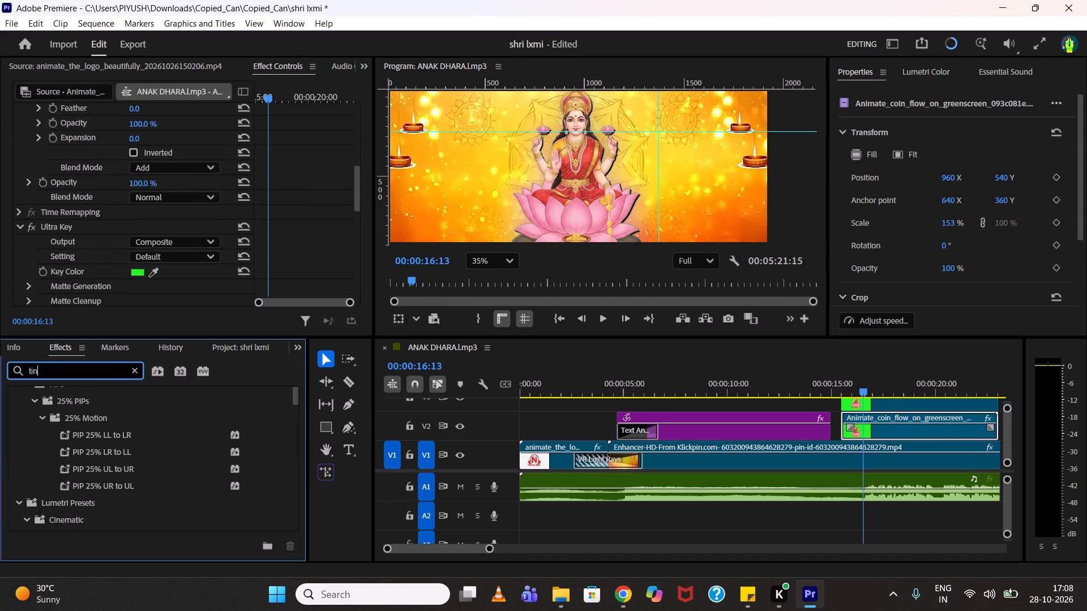
pyautogui.press('t')
pyautogui.moveTo(74, 468); pyautogui.dragTo(807, 438)
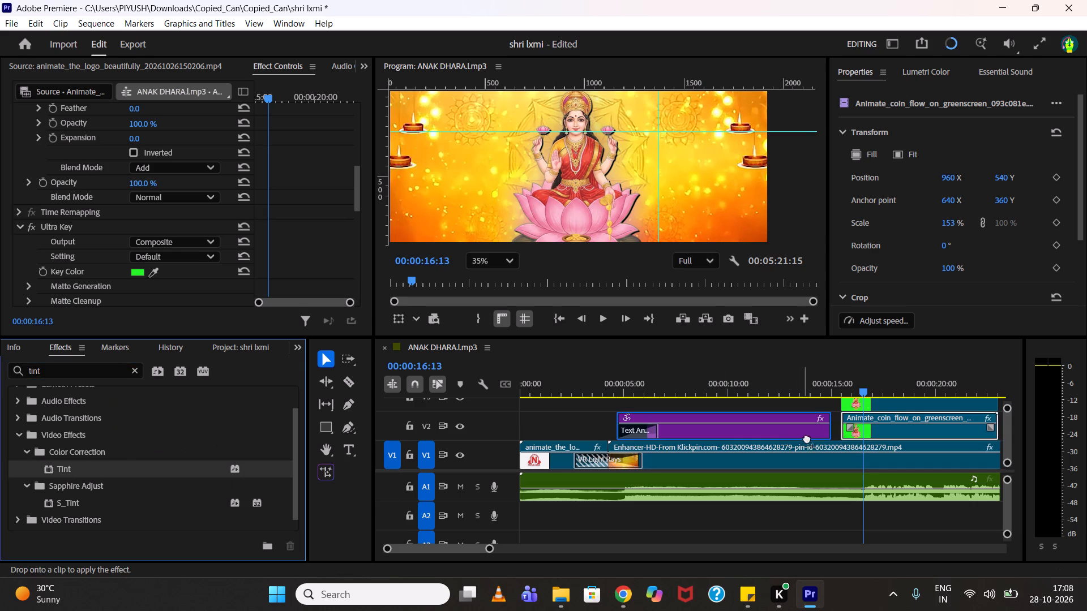
pyautogui.moveTo(807, 438); pyautogui.dragTo(868, 427)
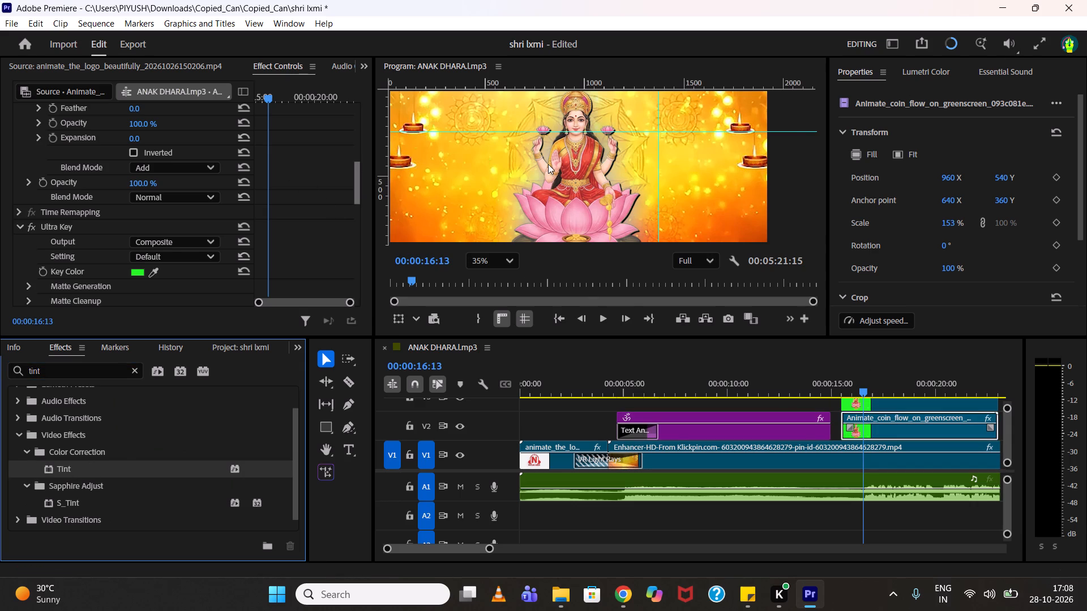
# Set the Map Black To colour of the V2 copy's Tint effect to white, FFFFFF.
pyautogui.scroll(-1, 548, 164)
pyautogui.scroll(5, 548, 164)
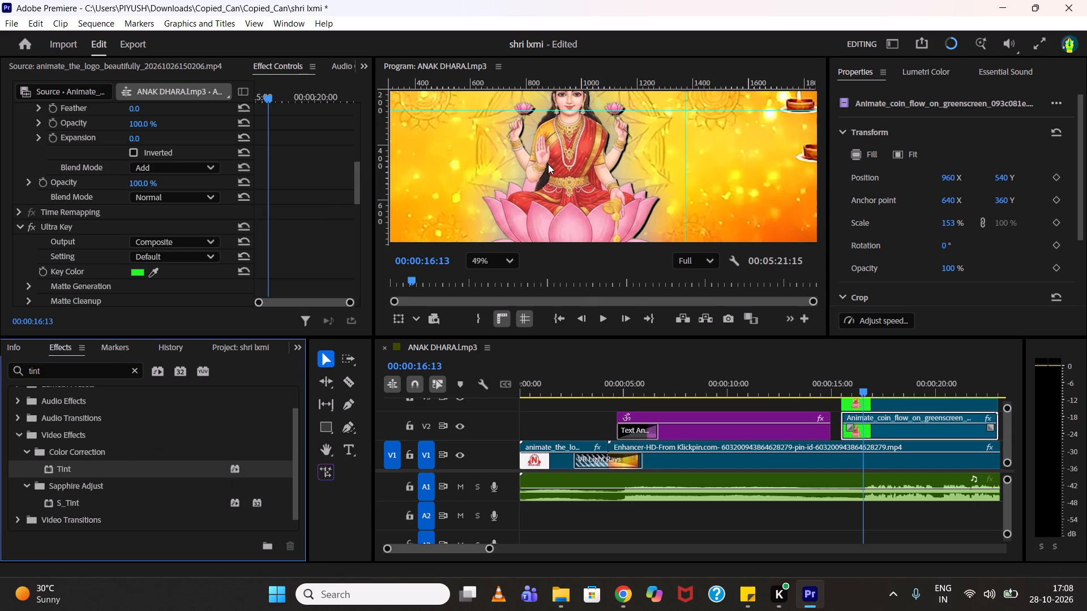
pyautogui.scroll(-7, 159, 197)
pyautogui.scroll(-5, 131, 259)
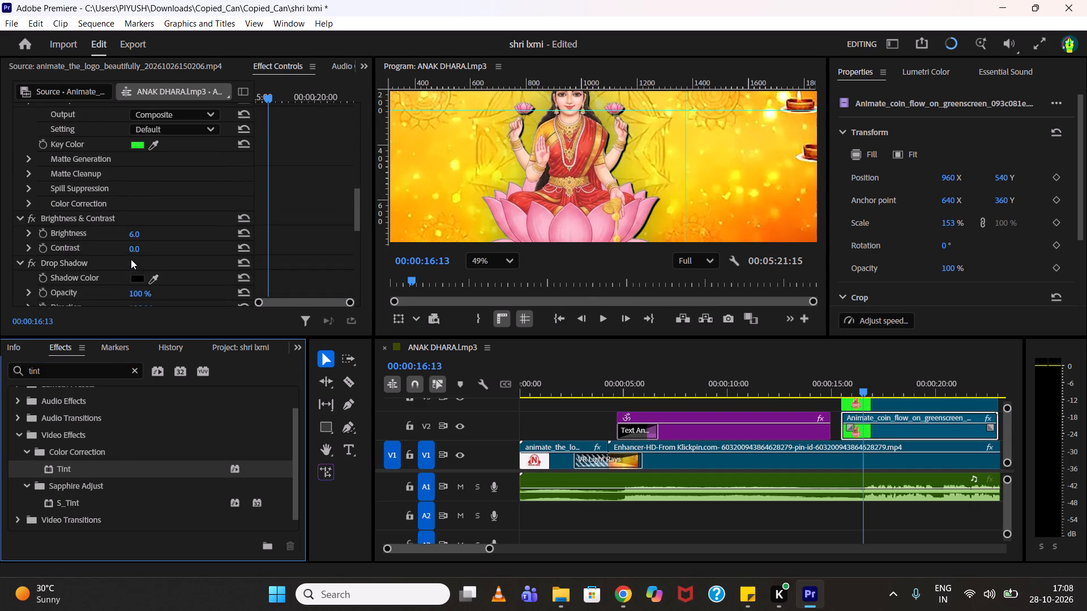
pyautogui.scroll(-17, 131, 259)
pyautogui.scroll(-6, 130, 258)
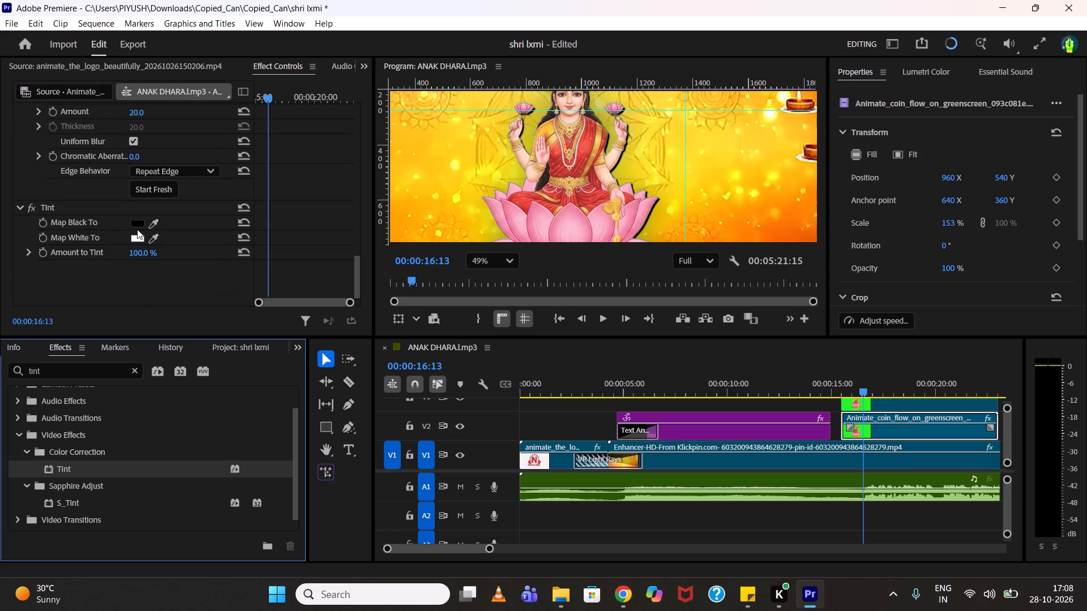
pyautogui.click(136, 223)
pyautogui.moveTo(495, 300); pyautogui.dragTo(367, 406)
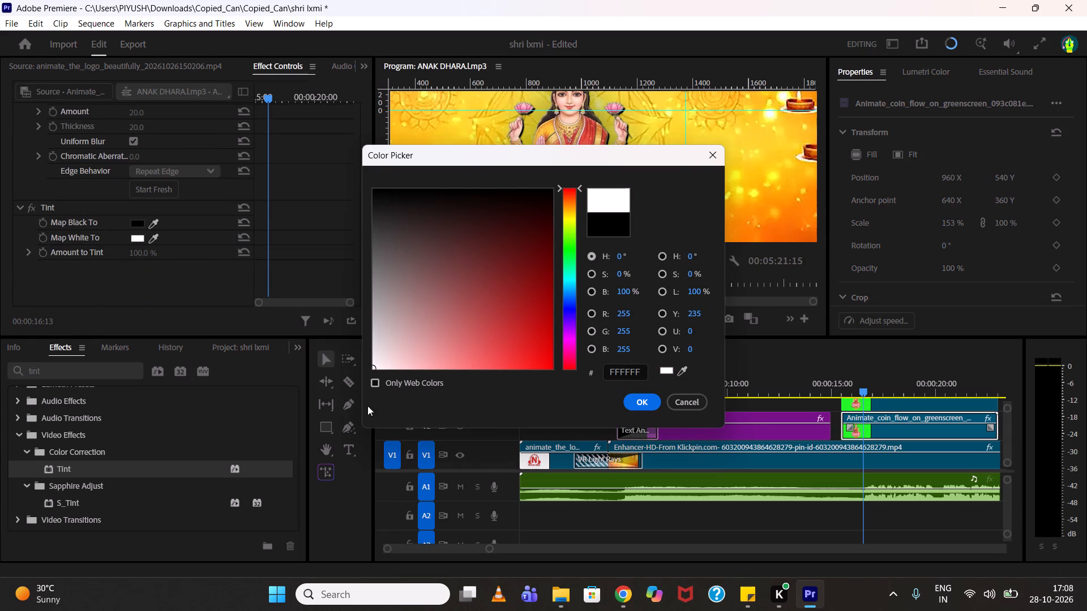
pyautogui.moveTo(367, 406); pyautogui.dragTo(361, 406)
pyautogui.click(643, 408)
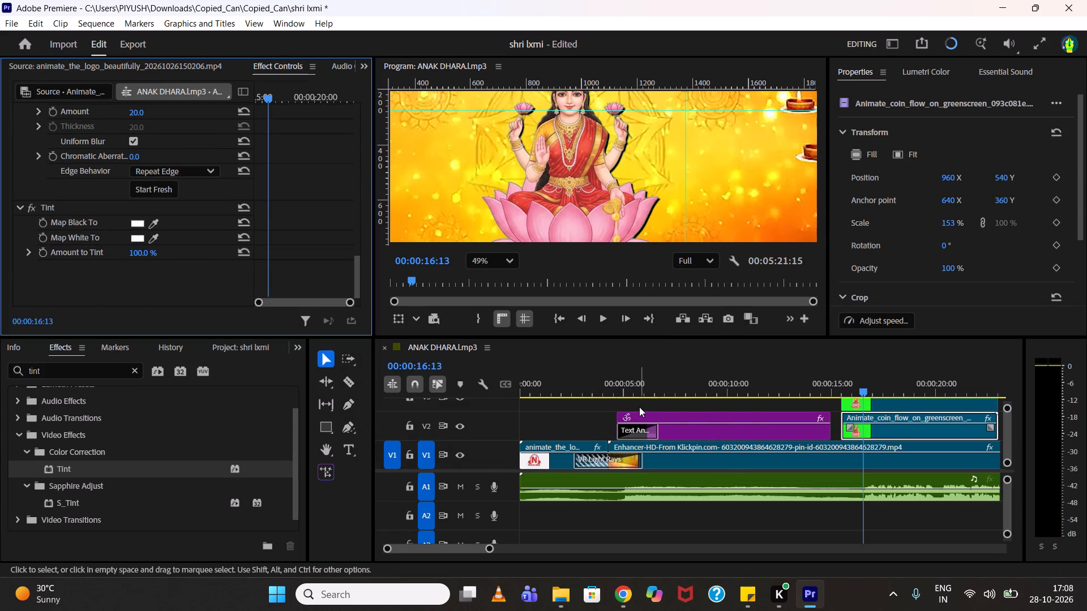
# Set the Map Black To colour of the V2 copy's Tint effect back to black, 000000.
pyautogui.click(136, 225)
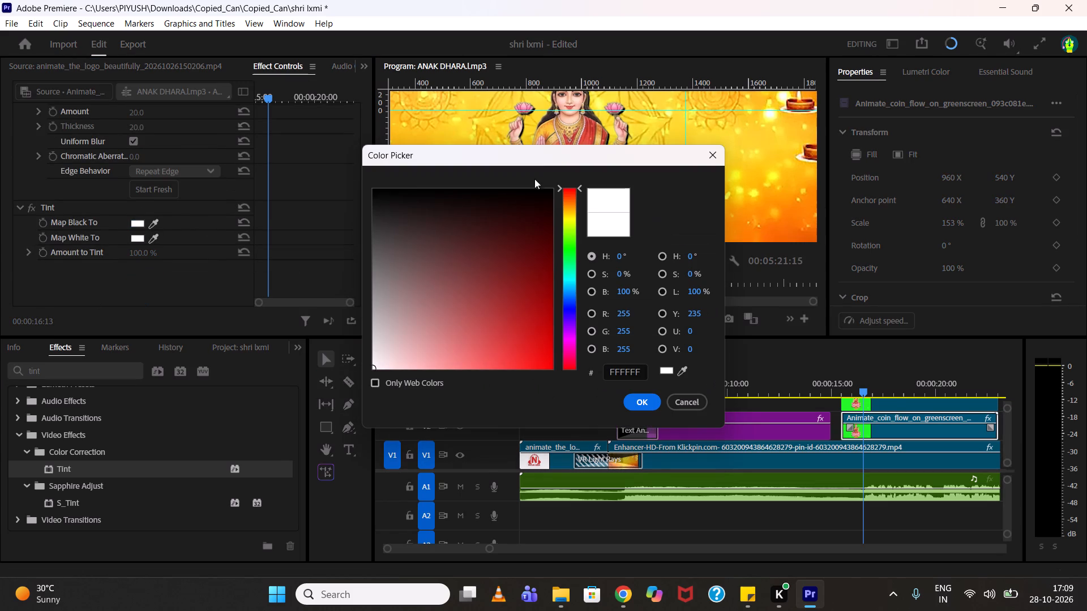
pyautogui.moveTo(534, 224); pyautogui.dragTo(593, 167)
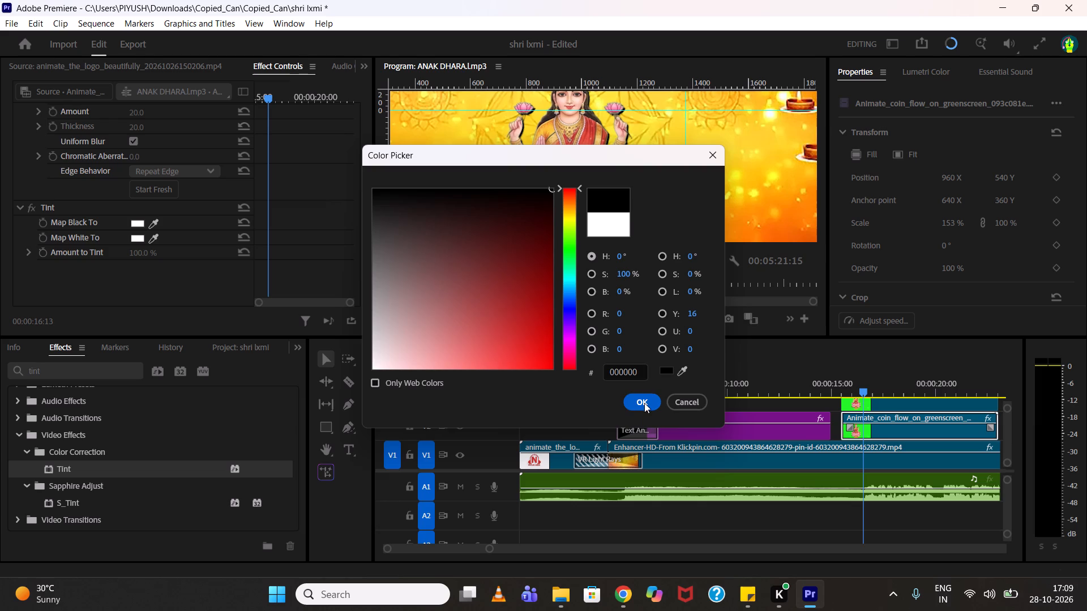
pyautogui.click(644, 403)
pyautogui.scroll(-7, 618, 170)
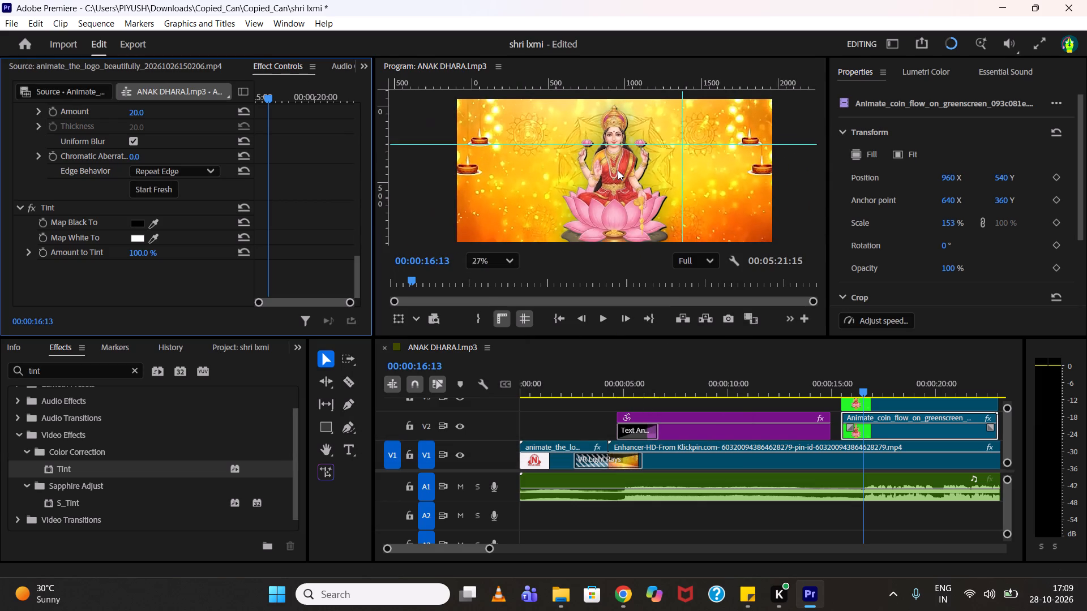
# Select the original coin-flow clip on V3, above its duplicate.
pyautogui.click(858, 408)
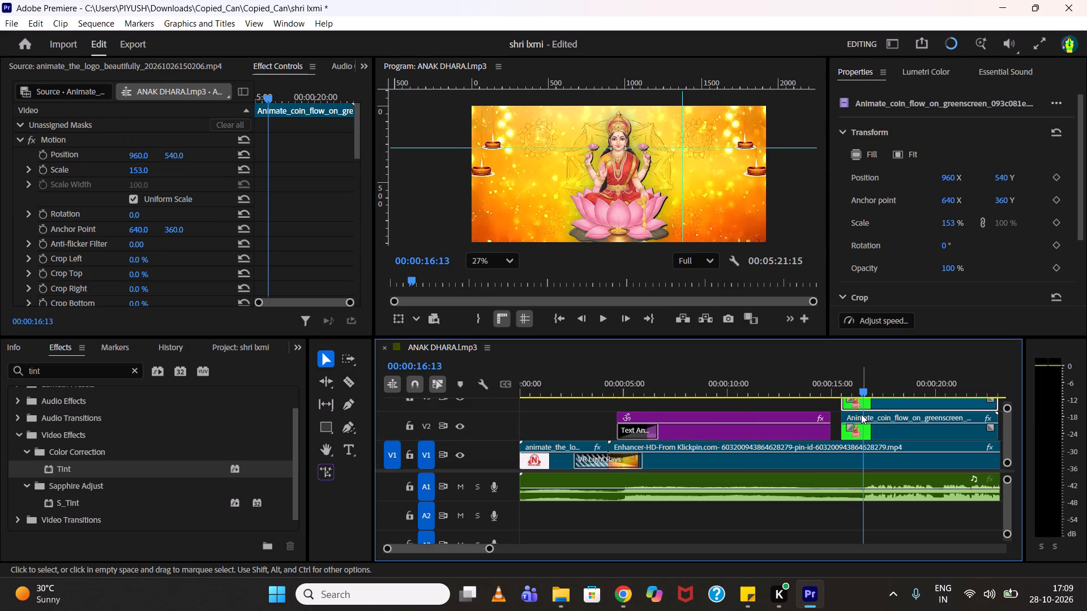
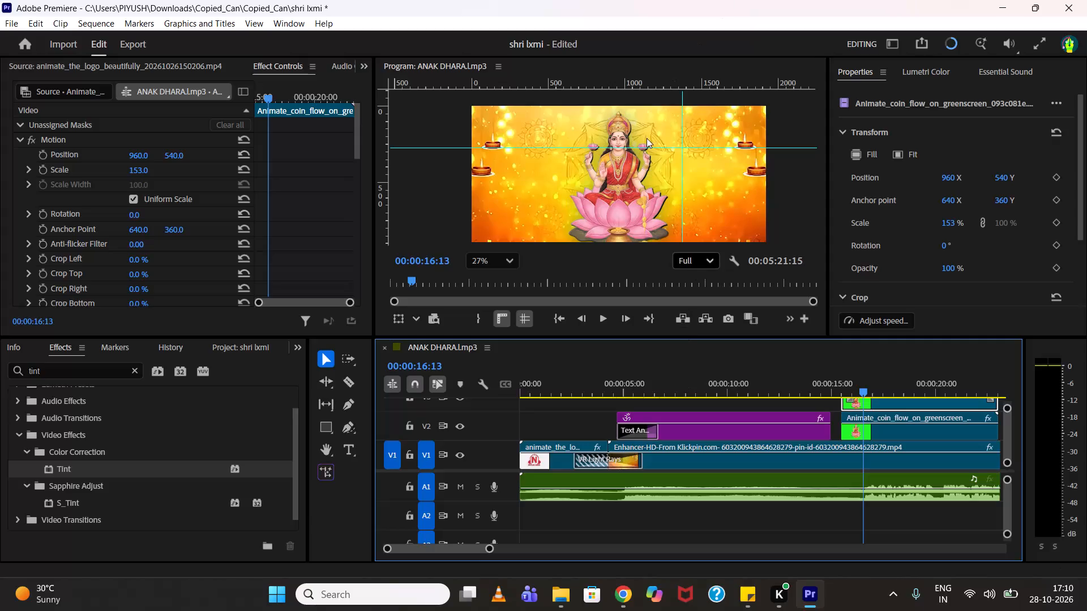
# Examine the Lakshmi coin-flow composite closely in the preview and play it from 00:00:16:13 to past the clips' end.
pyautogui.scroll(1, 647, 138)
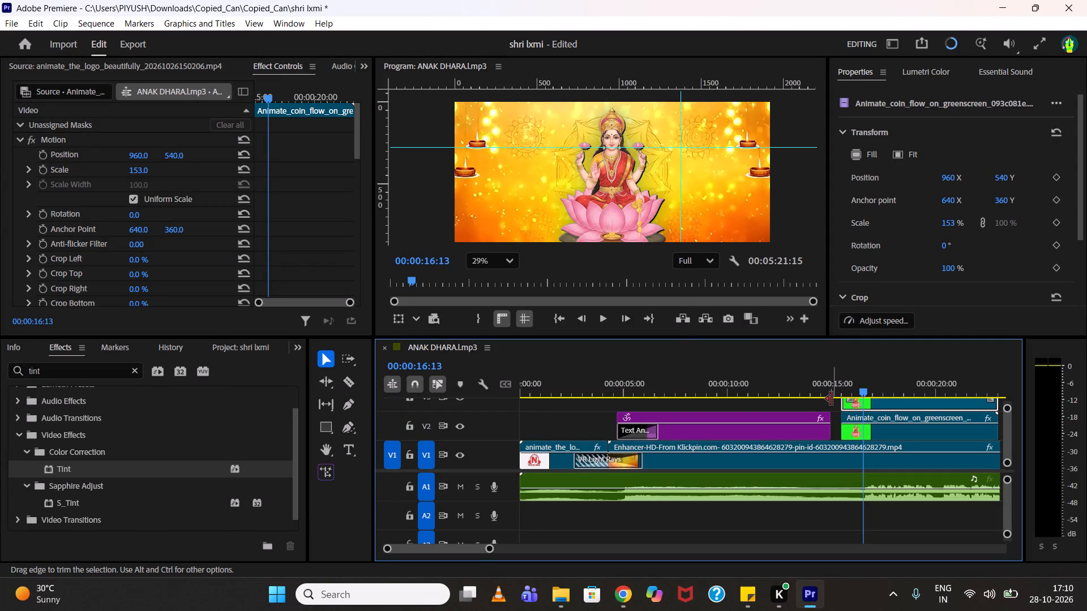
pyautogui.scroll(-5, 676, 201)
pyautogui.moveTo(660, 196); pyautogui.dragTo(606, 166, button='middle')
pyautogui.moveTo(622, 177); pyautogui.dragTo(547, 144, button='middle')
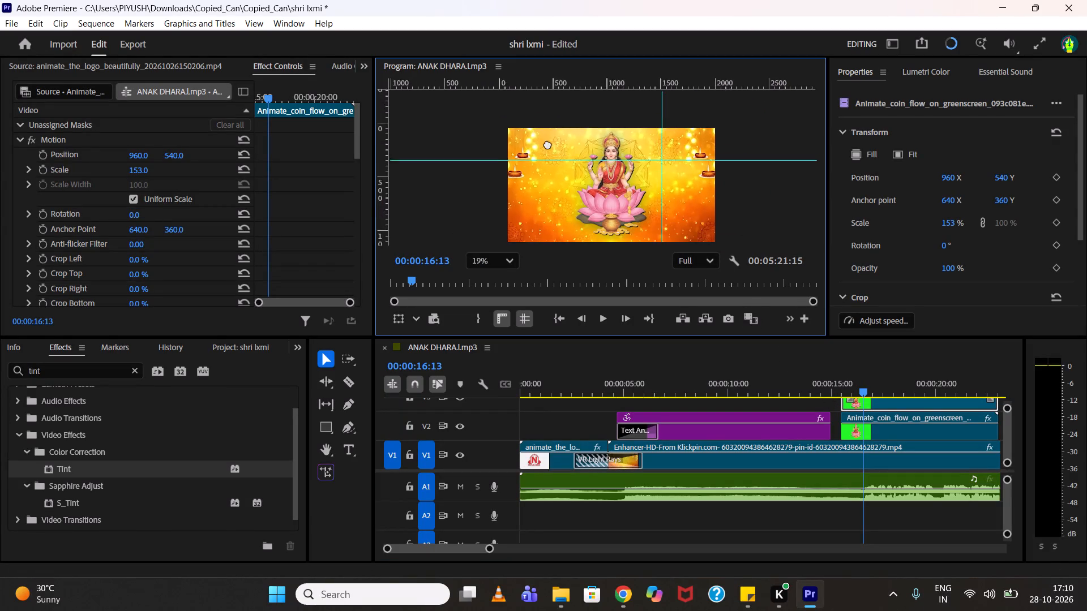
pyautogui.moveTo(547, 144); pyautogui.dragTo(508, 101, button='middle')
pyautogui.scroll(8, 508, 101)
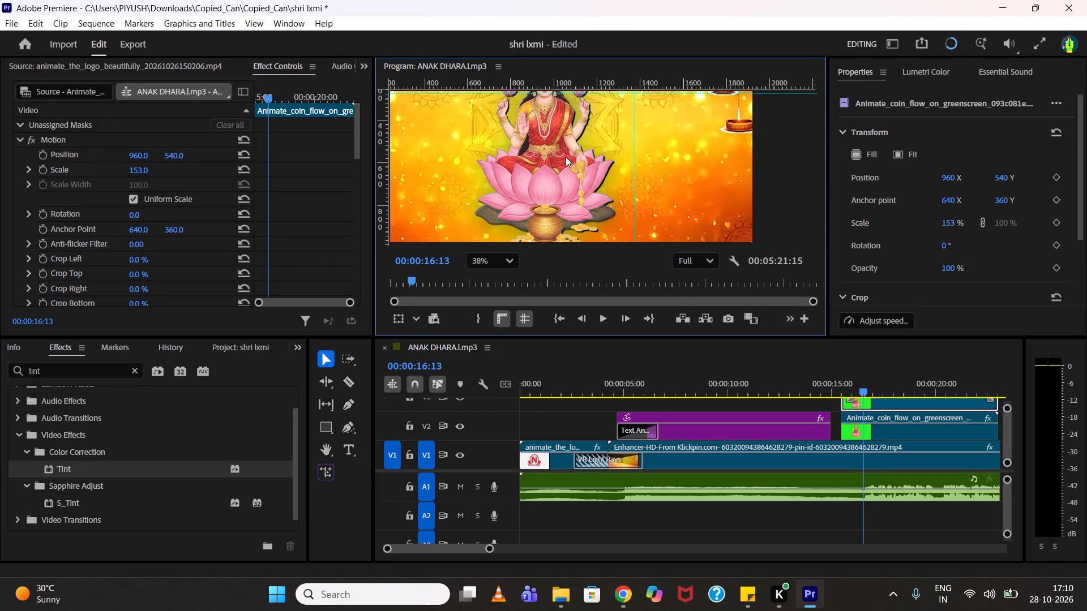
pyautogui.scroll(5, 566, 157)
pyautogui.scroll(-6, 566, 157)
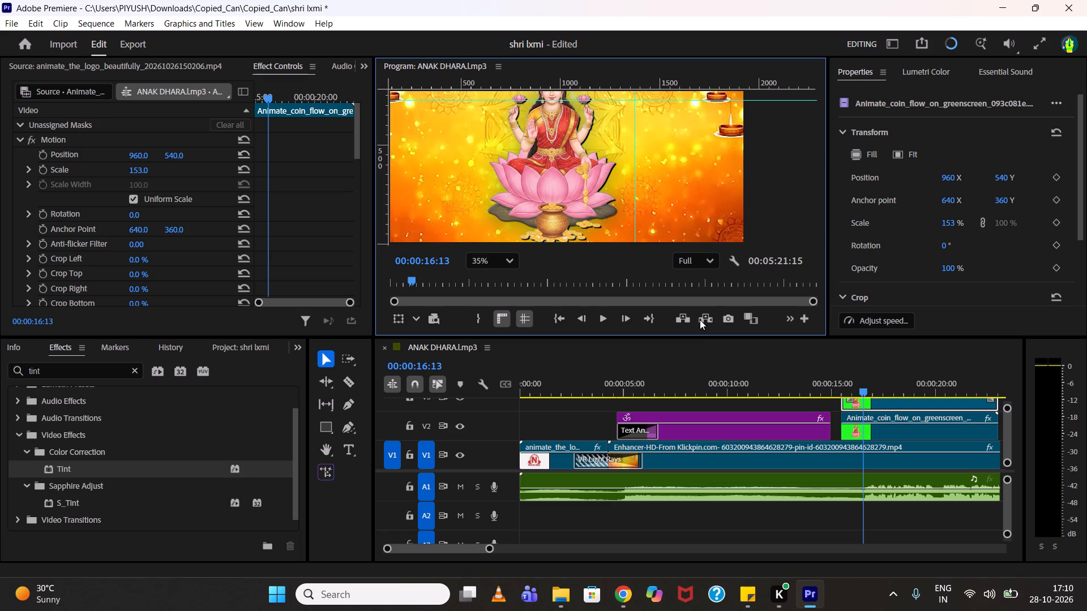
pyautogui.press('space')
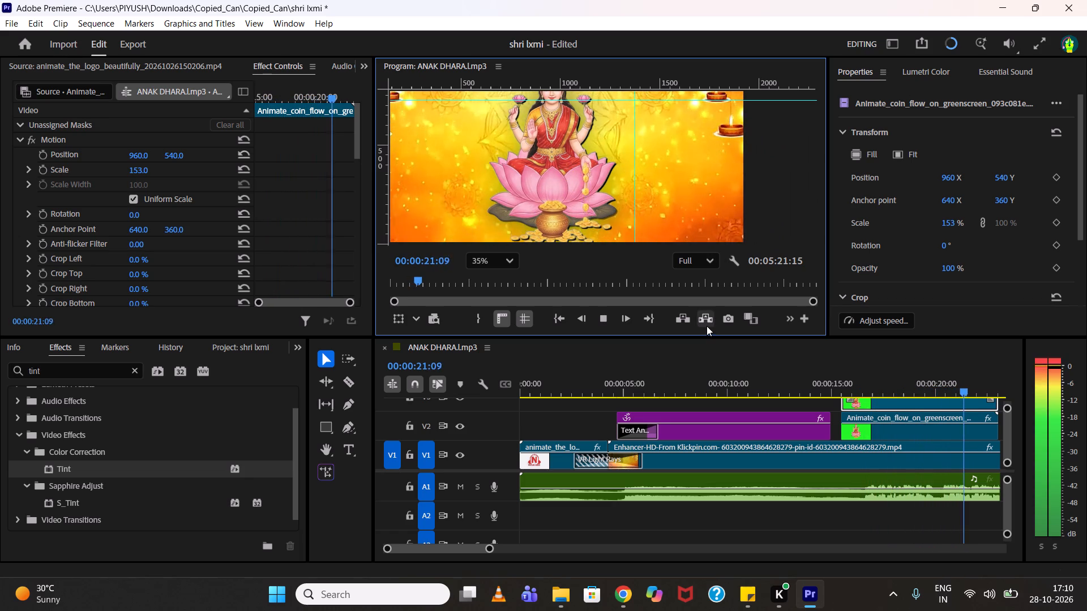
pyautogui.scroll(-3, 707, 326)
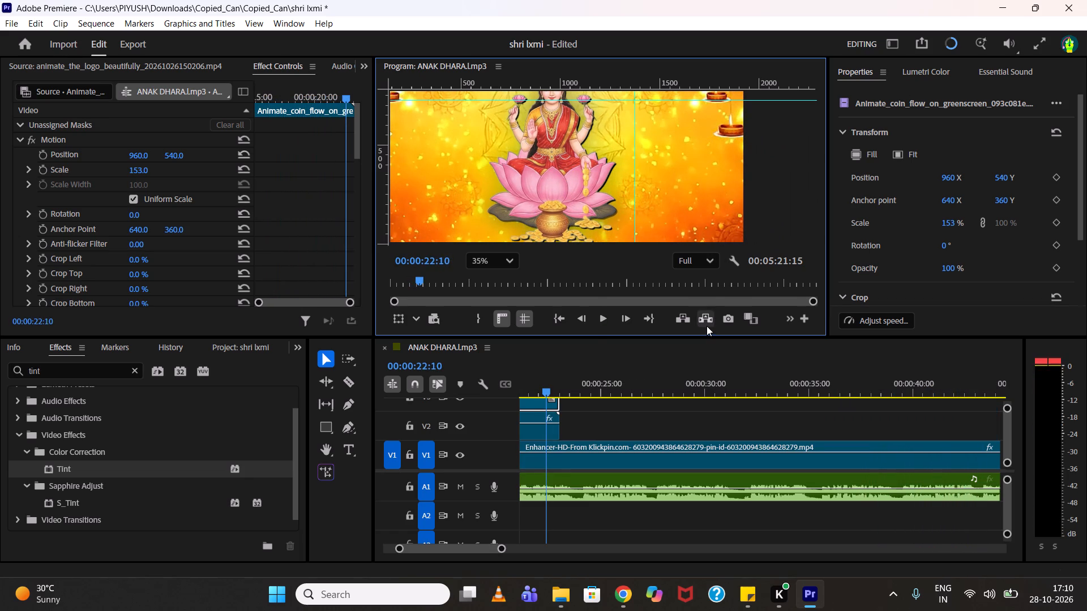
pyautogui.click(605, 319)
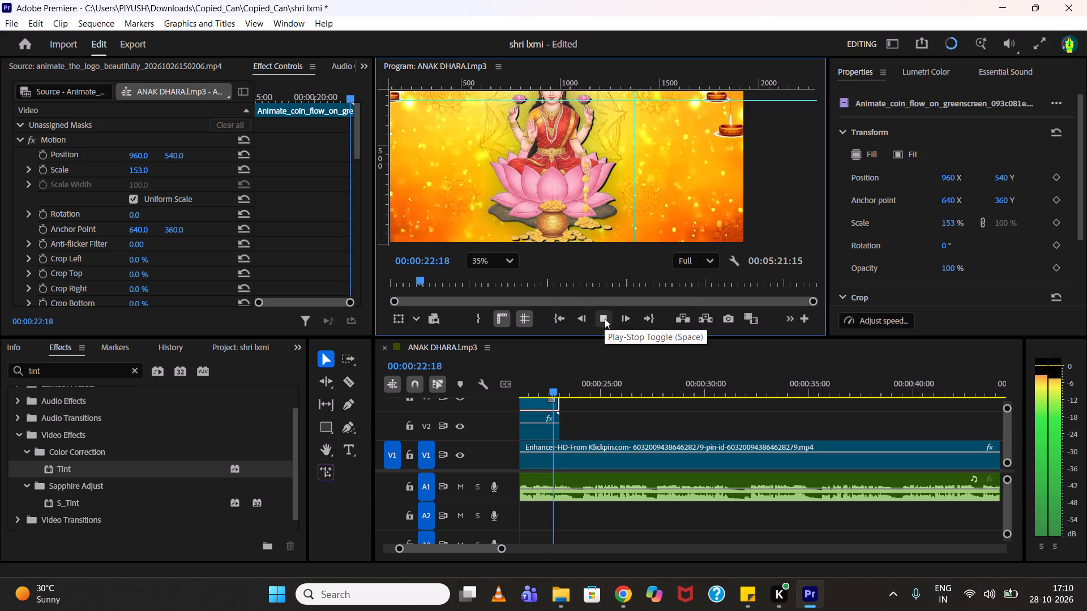
pyautogui.press('space')
# Select both stacked coin-flow clips on V2 and V3 and set their scale to 146% with the playhead at 00:00:18:01.
pyautogui.keyDown('alt'); pyautogui.scroll(-6, 592, 399); pyautogui.keyUp('alt')
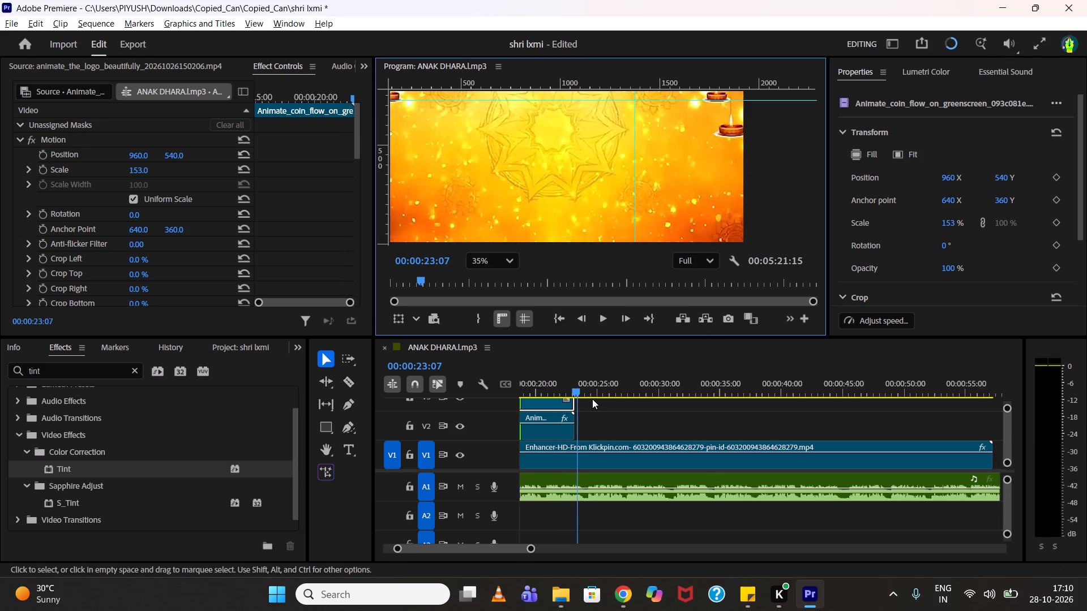
pyautogui.keyDown('alt'); pyautogui.scroll(-4, 592, 399); pyautogui.keyUp('alt')
pyautogui.scroll(2, 592, 398)
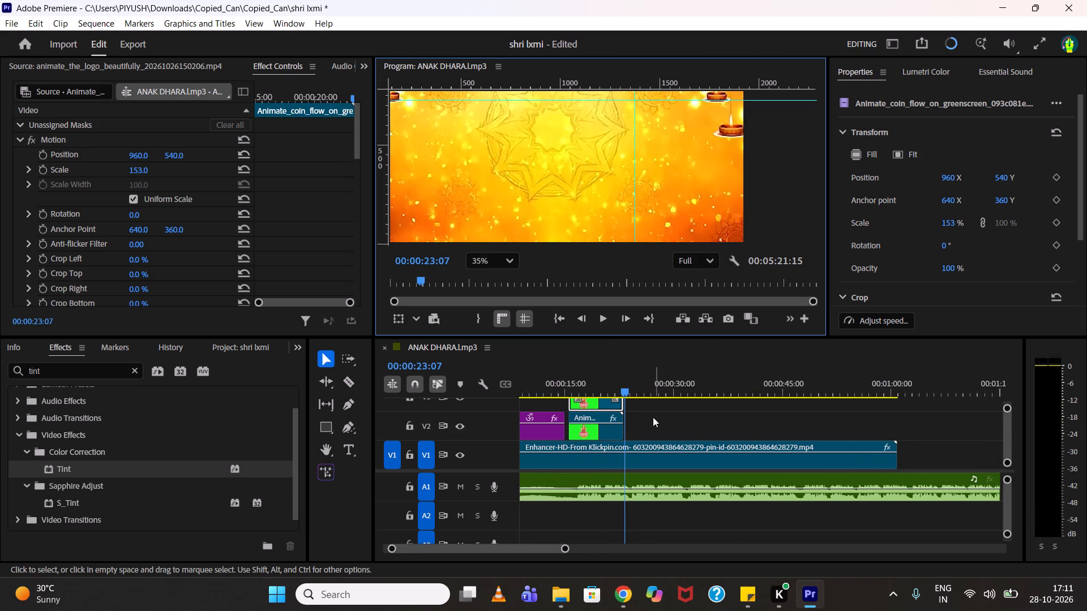
pyautogui.moveTo(640, 419); pyautogui.dragTo(598, 399)
pyautogui.click(589, 376)
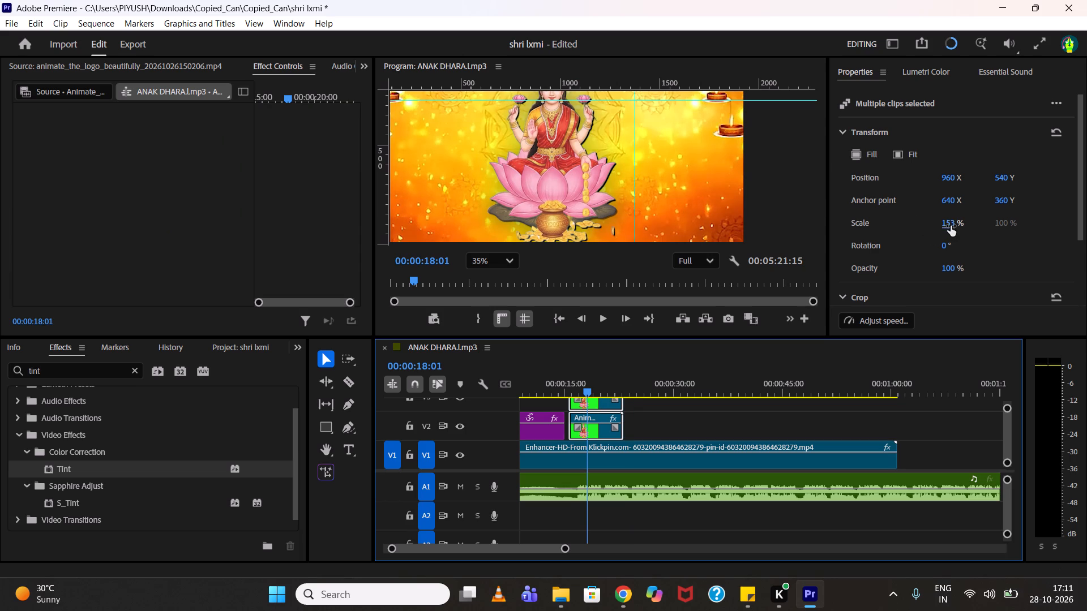
pyautogui.moveTo(951, 226); pyautogui.dragTo(964, 224)
pyautogui.scroll(-6, 643, 169)
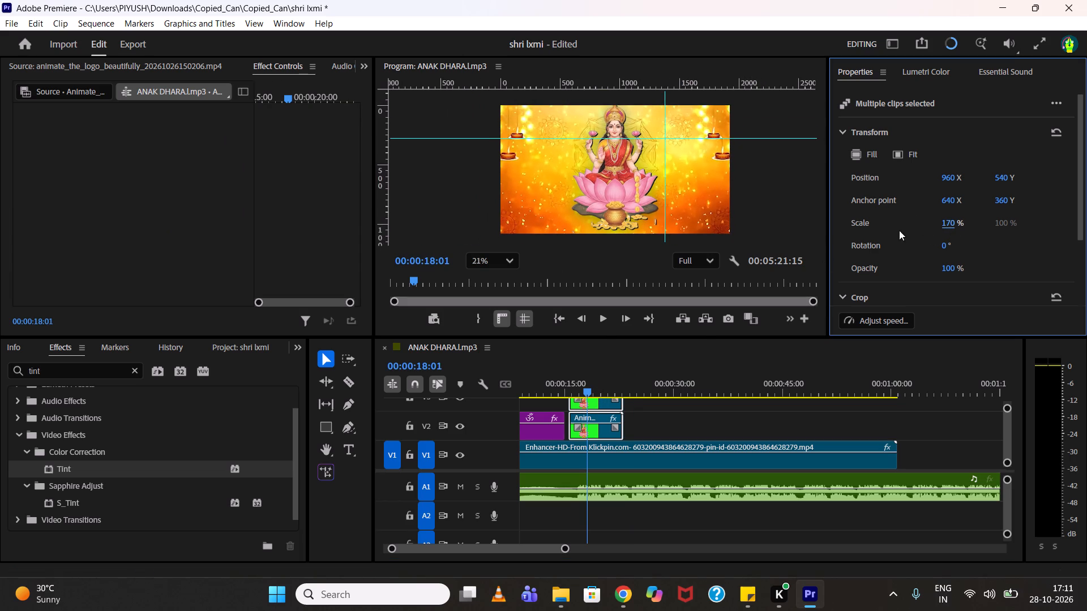
pyautogui.moveTo(949, 223); pyautogui.dragTo(931, 225)
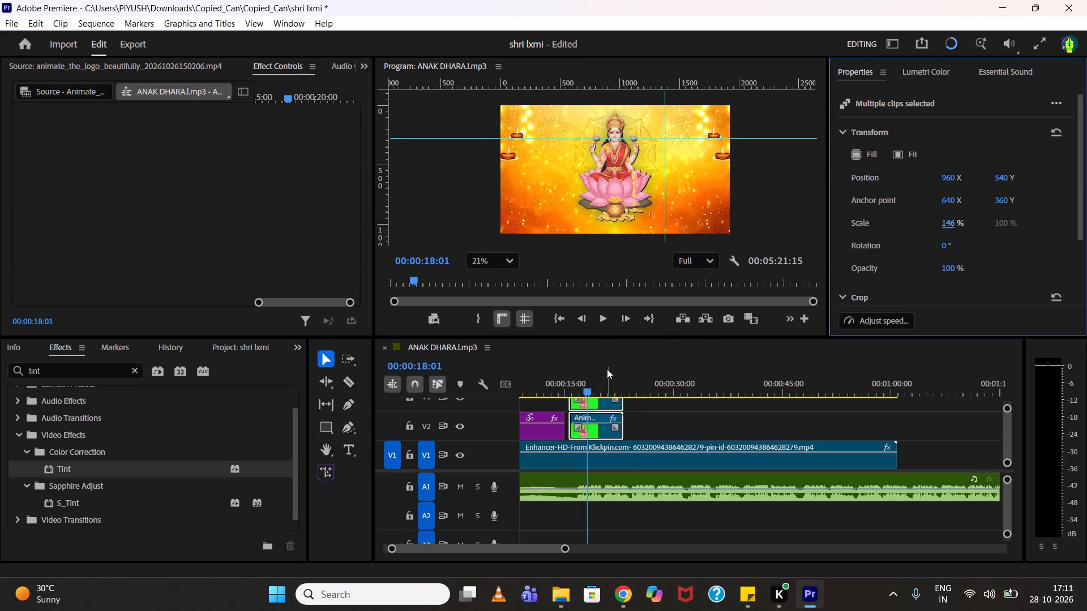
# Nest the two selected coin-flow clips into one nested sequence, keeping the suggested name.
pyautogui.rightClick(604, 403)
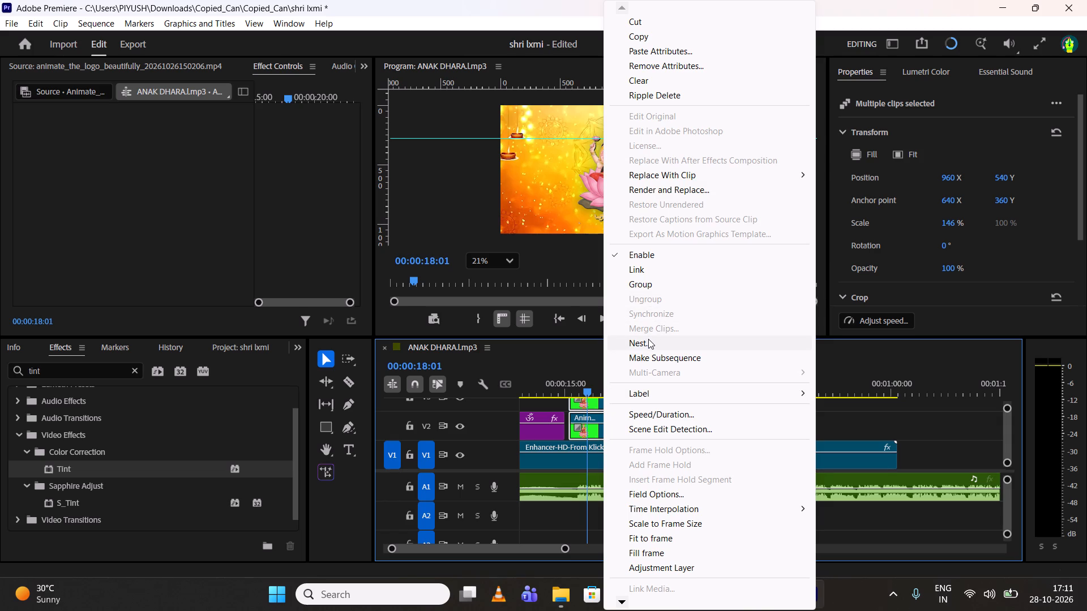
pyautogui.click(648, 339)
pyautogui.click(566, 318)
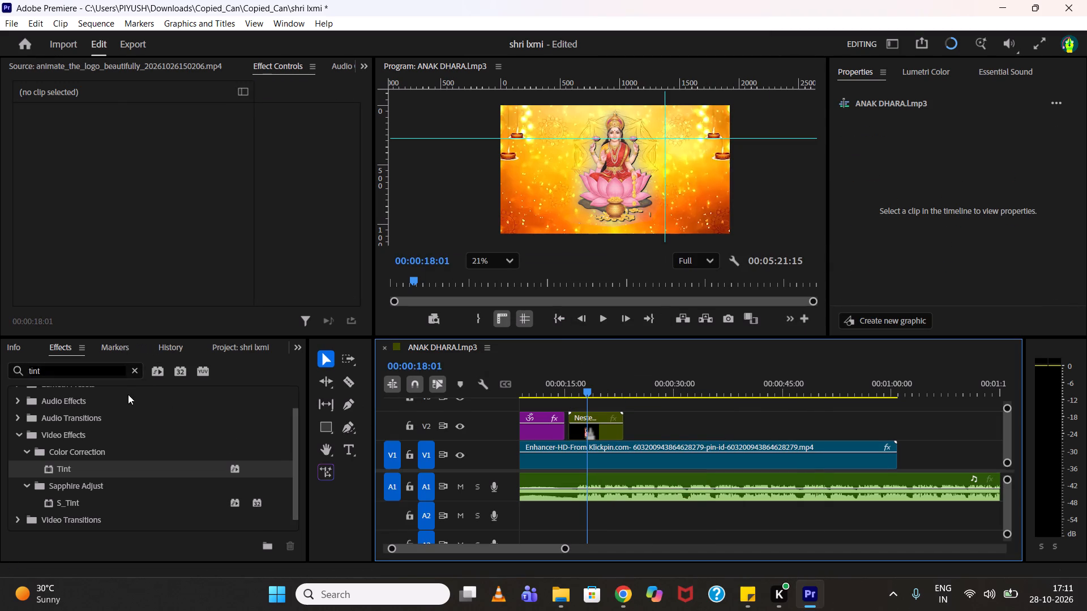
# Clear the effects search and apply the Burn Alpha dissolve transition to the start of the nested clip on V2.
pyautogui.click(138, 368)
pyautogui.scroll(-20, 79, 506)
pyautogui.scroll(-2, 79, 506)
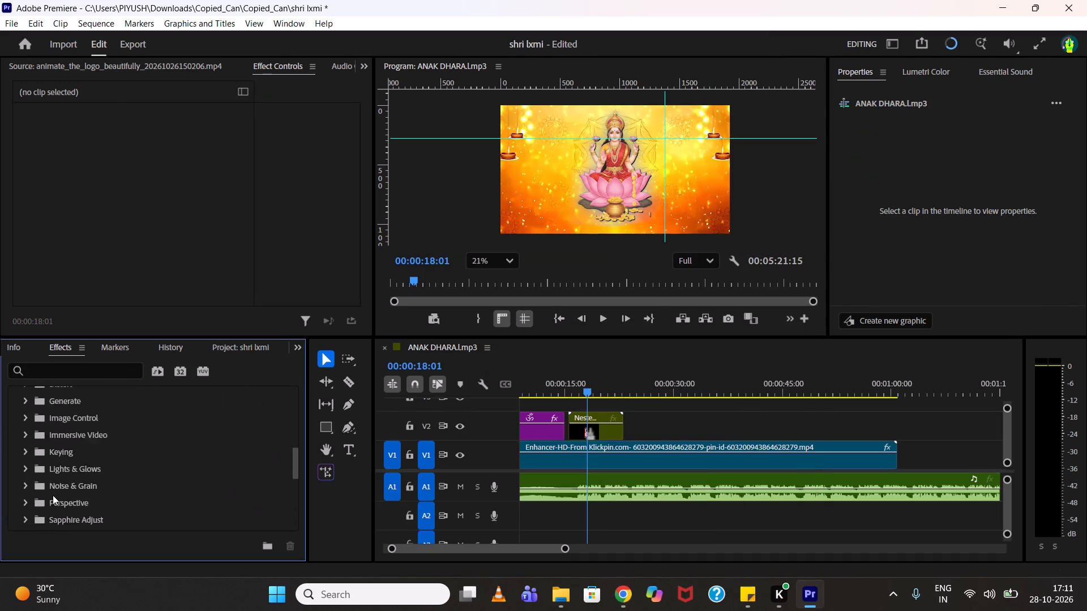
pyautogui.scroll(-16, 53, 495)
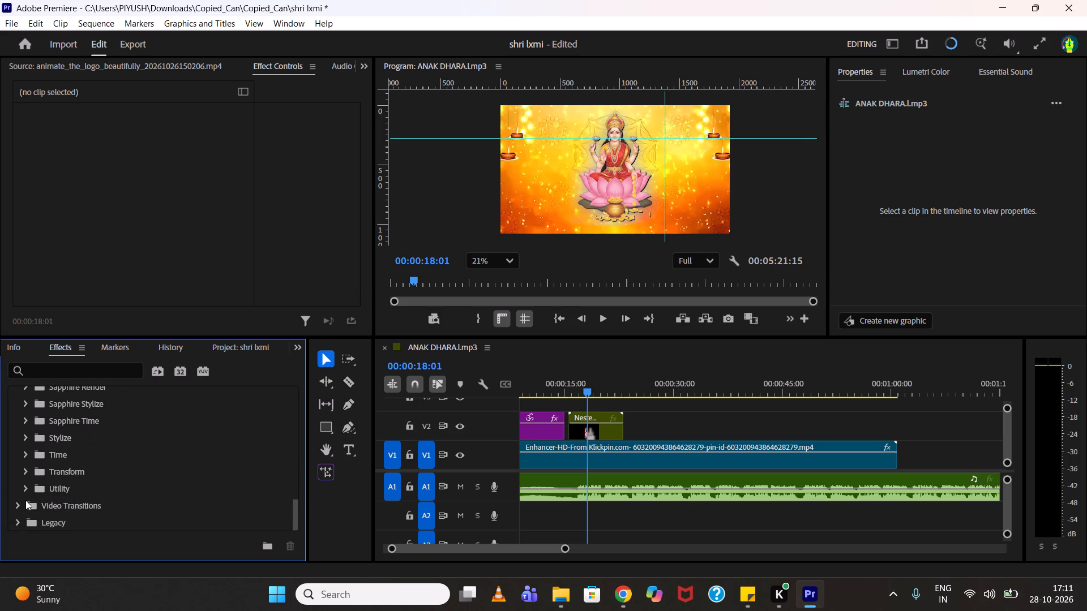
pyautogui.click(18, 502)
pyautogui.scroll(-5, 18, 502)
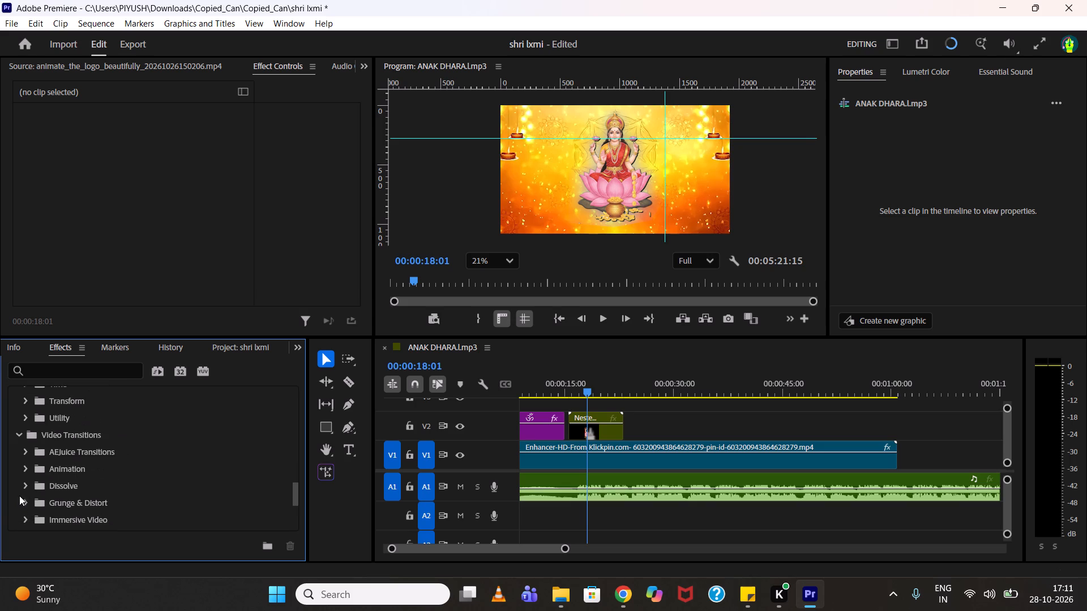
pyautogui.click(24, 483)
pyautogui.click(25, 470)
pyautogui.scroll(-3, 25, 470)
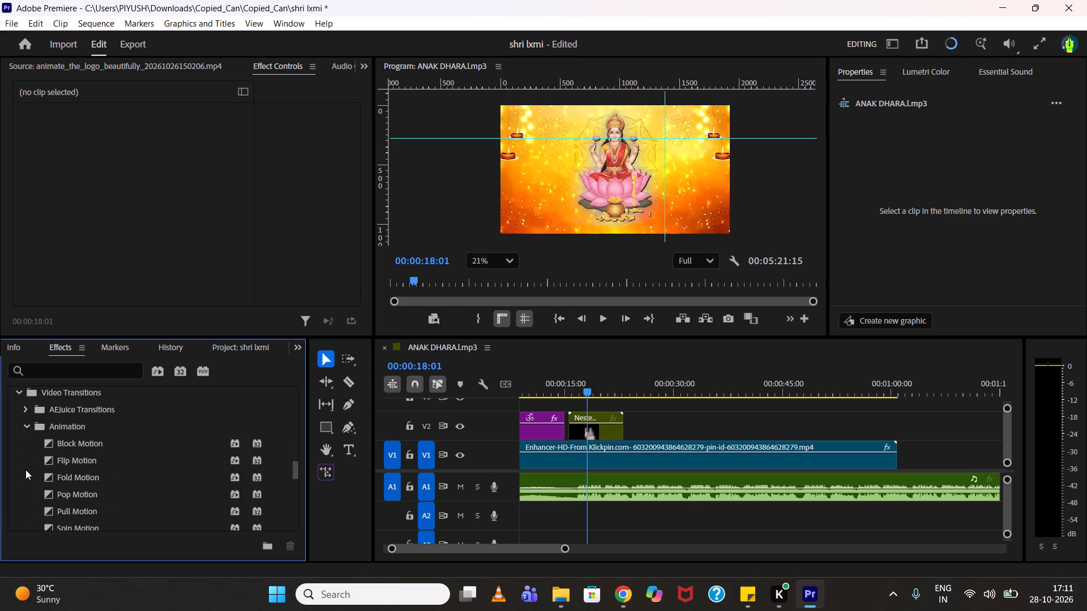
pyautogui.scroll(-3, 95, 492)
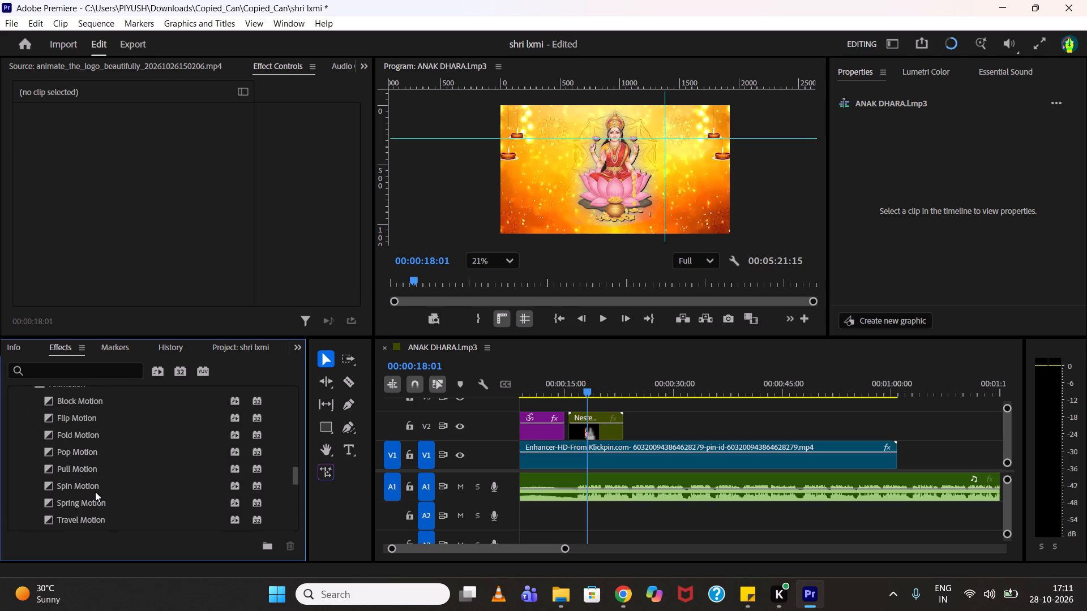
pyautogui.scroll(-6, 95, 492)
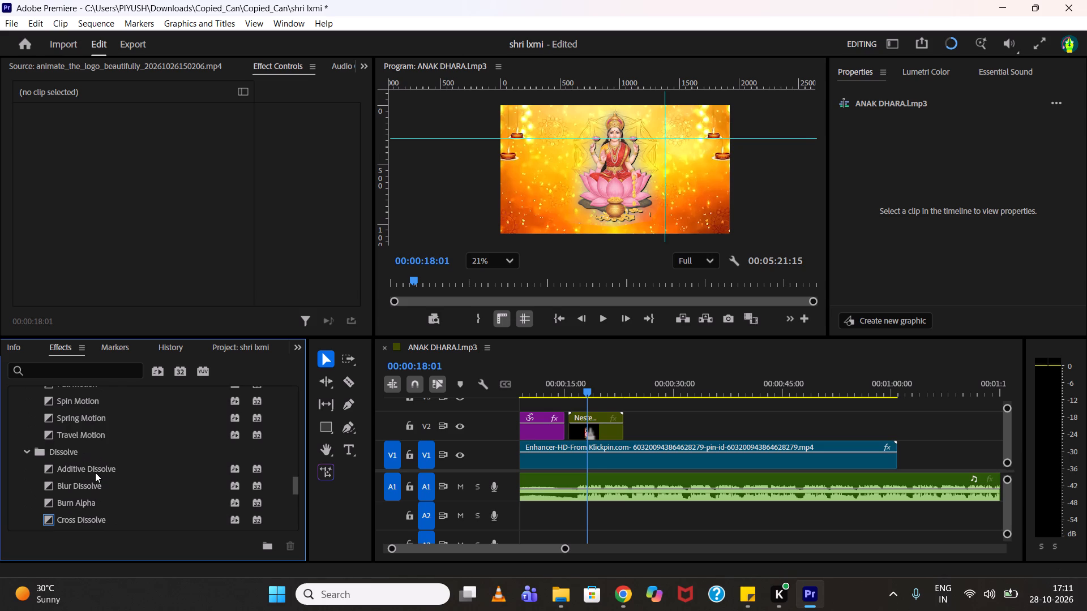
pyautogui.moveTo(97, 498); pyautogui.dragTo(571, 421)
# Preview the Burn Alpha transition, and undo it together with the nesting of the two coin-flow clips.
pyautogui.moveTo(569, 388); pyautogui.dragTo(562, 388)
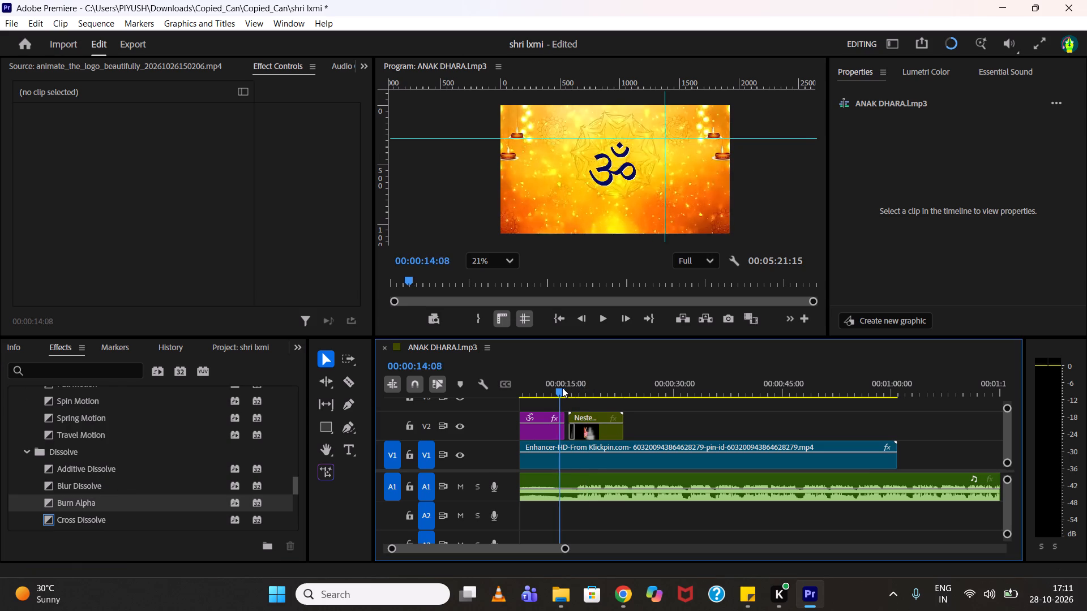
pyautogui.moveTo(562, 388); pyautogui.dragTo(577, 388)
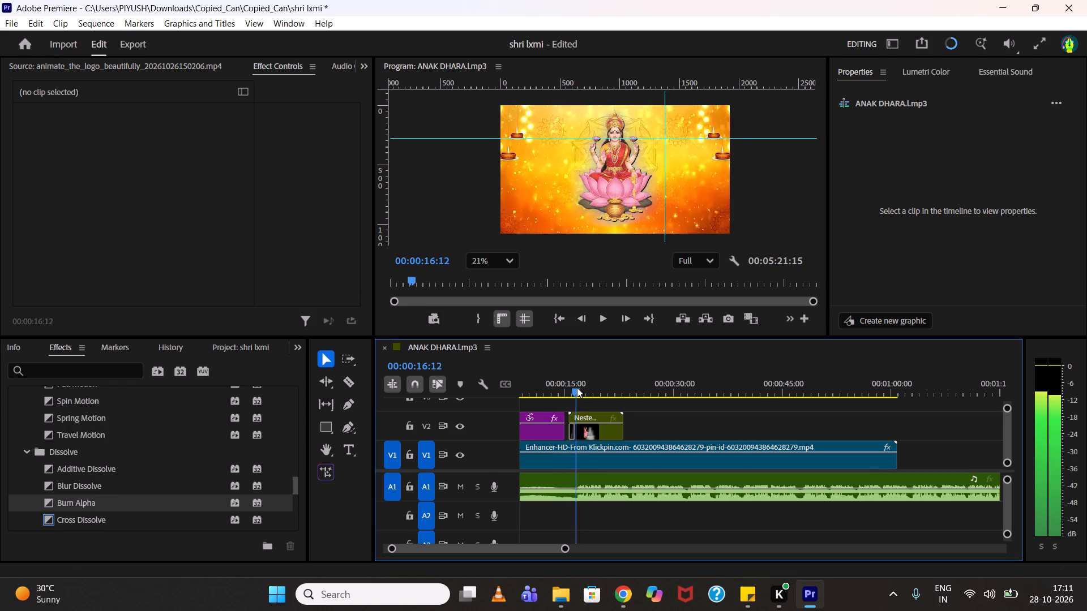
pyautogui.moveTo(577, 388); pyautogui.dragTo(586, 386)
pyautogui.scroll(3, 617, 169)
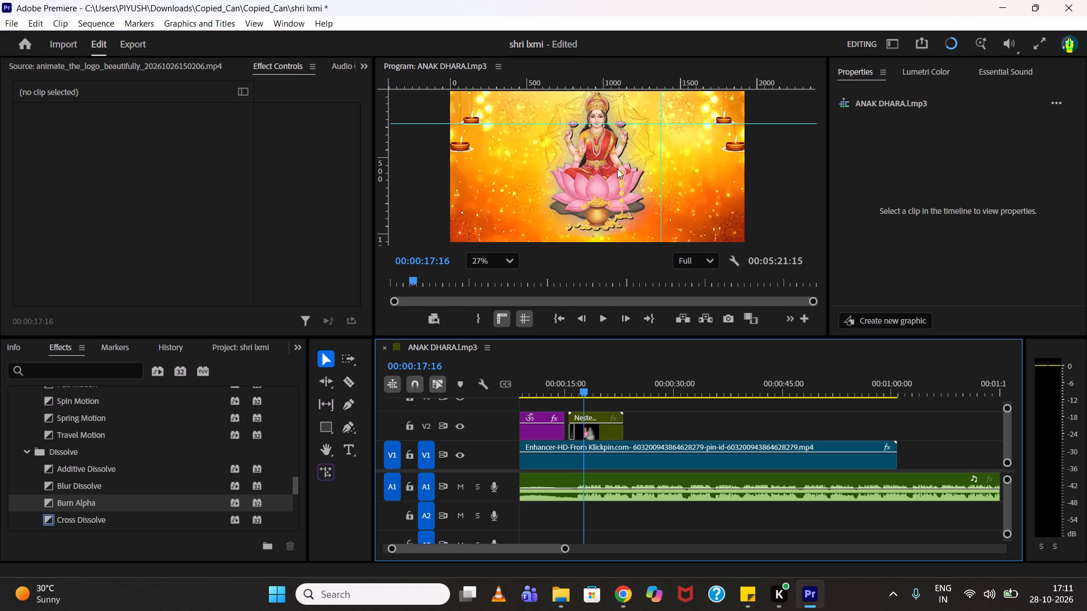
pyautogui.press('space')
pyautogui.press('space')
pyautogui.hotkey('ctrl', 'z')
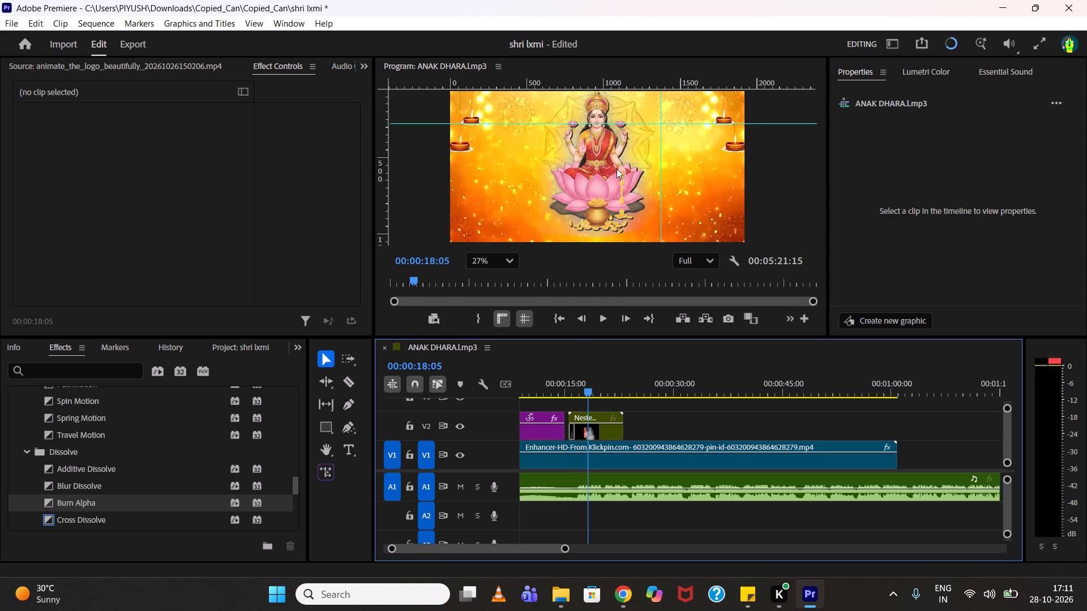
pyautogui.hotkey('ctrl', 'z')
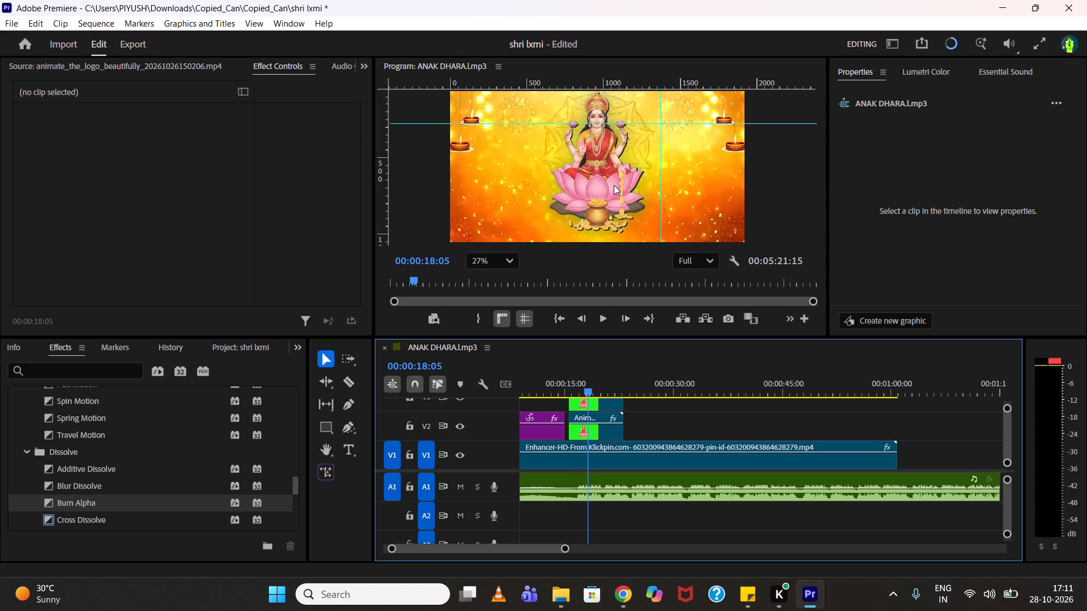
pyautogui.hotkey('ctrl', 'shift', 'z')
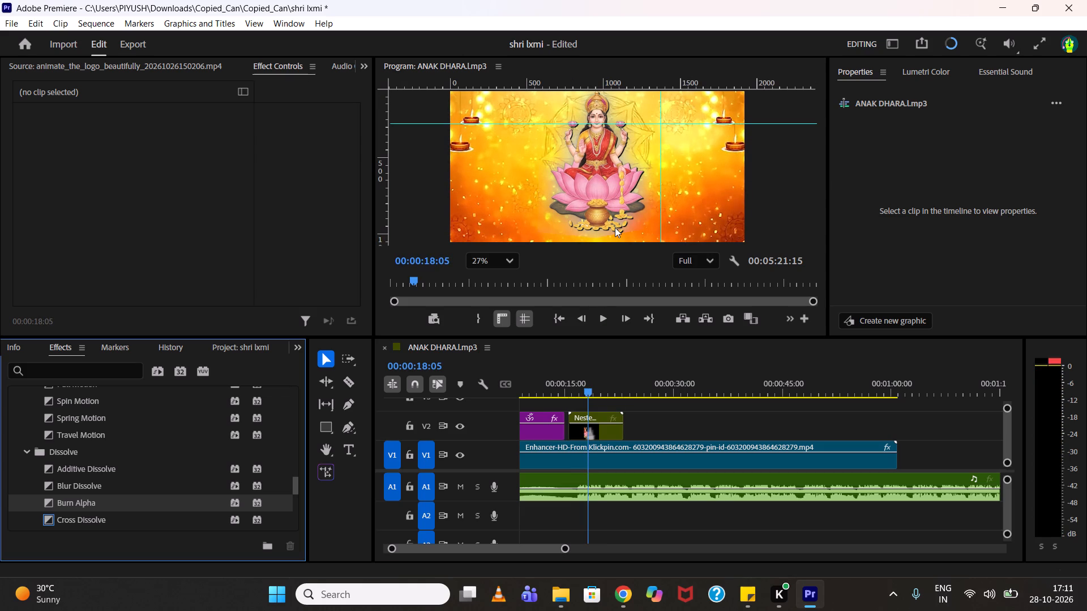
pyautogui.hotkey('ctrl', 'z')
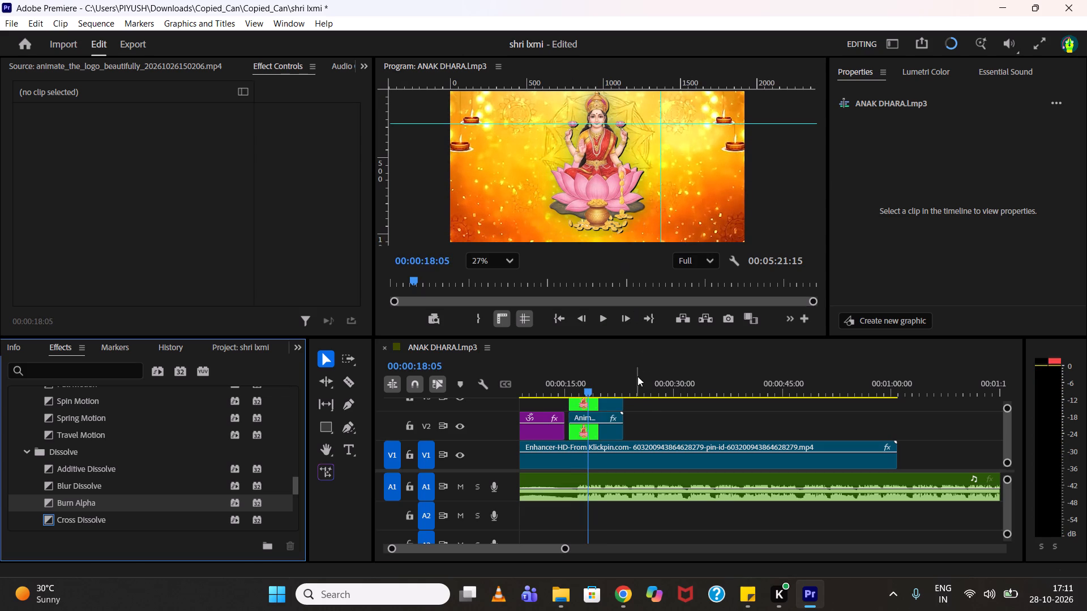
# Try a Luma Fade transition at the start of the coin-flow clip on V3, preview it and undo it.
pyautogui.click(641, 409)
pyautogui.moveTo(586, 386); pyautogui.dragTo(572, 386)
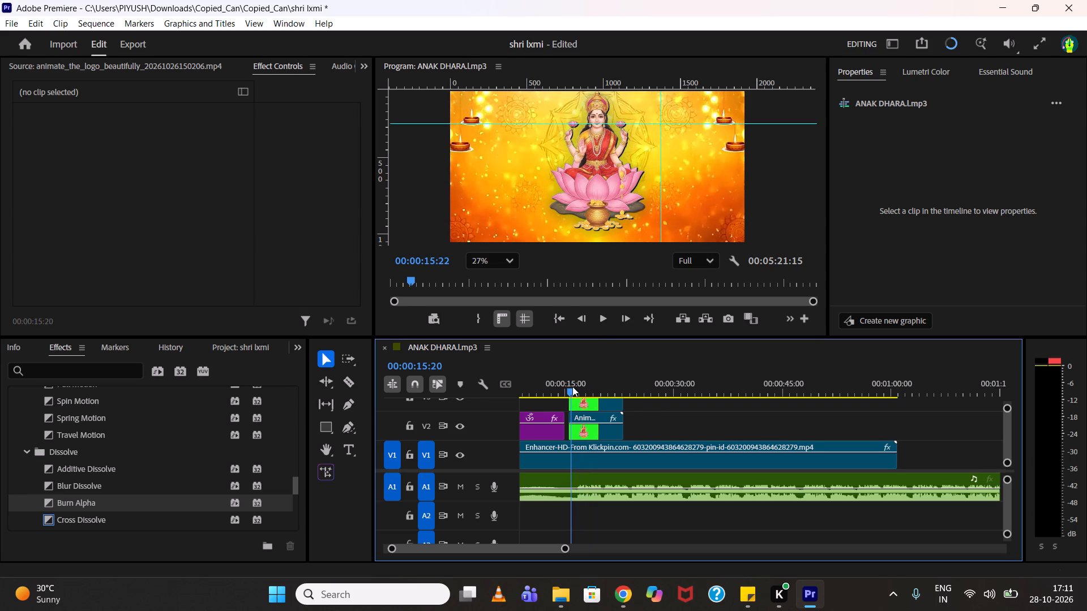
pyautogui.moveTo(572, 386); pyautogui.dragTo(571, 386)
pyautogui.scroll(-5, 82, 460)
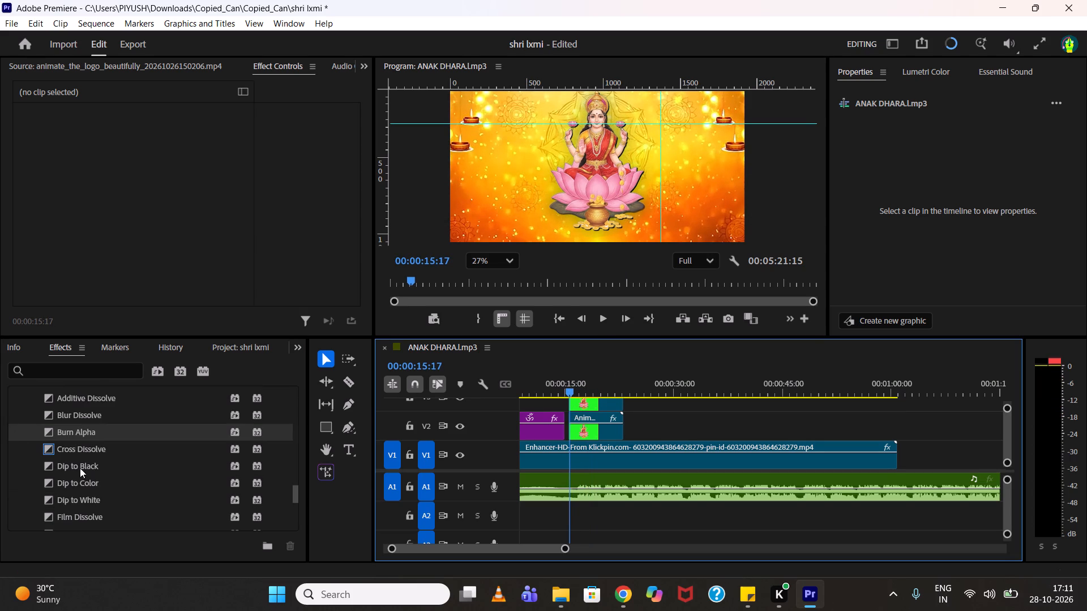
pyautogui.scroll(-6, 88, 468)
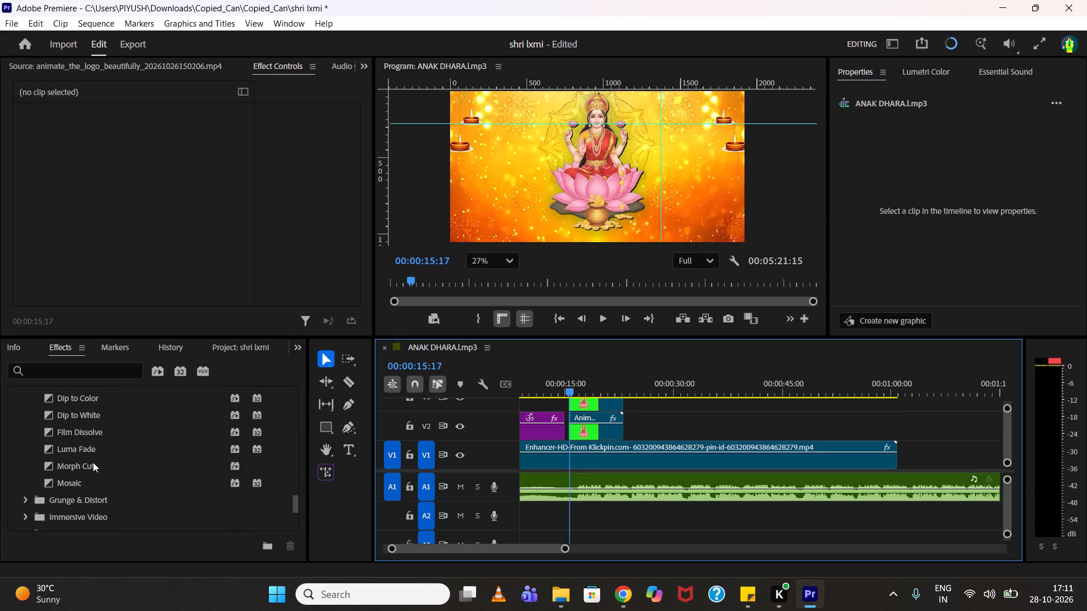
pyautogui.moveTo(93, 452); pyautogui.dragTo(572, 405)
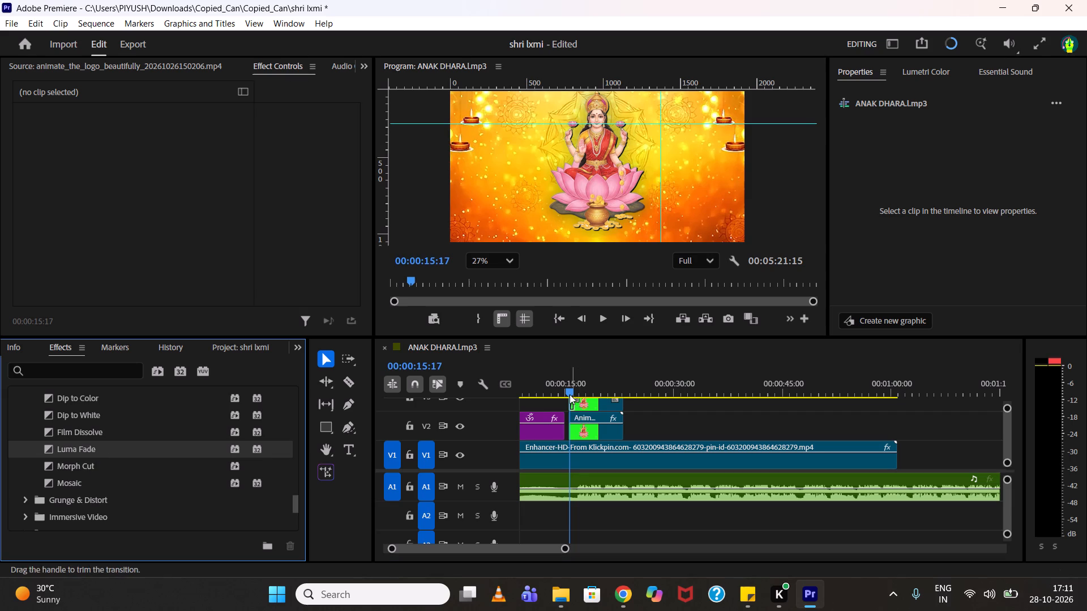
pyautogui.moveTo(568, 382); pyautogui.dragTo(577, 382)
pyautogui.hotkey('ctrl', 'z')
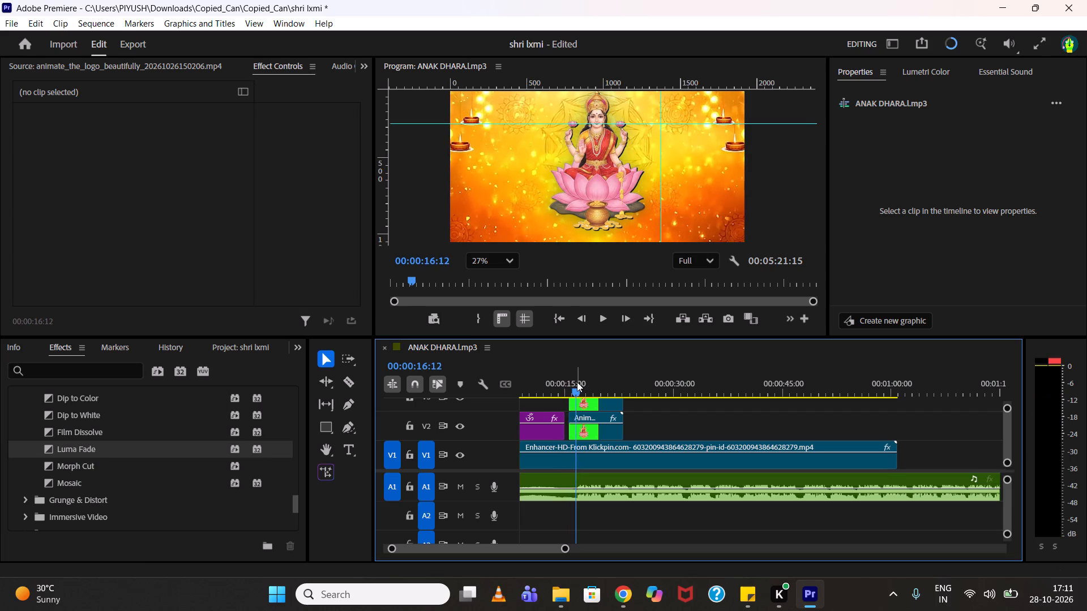
# Apply the Cross Zoom transition from Lights & Blurs to the start of the coin-flow clip on V3 and preview it.
pyautogui.scroll(-5, 161, 492)
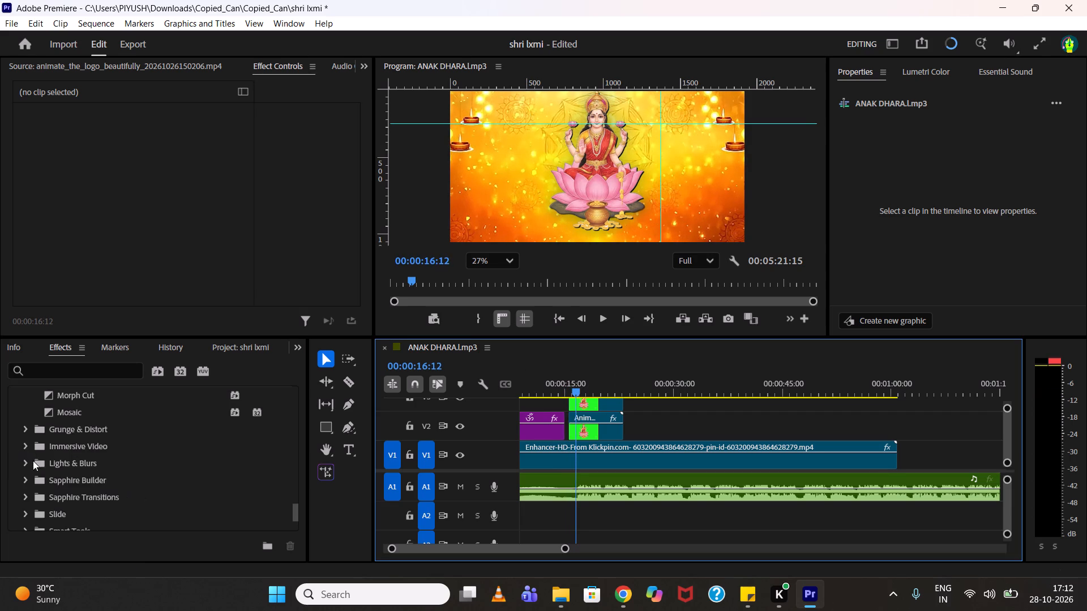
pyautogui.click(28, 463)
pyautogui.click(25, 436)
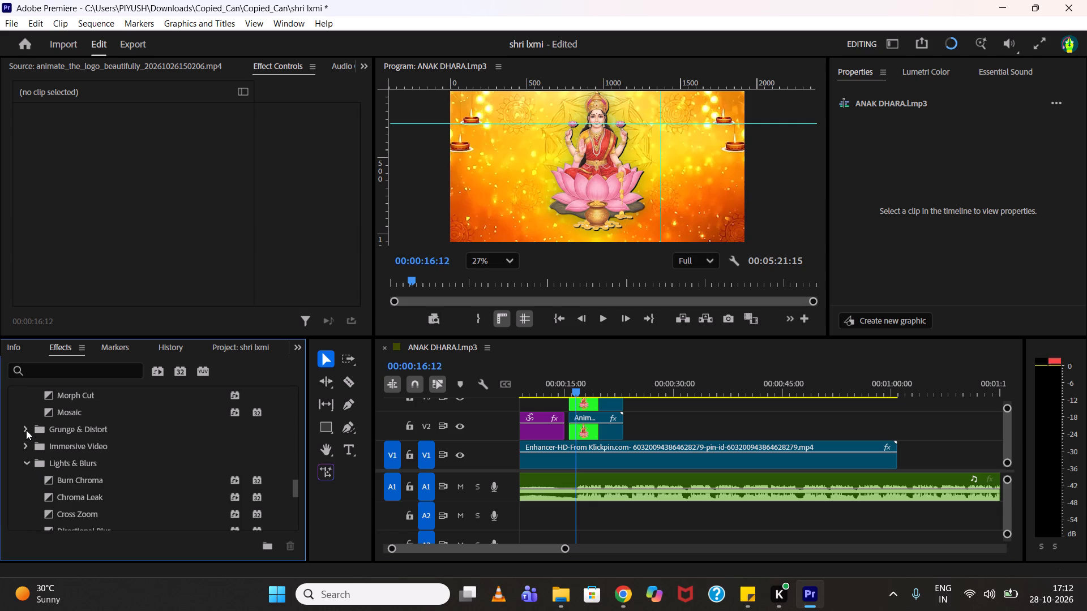
pyautogui.click(26, 430)
pyautogui.scroll(-2, 77, 464)
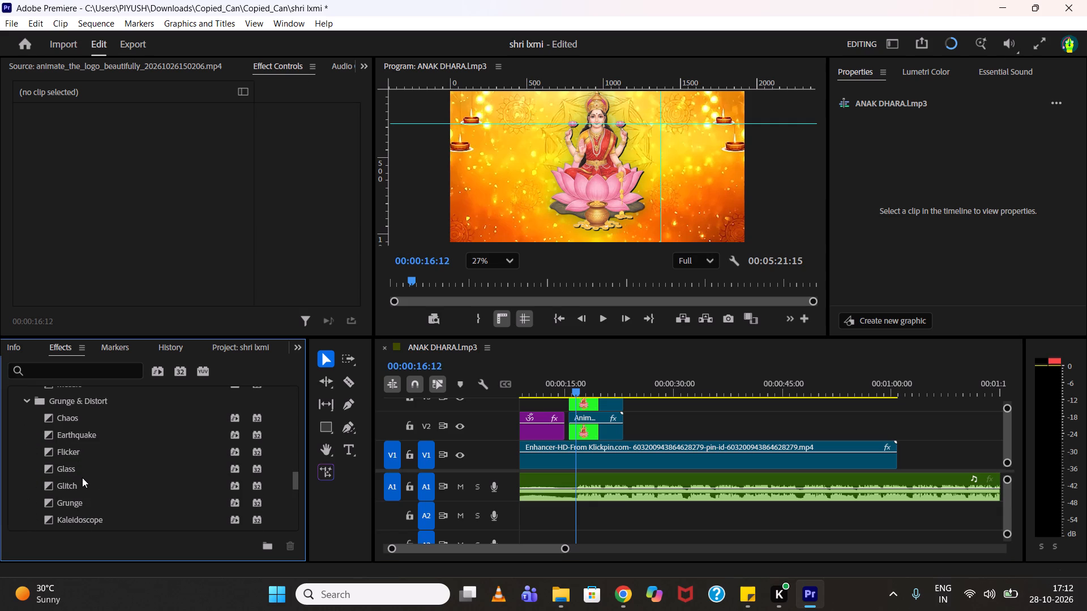
pyautogui.scroll(-4, 91, 501)
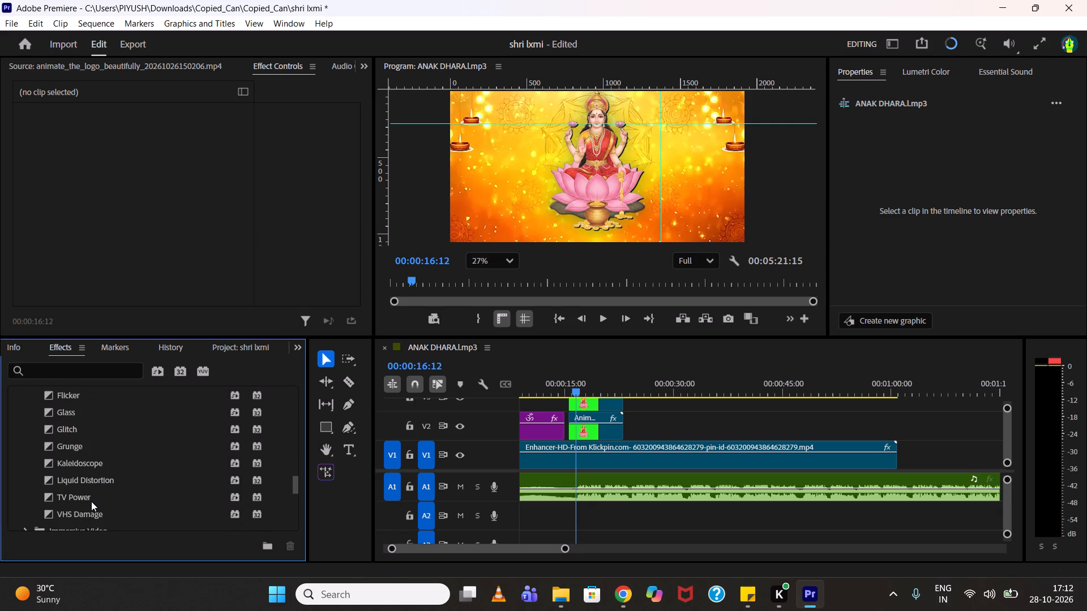
pyautogui.scroll(-4, 89, 500)
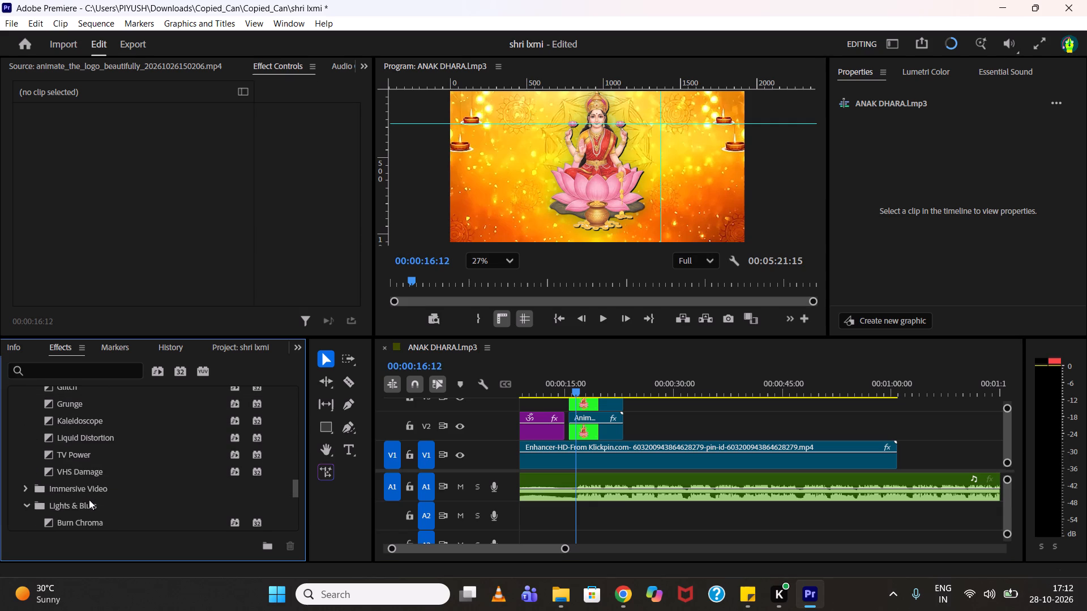
pyautogui.scroll(-4, 89, 500)
pyautogui.moveTo(85, 485); pyautogui.dragTo(568, 432)
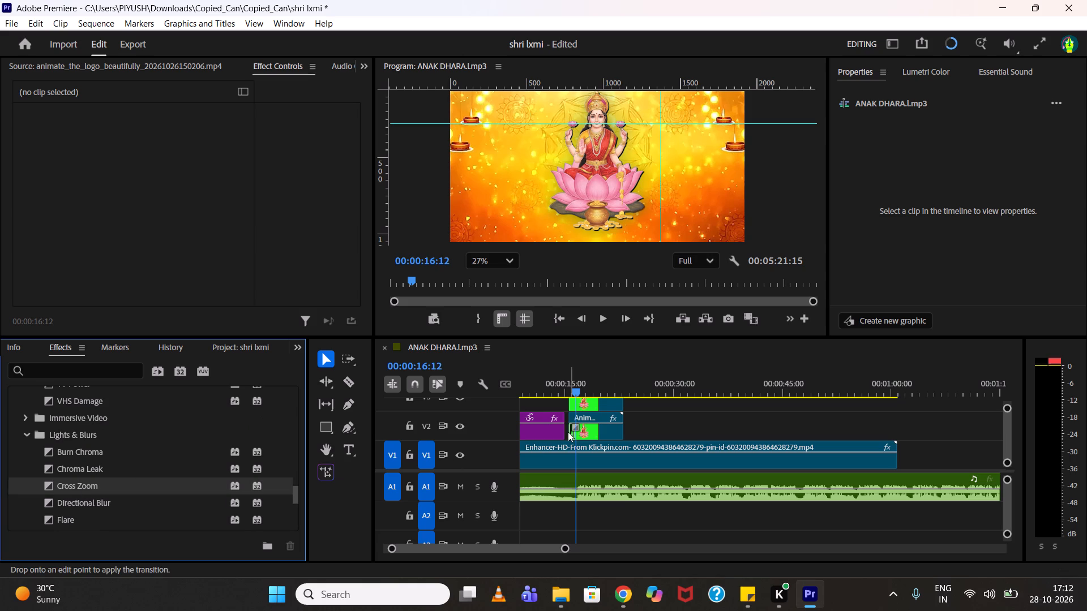
pyautogui.moveTo(568, 432); pyautogui.dragTo(570, 405)
pyautogui.click(568, 380)
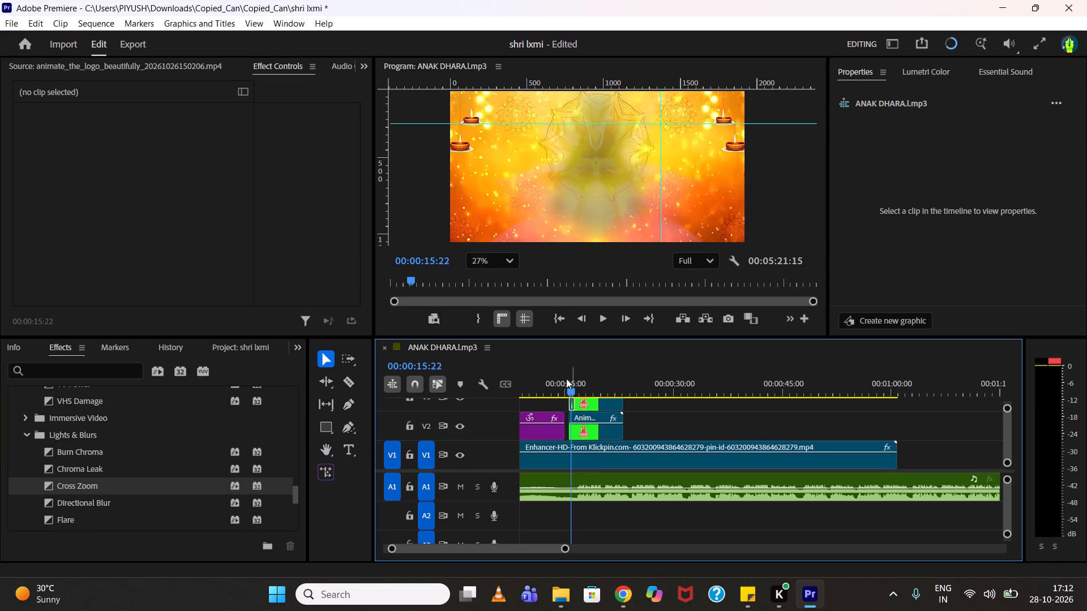
# Apply Cross Zoom to the start of the coin-flow clip on V2 as well, and preview the entrance of both clips.
pyautogui.moveTo(83, 488); pyautogui.dragTo(545, 434)
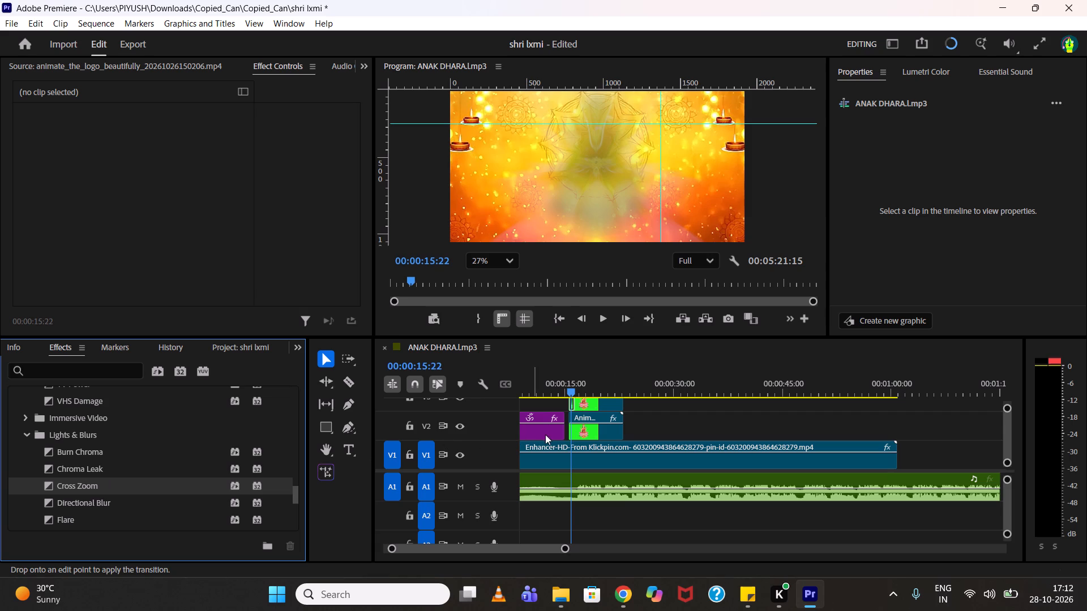
pyautogui.moveTo(545, 434); pyautogui.dragTo(570, 433)
pyautogui.moveTo(571, 377); pyautogui.dragTo(570, 374)
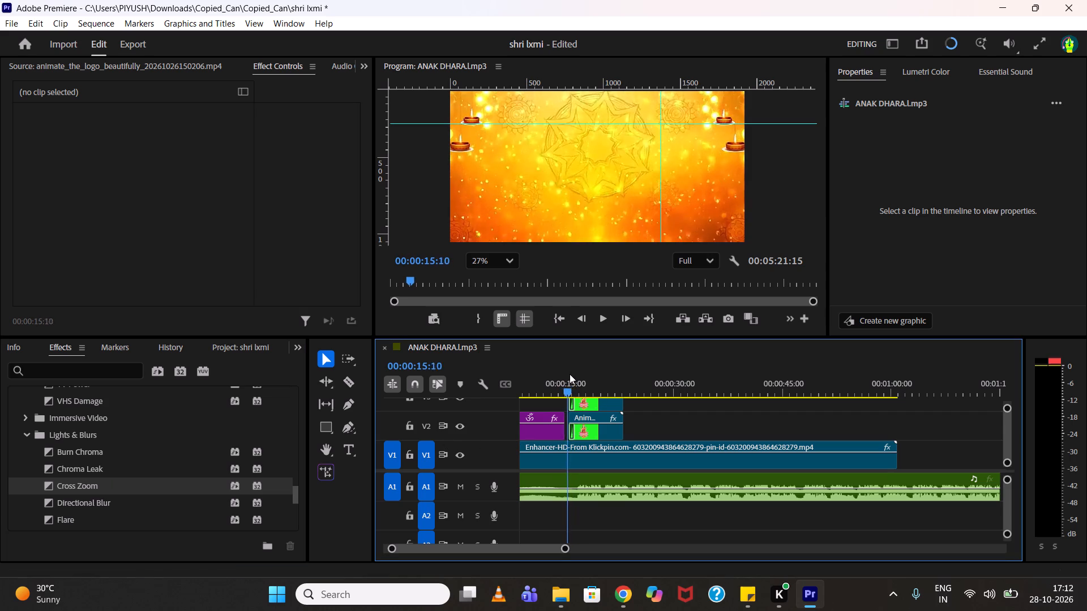
pyautogui.moveTo(570, 374); pyautogui.dragTo(581, 369)
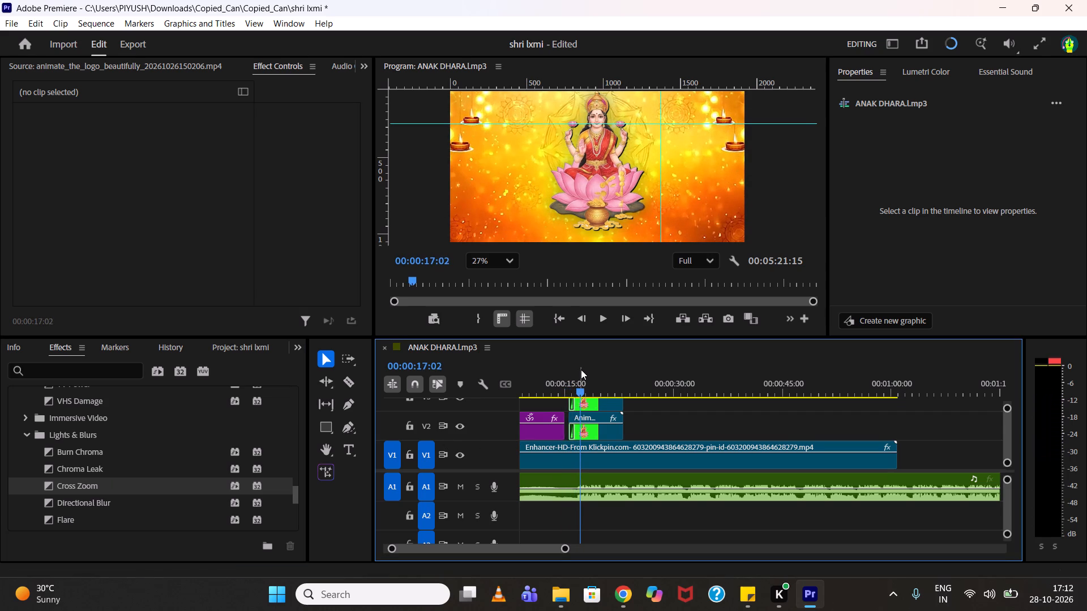
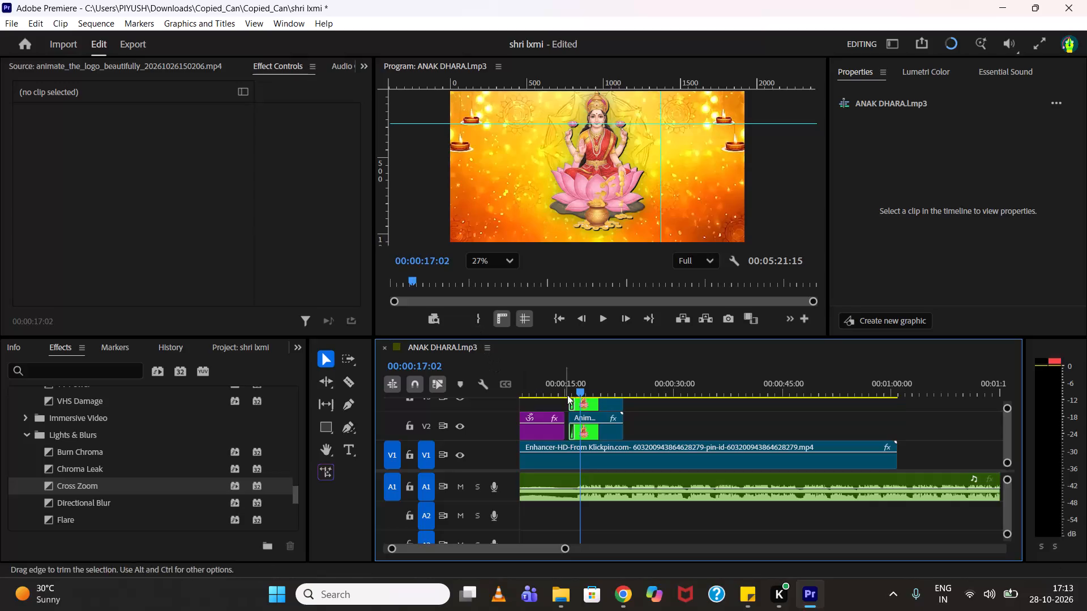
# Shift both coin-flow clips on V2 and V3 sideways to Position X 411 and preview their entrance.
pyautogui.moveTo(647, 431); pyautogui.dragTo(598, 403)
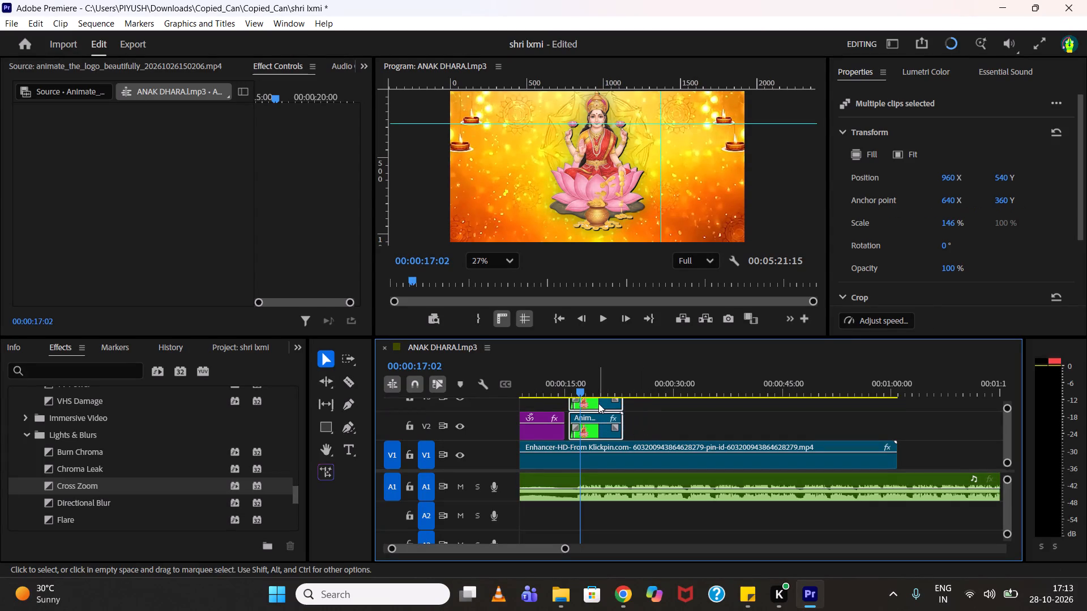
pyautogui.moveTo(952, 175); pyautogui.dragTo(629, 177)
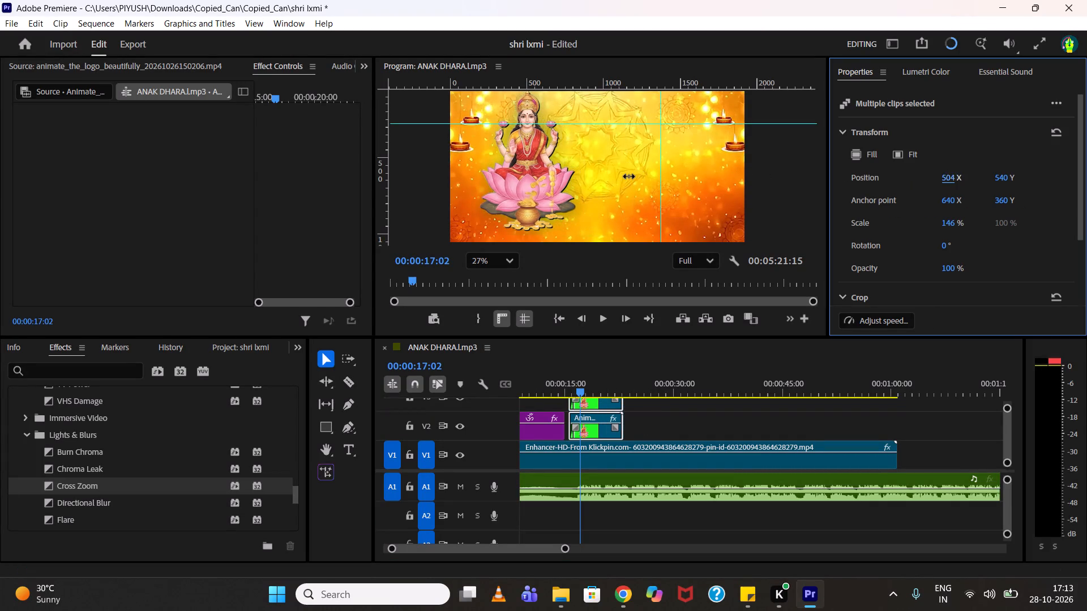
pyautogui.moveTo(629, 177); pyautogui.dragTo(566, 178)
pyautogui.moveTo(576, 388); pyautogui.dragTo(572, 388)
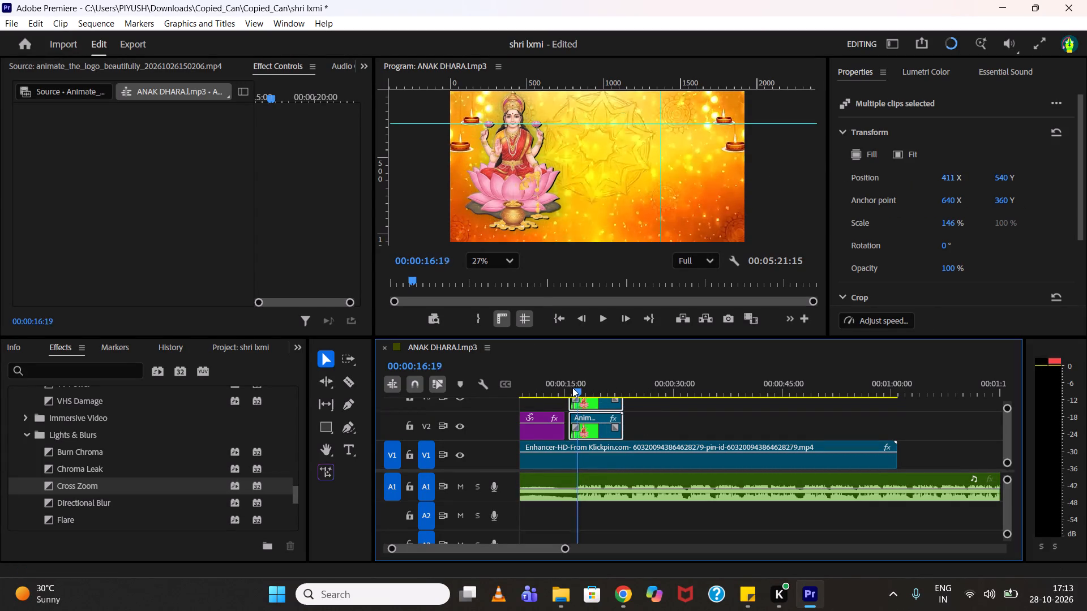
pyautogui.moveTo(572, 388); pyautogui.dragTo(565, 388)
pyautogui.press('space')
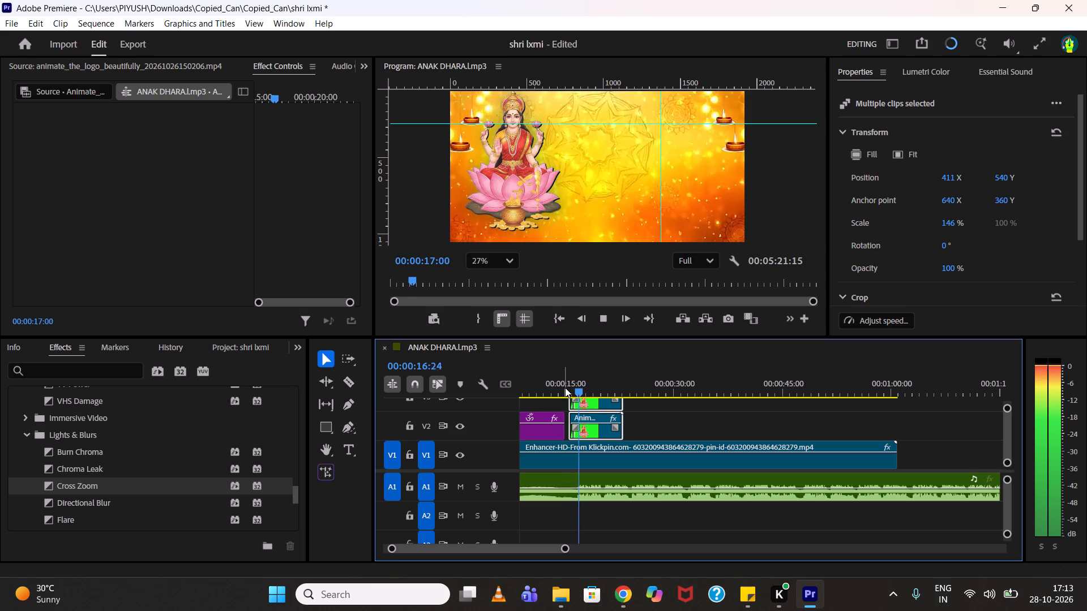
pyautogui.press('space')
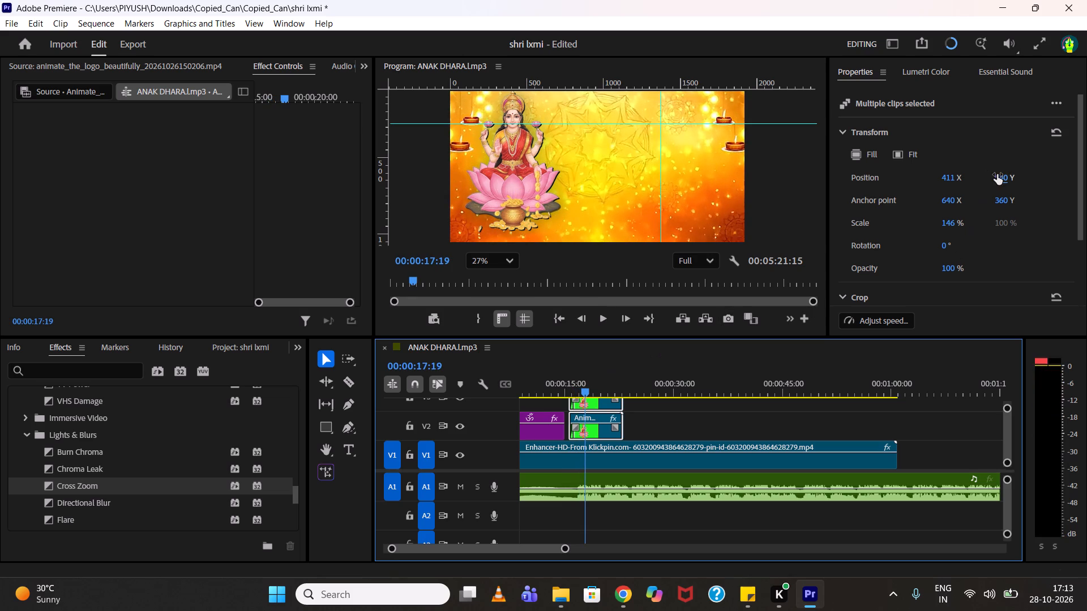
# Set both coin-flow clips to Position Y 585 and Scale 166%, and play them through to their end.
pyautogui.moveTo(998, 174); pyautogui.dragTo(1036, 177)
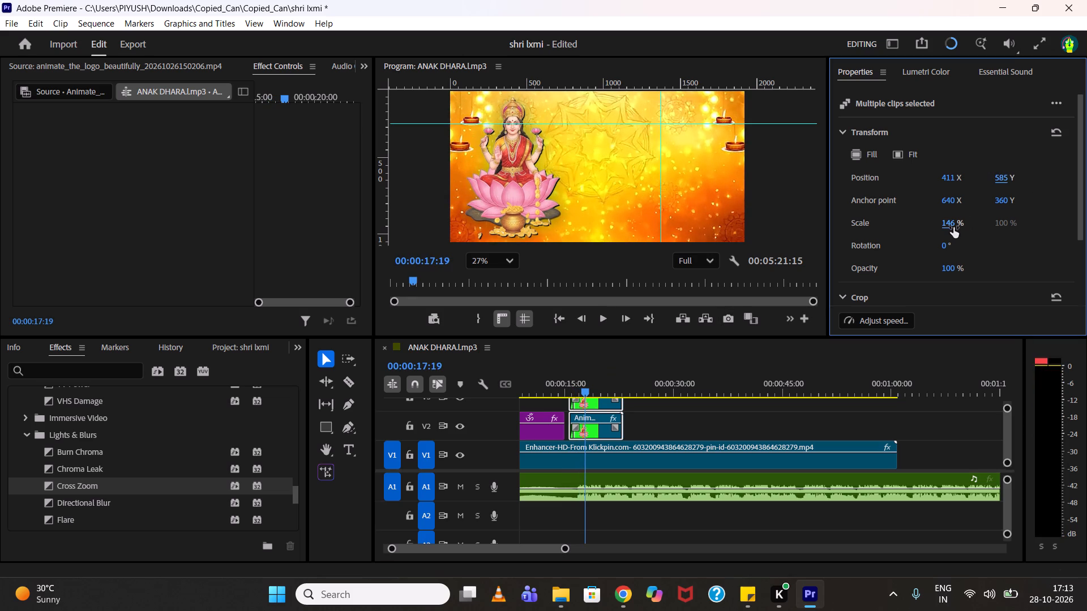
pyautogui.moveTo(953, 227); pyautogui.dragTo(969, 225)
pyautogui.scroll(-5, 644, 182)
pyautogui.scroll(4, 644, 182)
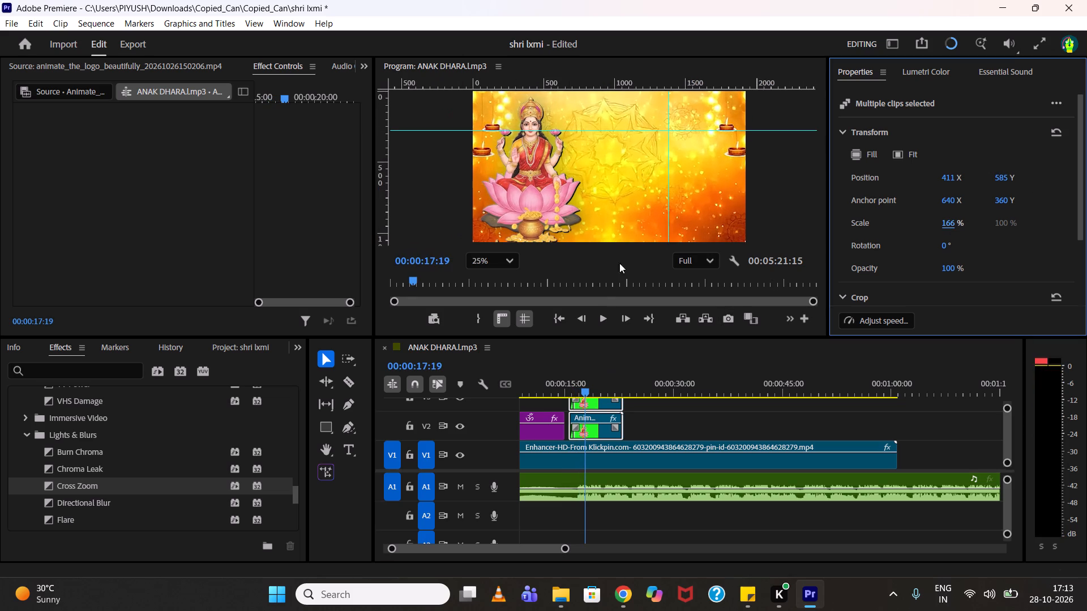
pyautogui.click(571, 376)
pyautogui.press('space')
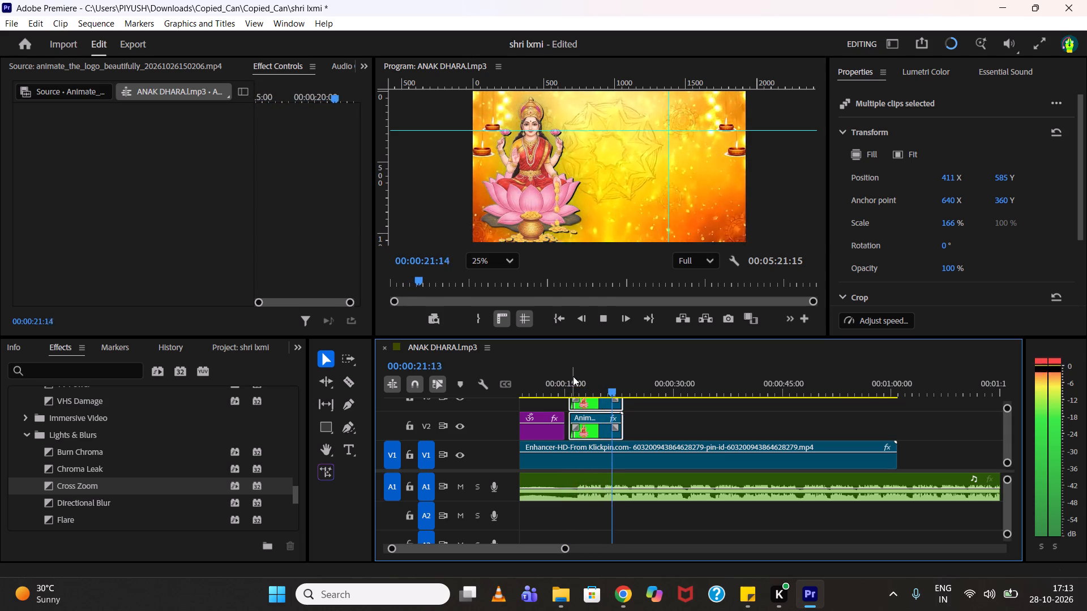
pyautogui.press('space')
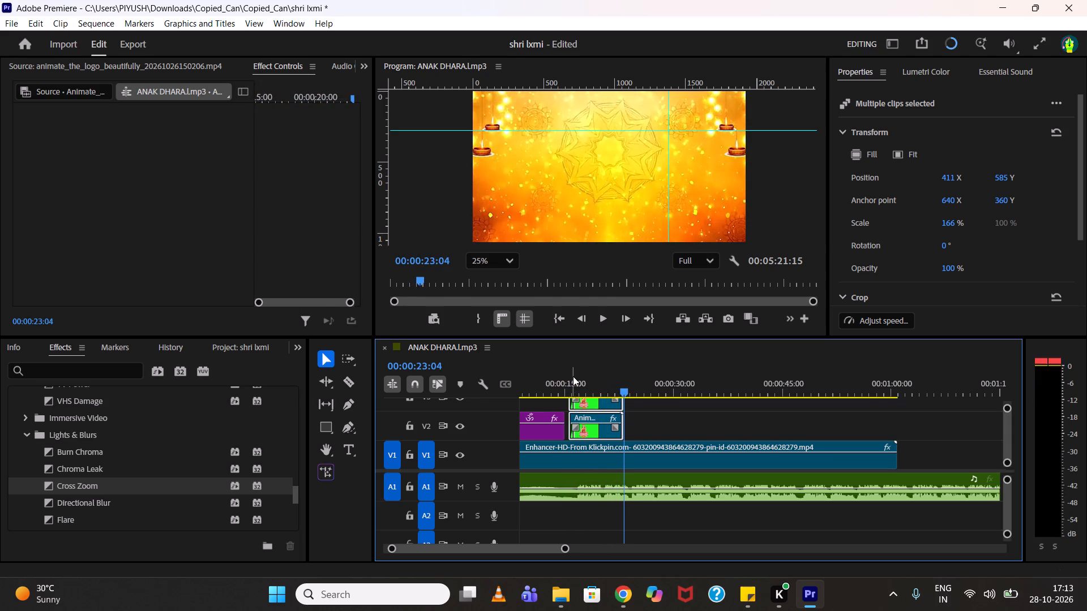
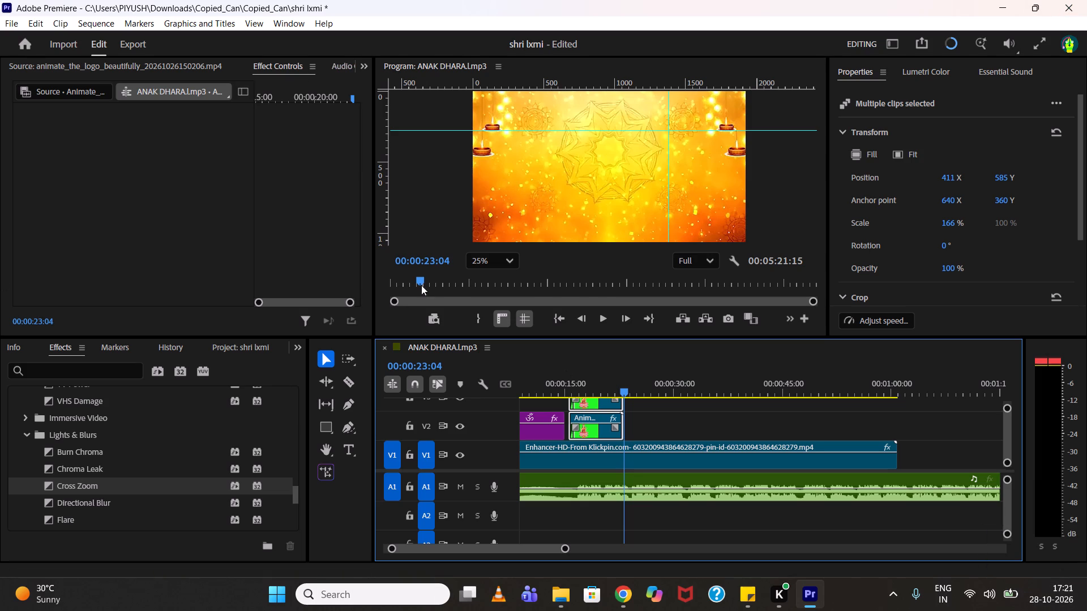
# Add the Glow video transition to the end of the Om title clip on V2 and preview the clip.
pyautogui.moveTo(564, 375); pyautogui.dragTo(539, 379)
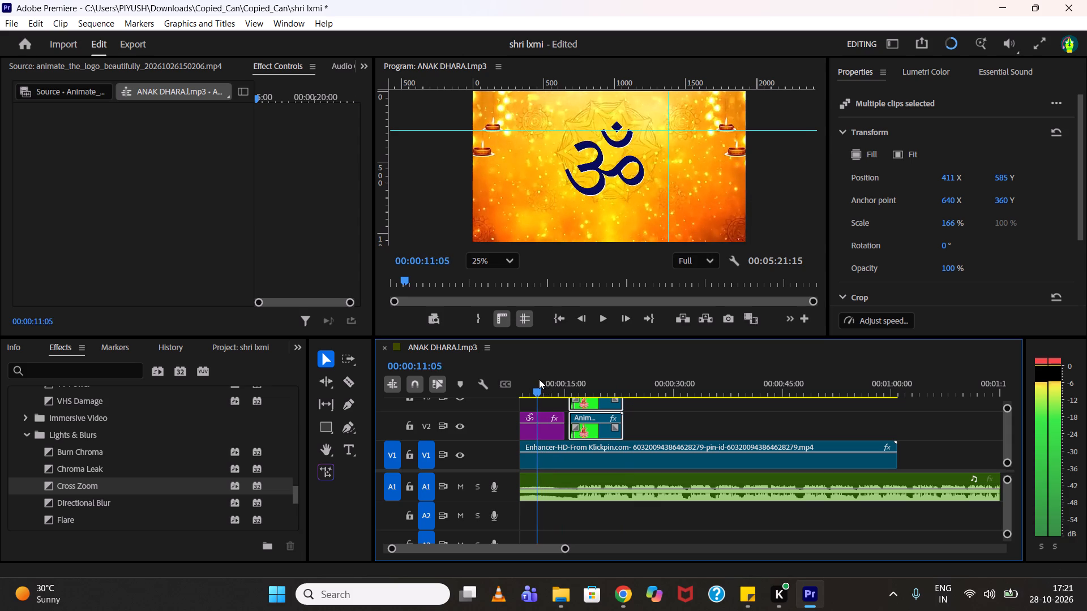
pyautogui.moveTo(539, 379); pyautogui.dragTo(526, 375)
pyautogui.scroll(5, 567, 186)
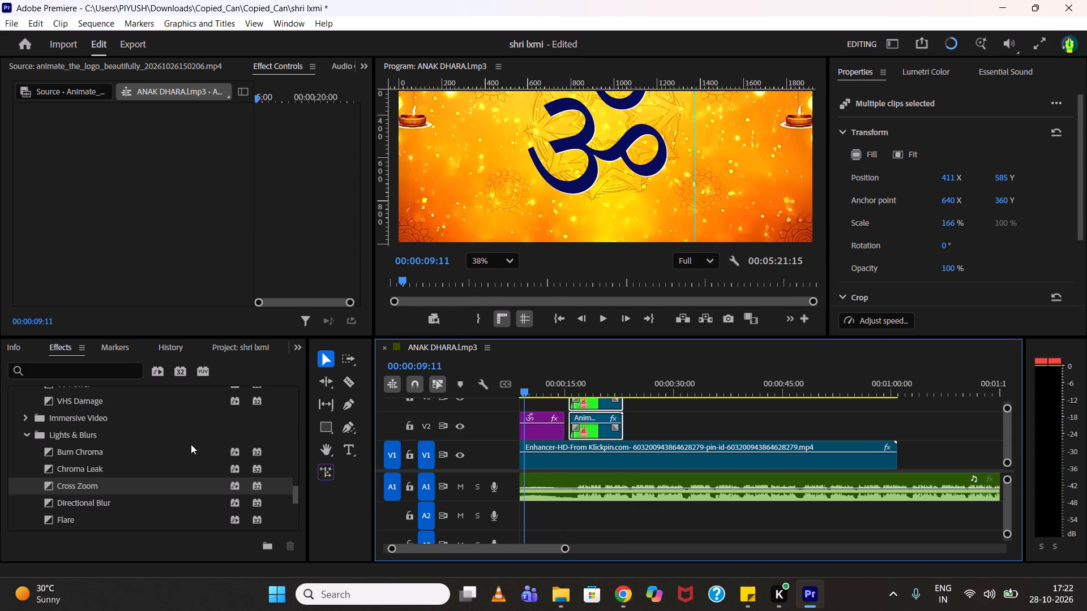
pyautogui.scroll(-8, 169, 450)
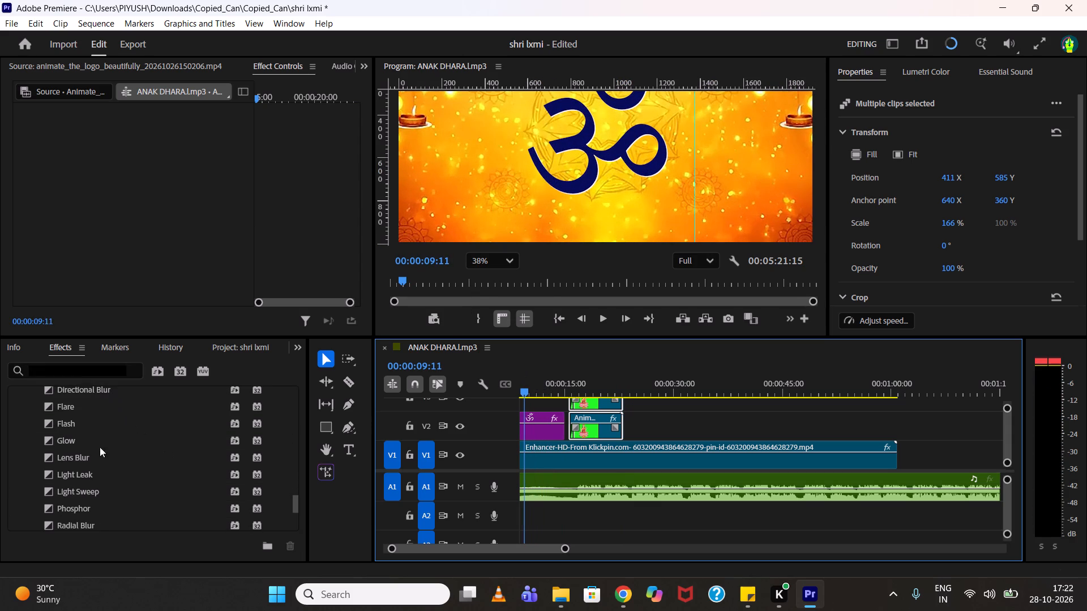
pyautogui.moveTo(76, 447); pyautogui.dragTo(542, 422)
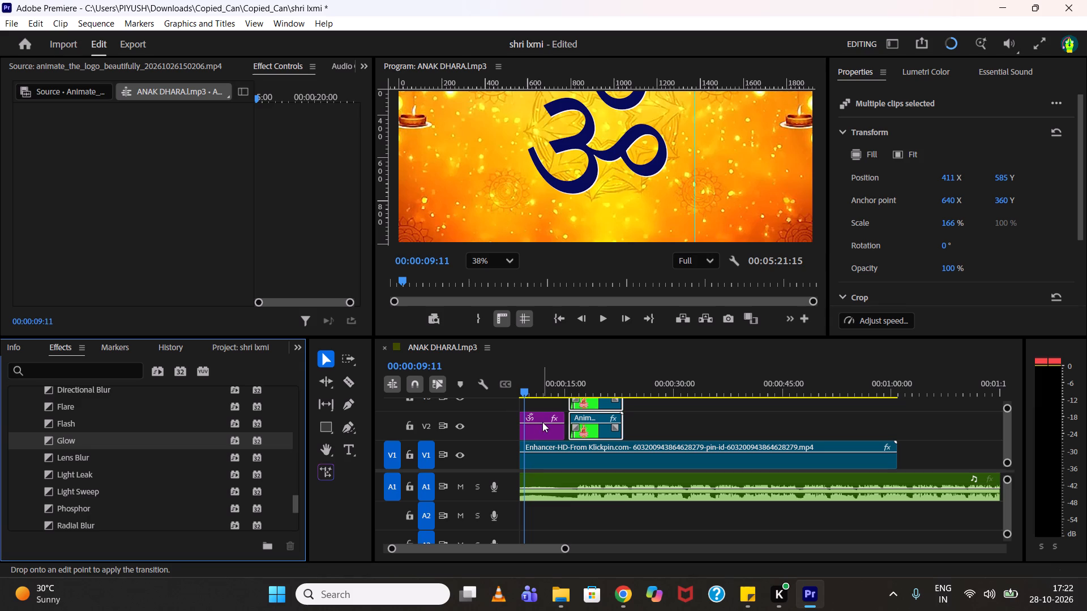
pyautogui.moveTo(542, 422); pyautogui.dragTo(559, 428)
pyautogui.moveTo(552, 377); pyautogui.dragTo(562, 381)
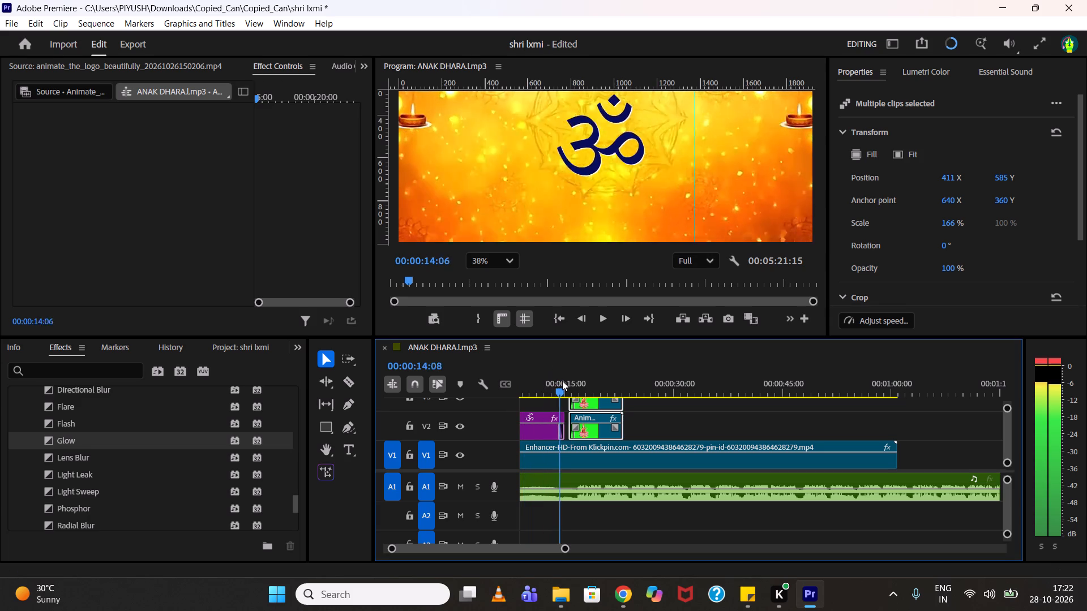
pyautogui.moveTo(562, 381); pyautogui.dragTo(566, 381)
pyautogui.scroll(7, 559, 385)
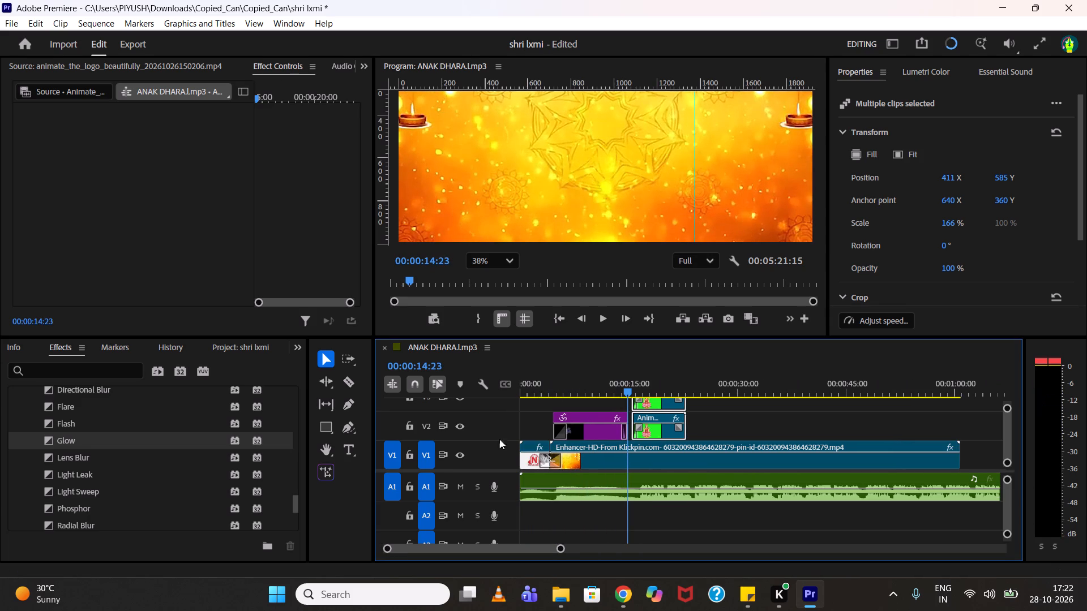
pyautogui.moveTo(558, 384); pyautogui.dragTo(566, 381)
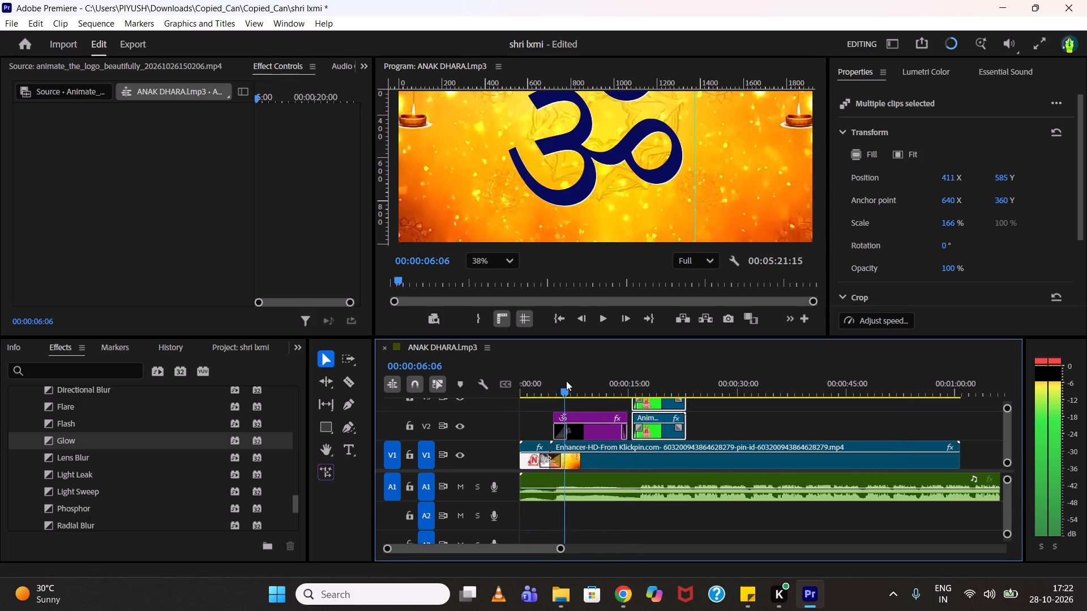
pyautogui.moveTo(566, 381); pyautogui.dragTo(630, 382)
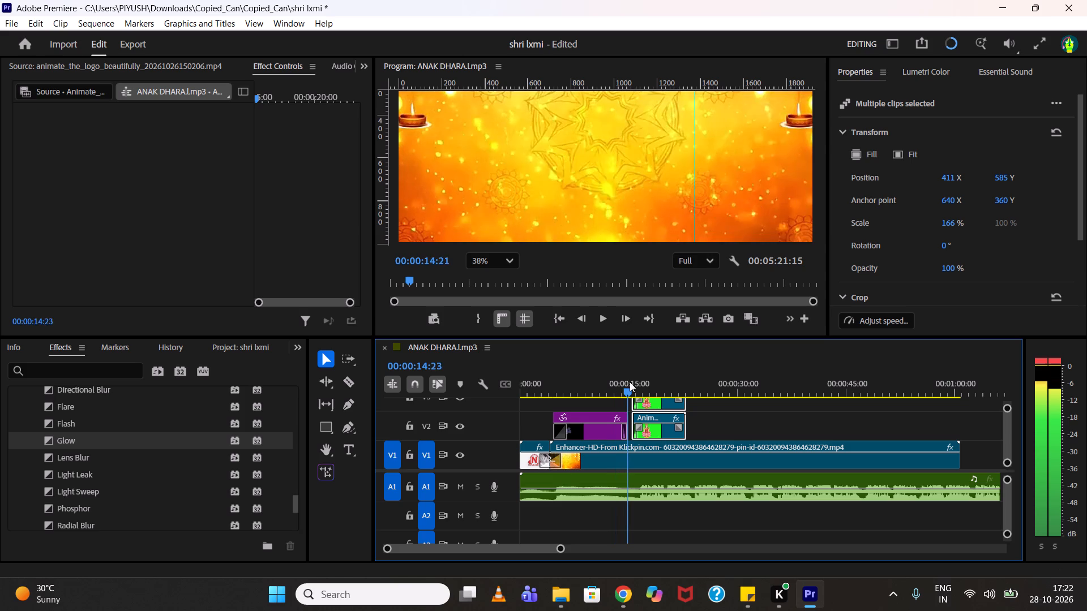
pyautogui.moveTo(630, 382); pyautogui.dragTo(608, 381)
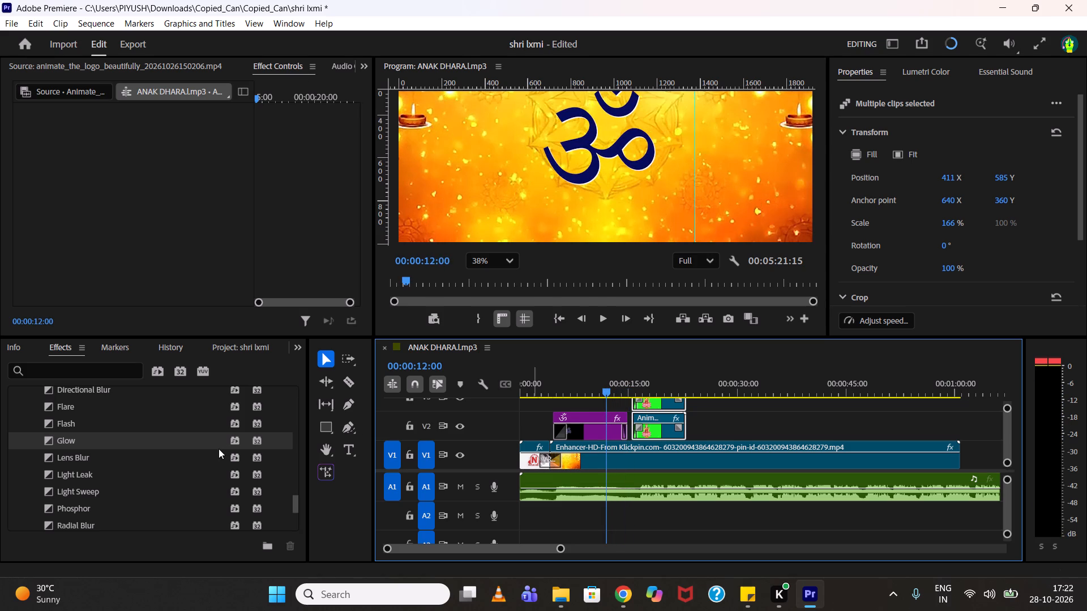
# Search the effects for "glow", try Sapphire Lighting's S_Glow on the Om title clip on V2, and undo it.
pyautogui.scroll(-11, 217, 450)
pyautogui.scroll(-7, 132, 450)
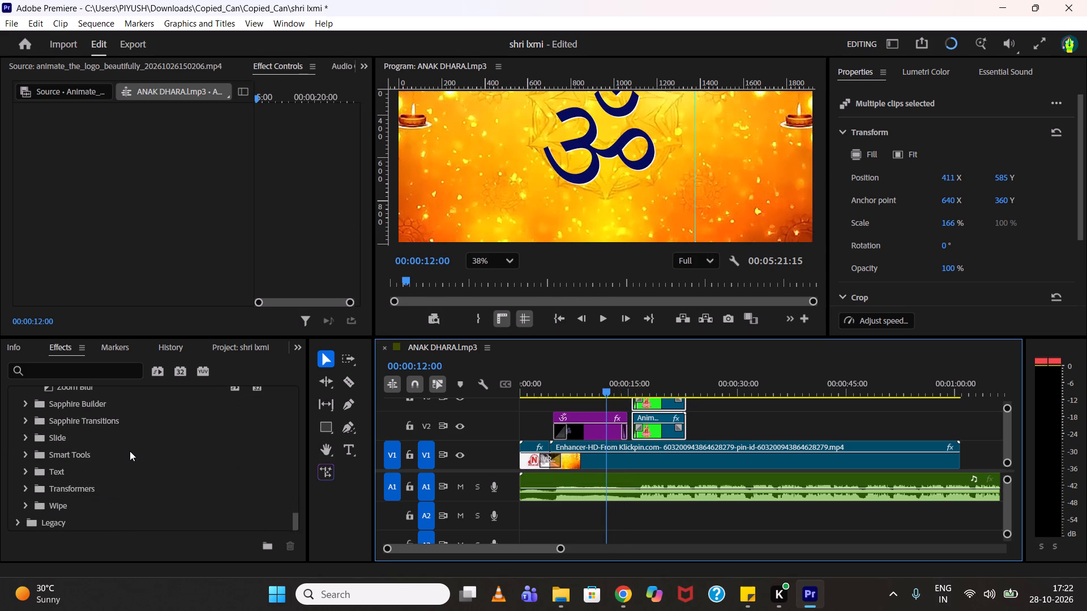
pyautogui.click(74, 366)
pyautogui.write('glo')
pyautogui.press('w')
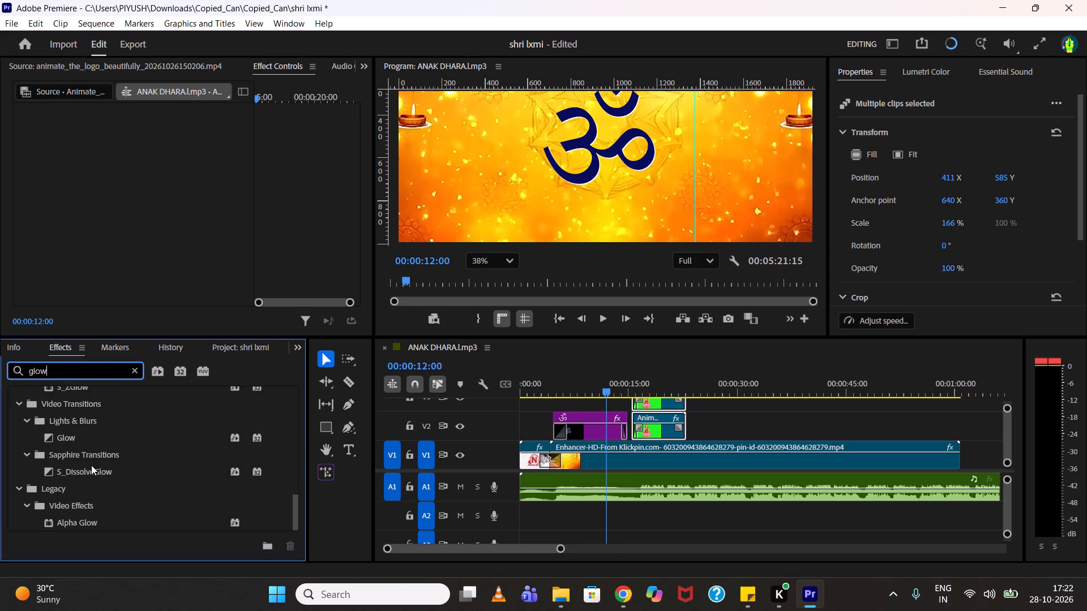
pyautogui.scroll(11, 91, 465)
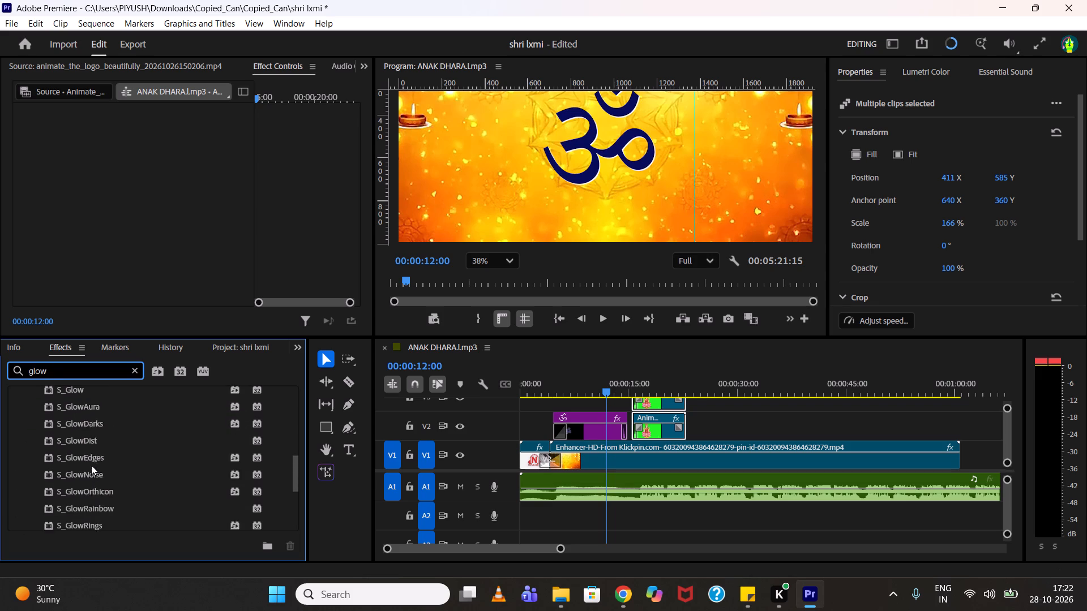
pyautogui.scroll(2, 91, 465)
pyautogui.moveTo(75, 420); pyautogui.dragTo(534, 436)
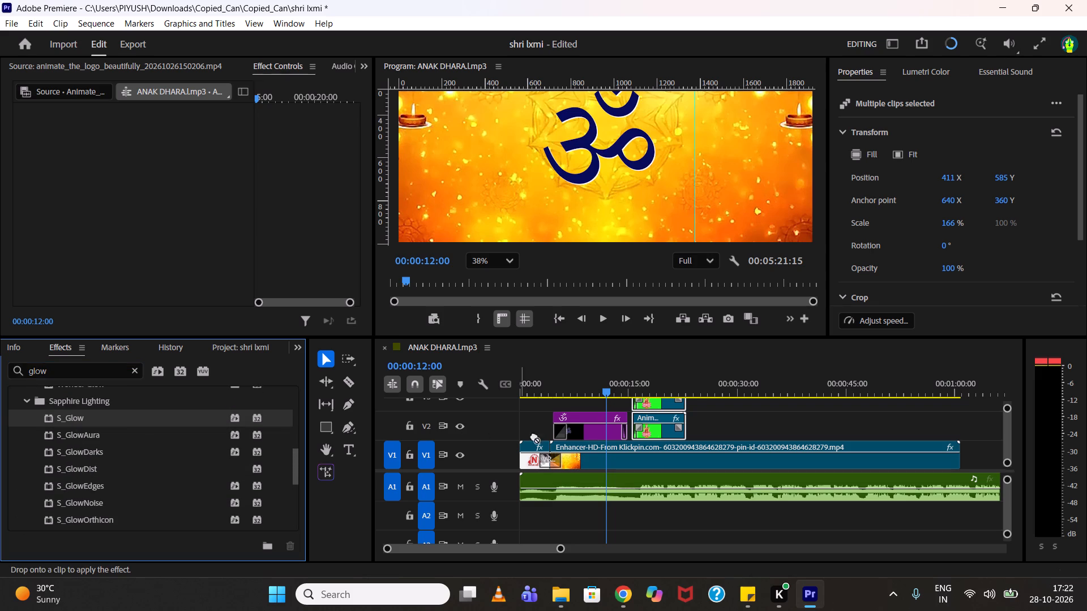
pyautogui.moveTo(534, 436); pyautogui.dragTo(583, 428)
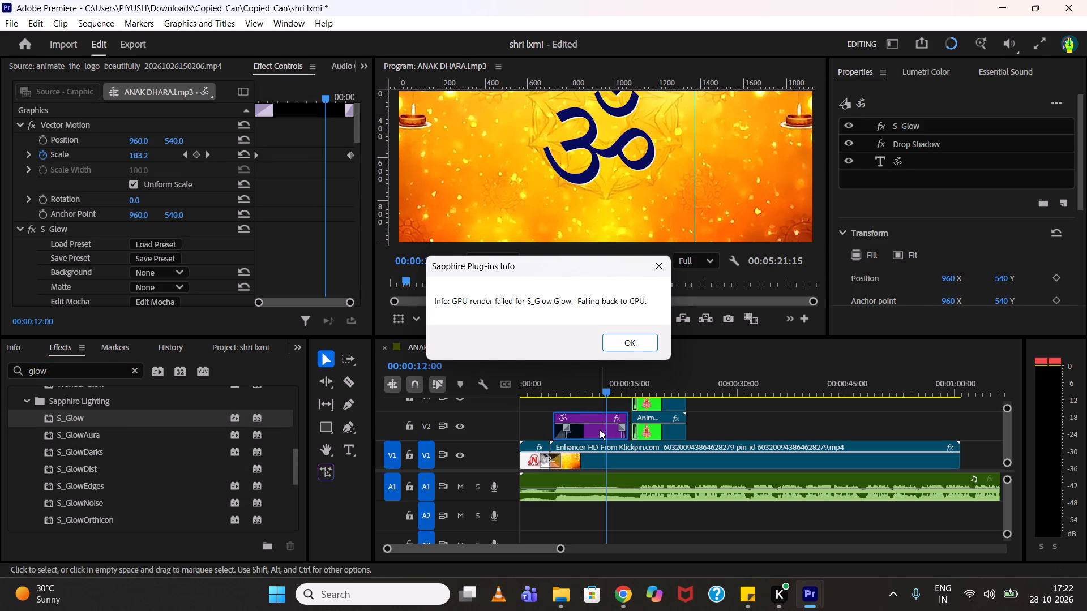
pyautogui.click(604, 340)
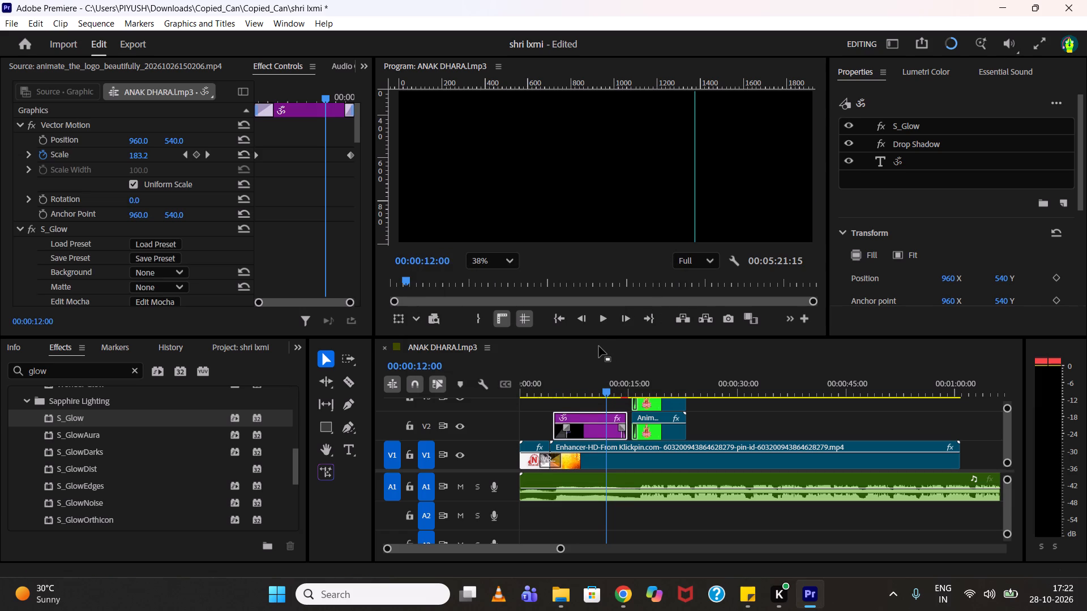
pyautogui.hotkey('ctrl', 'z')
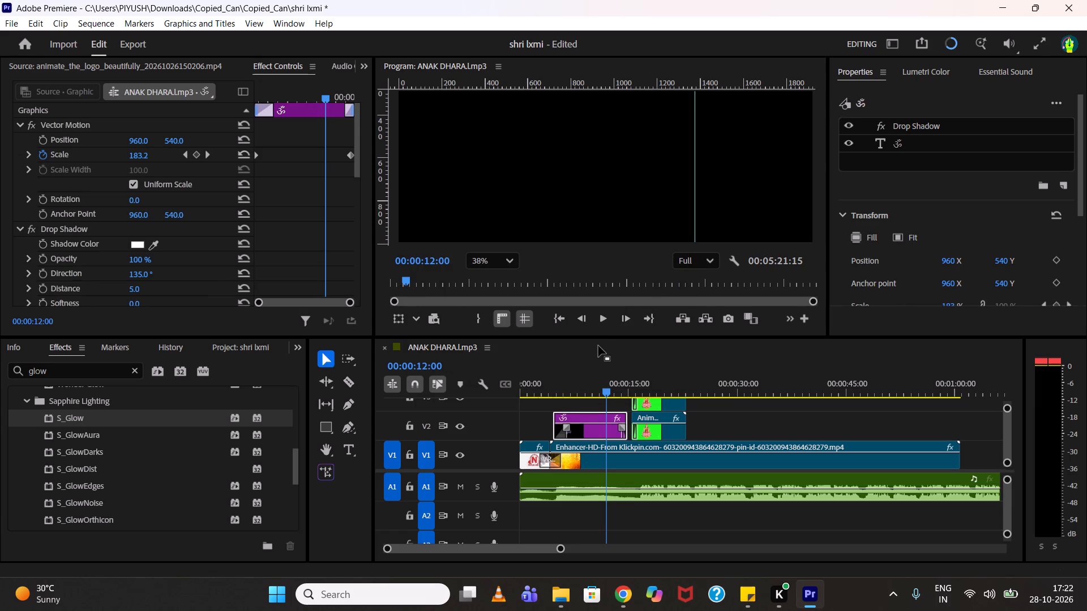
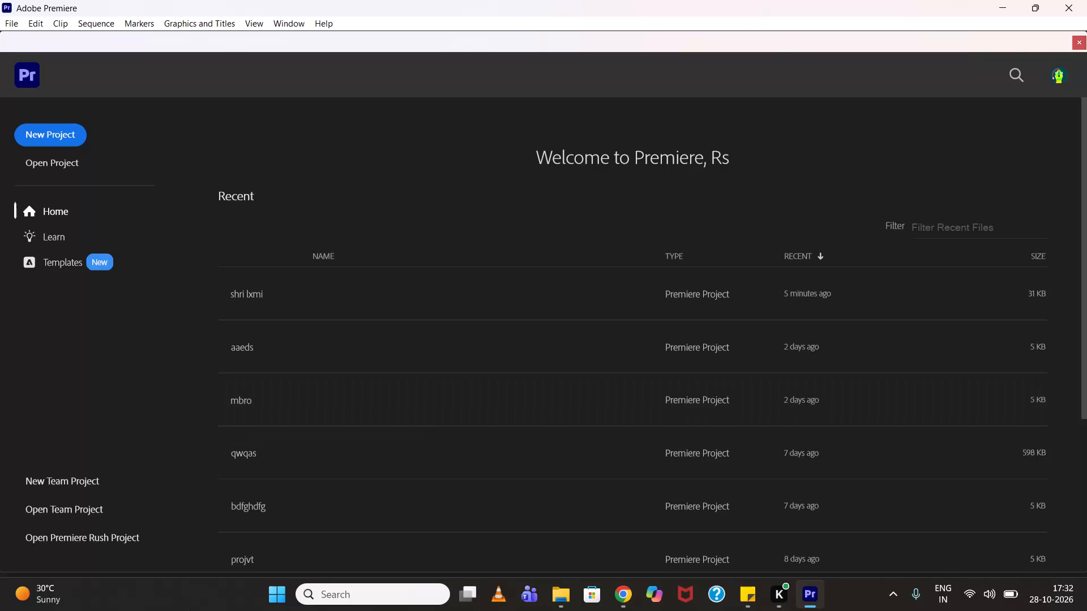
# Reopen the recent project "shri lxmi" in Premiere.
pyautogui.click(276, 283)
pyautogui.click(312, 311)
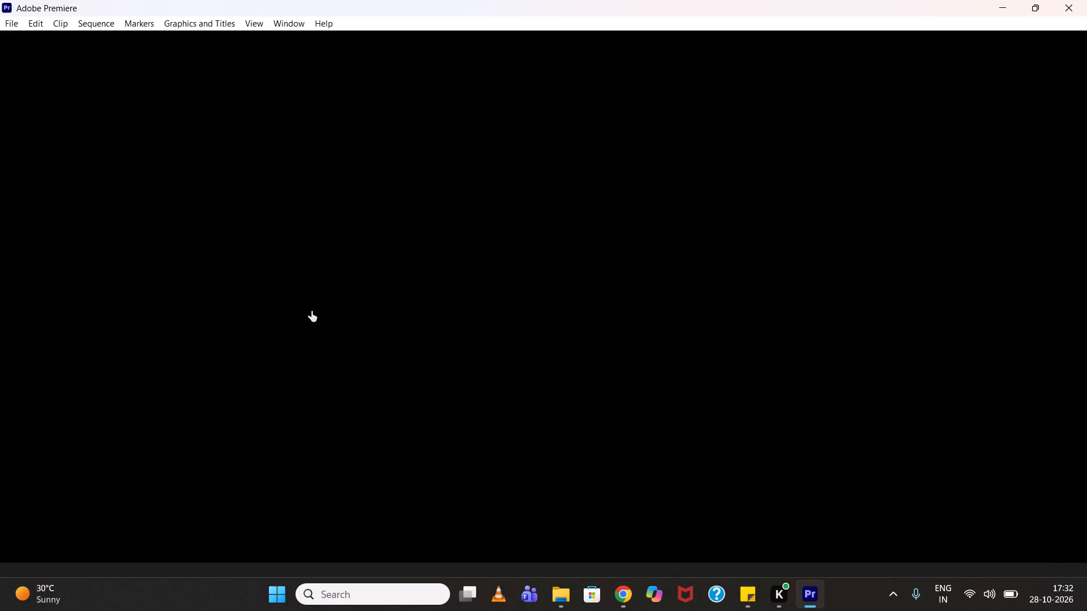
# Raise the display brightness slightly in the Windows quick settings and close them.
pyautogui.click(982, 609)
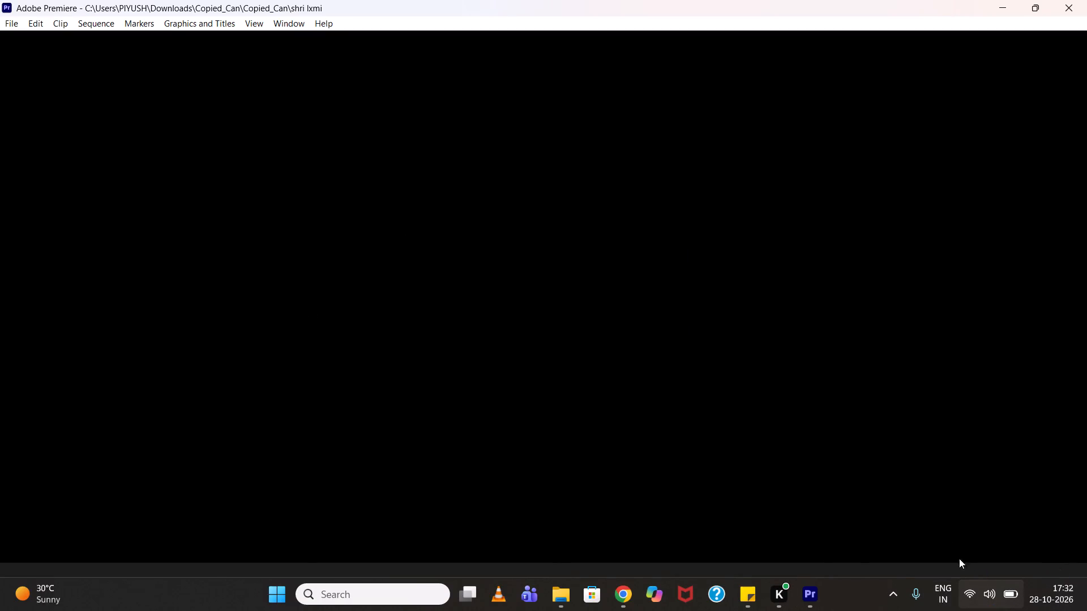
pyautogui.moveTo(948, 464); pyautogui.dragTo(973, 469)
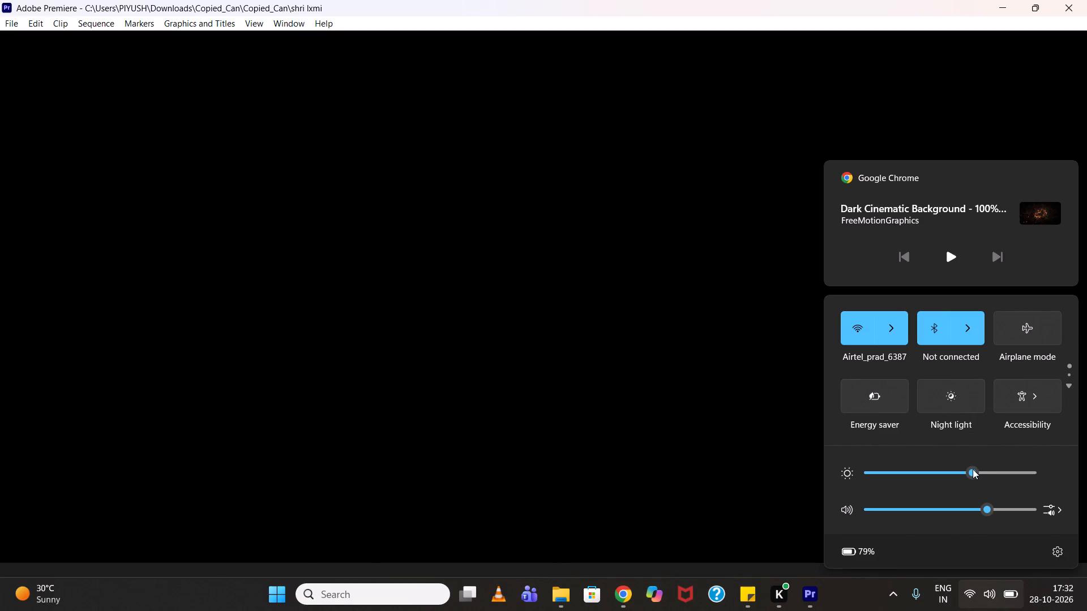
pyautogui.click(857, 605)
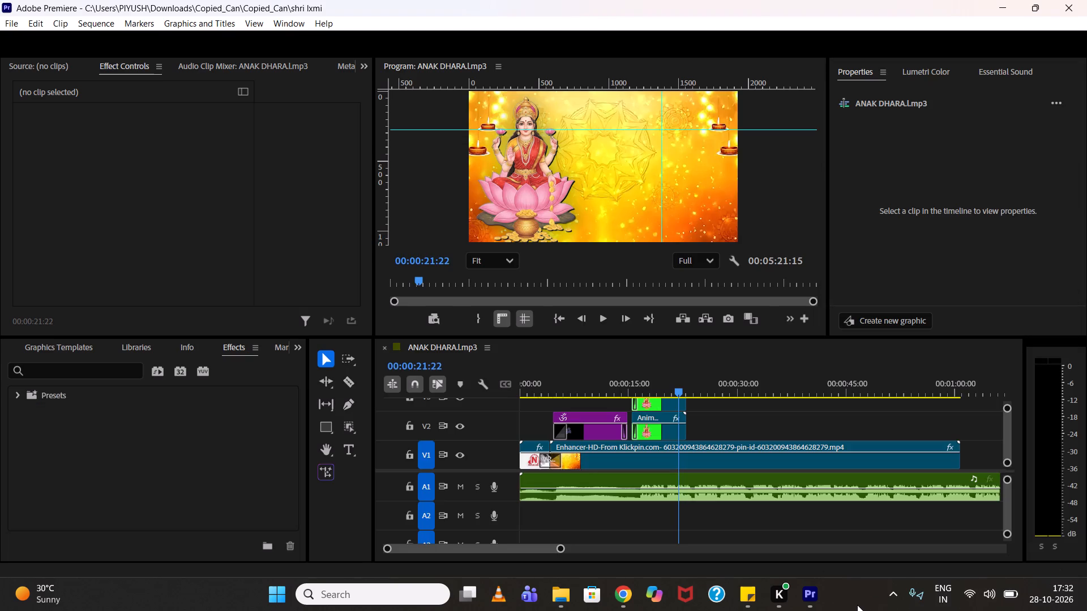
# Play the sequence from about 00:00:15:06 through the coin-flow clips, and return the playhead to their start at about 00:00:15:18.
pyautogui.moveTo(645, 375); pyautogui.dragTo(632, 375)
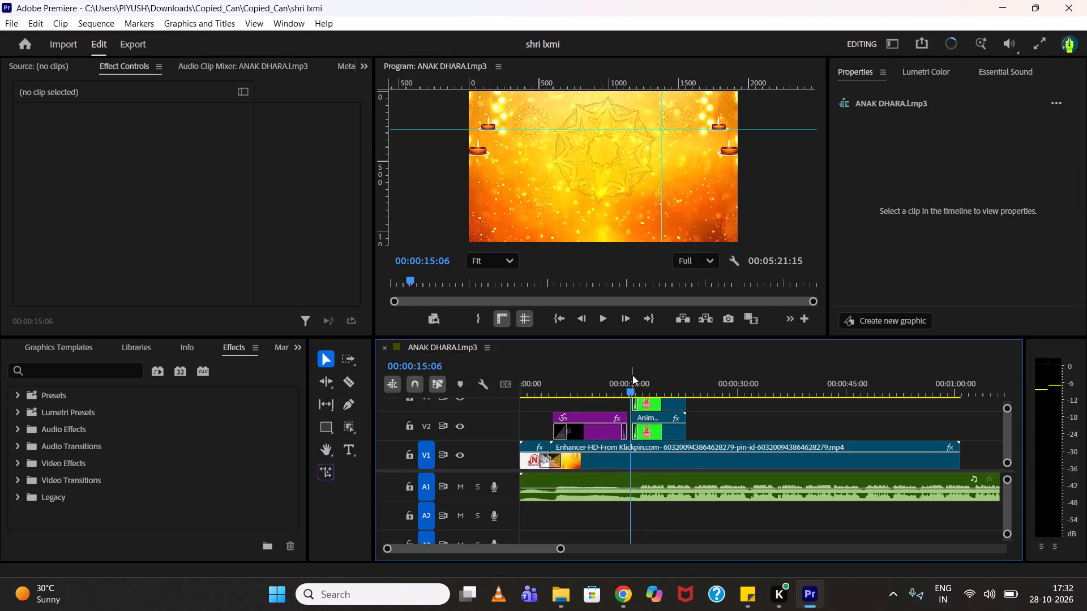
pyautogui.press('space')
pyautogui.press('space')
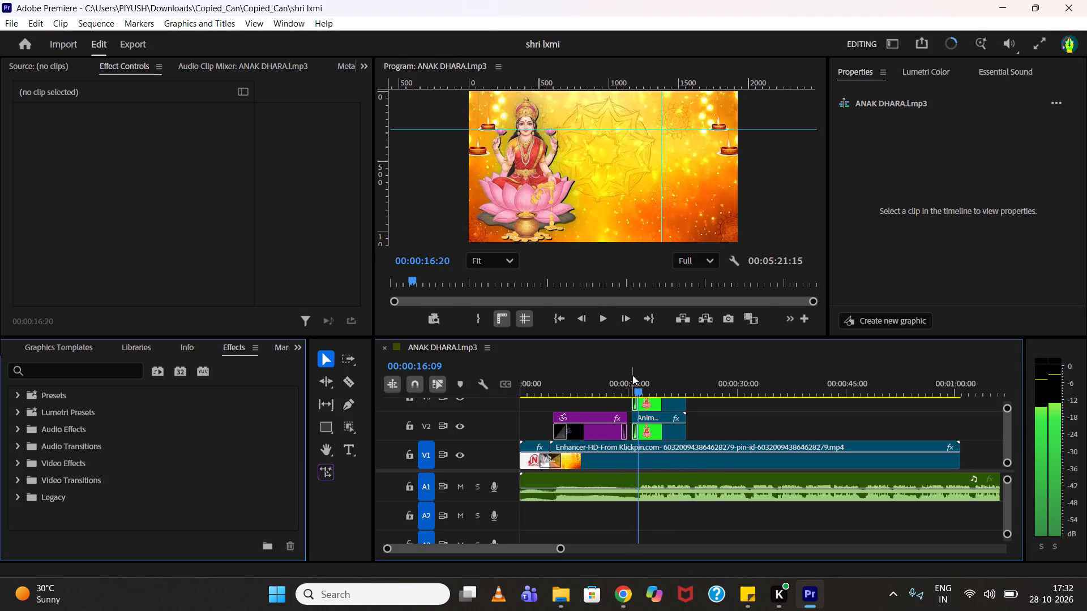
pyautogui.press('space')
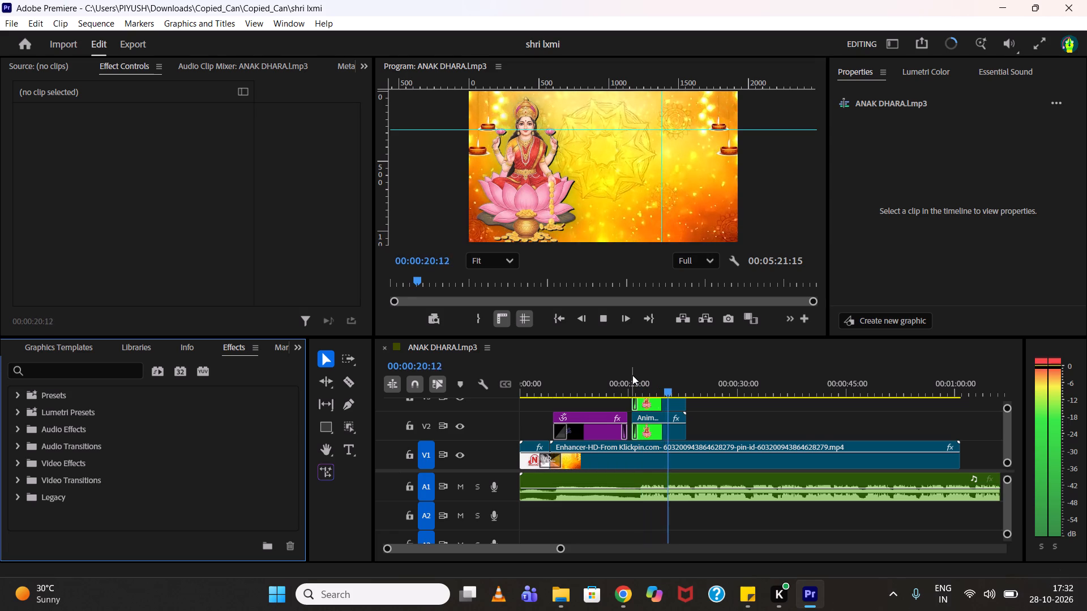
pyautogui.click(632, 375)
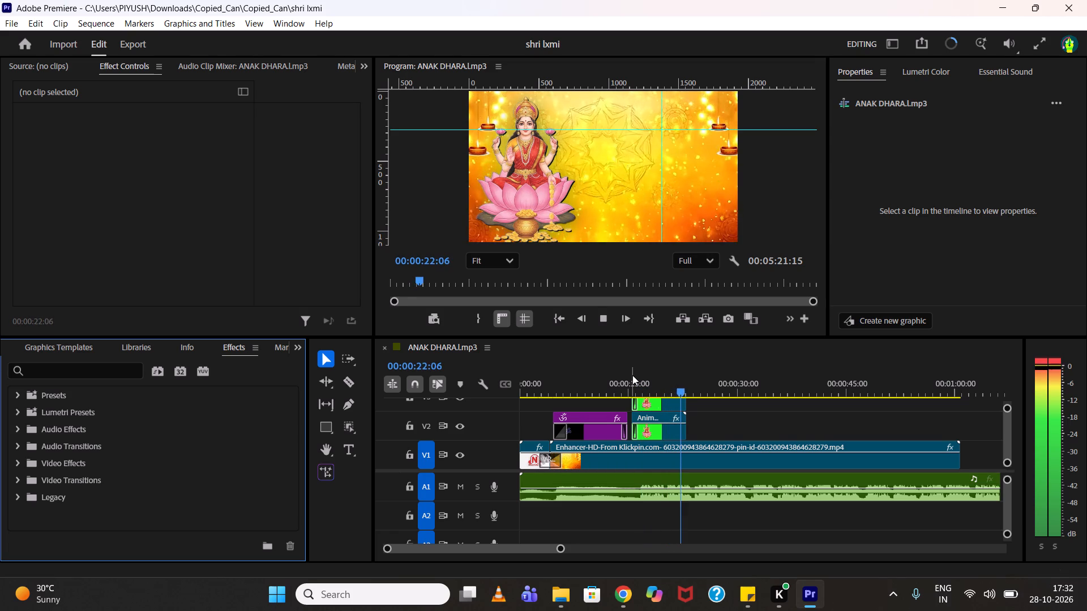
pyautogui.click(635, 375)
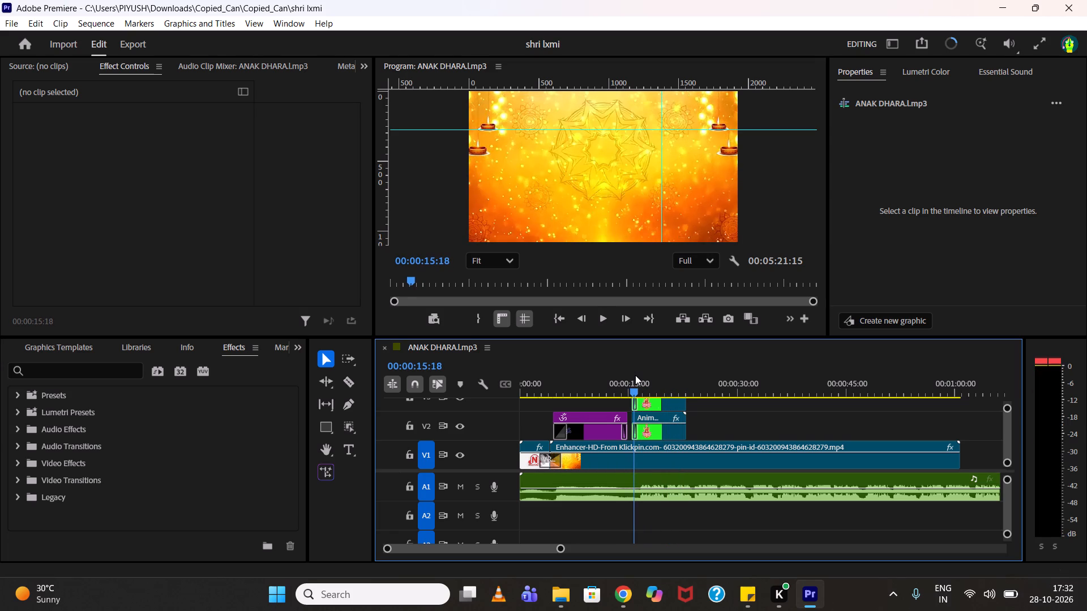
# Add a starting Scale keyframe of 166 at 00:00:15:15 on the coin-flow clip above V2.
pyautogui.moveTo(703, 420); pyautogui.dragTo(673, 404)
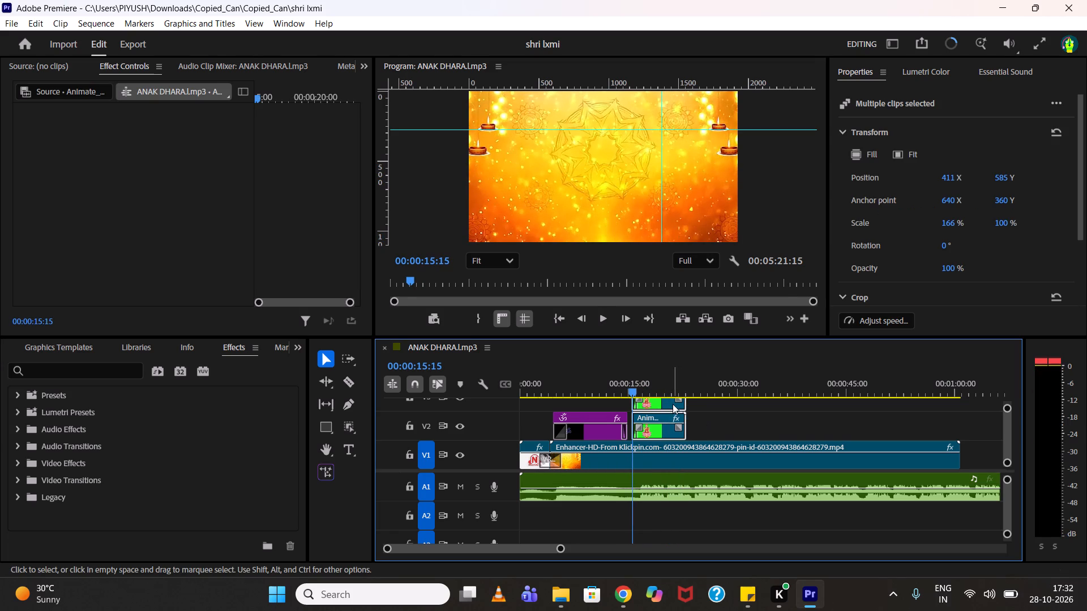
pyautogui.click(122, 67)
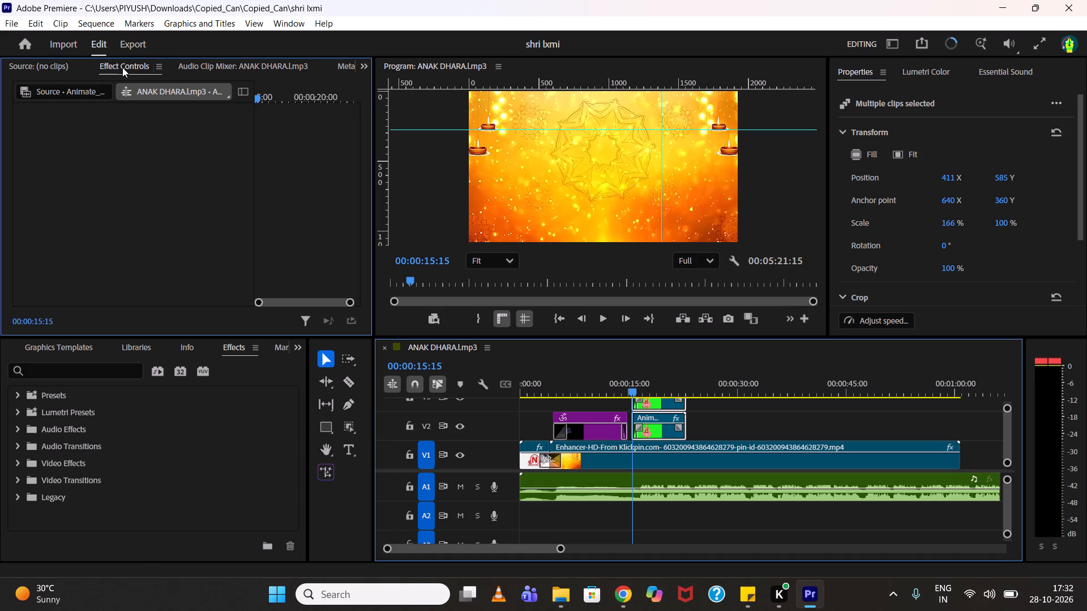
pyautogui.click(59, 67)
pyautogui.click(102, 69)
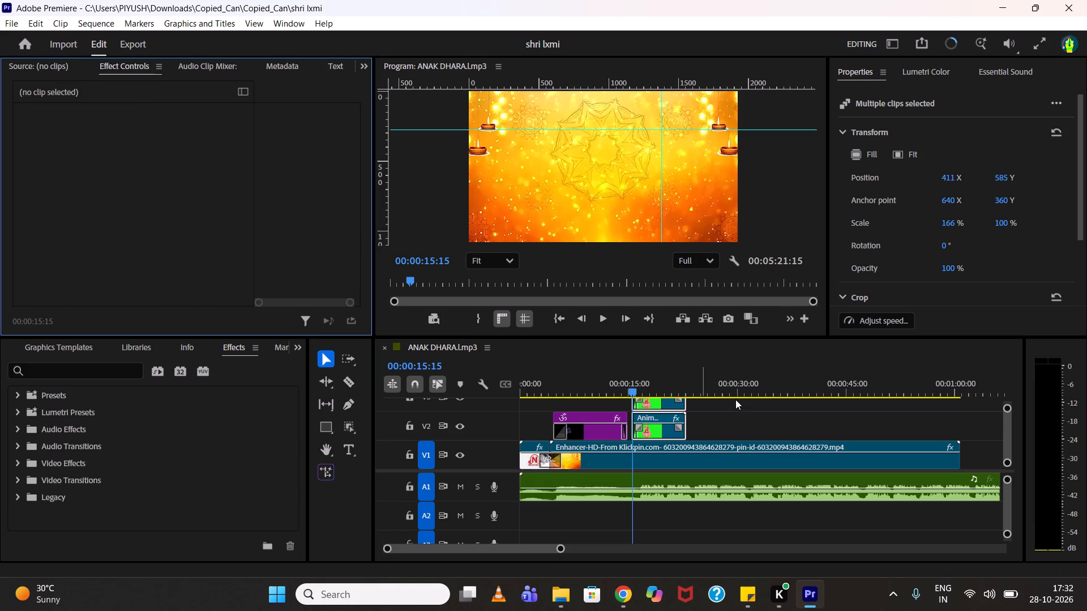
pyautogui.click(737, 401)
pyautogui.click(669, 410)
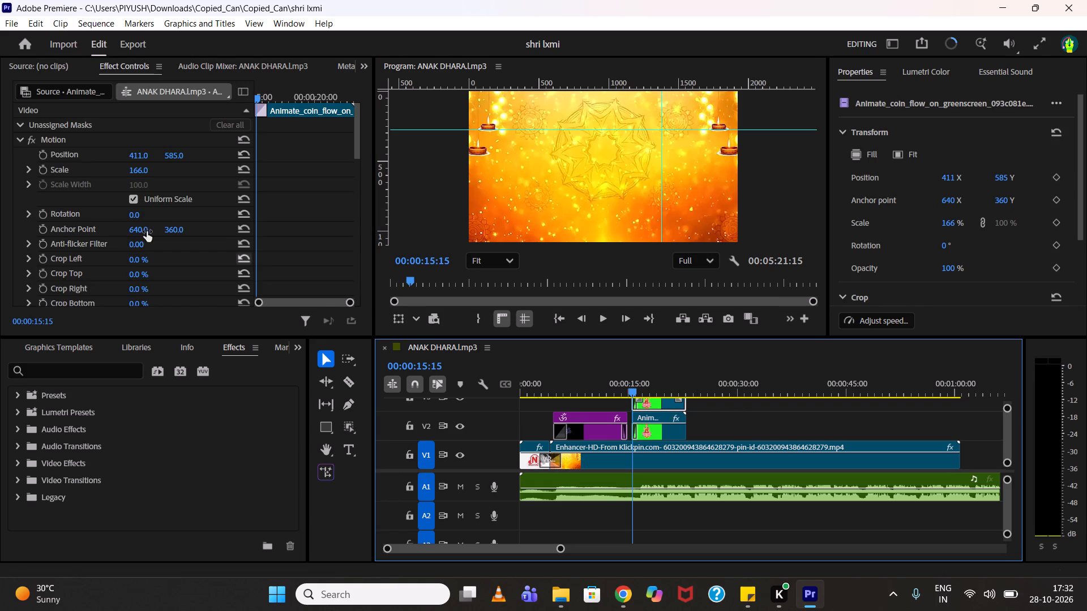
pyautogui.click(40, 170)
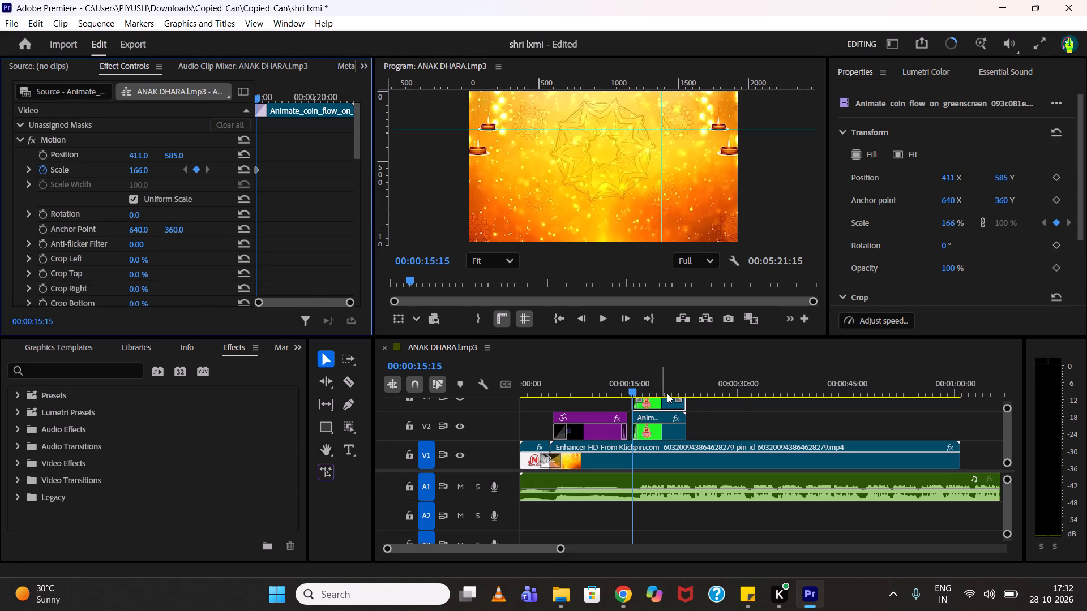
# Play back the end of the coin-flow clips around 00:00:22:19 to check their timing against the music.
pyautogui.click(684, 390)
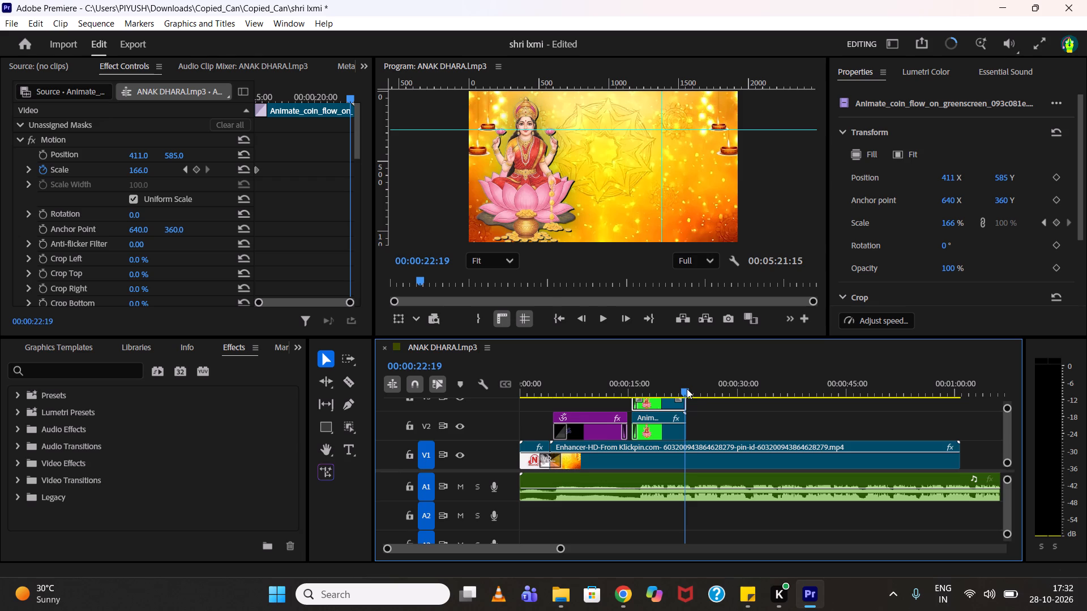
pyautogui.press('space')
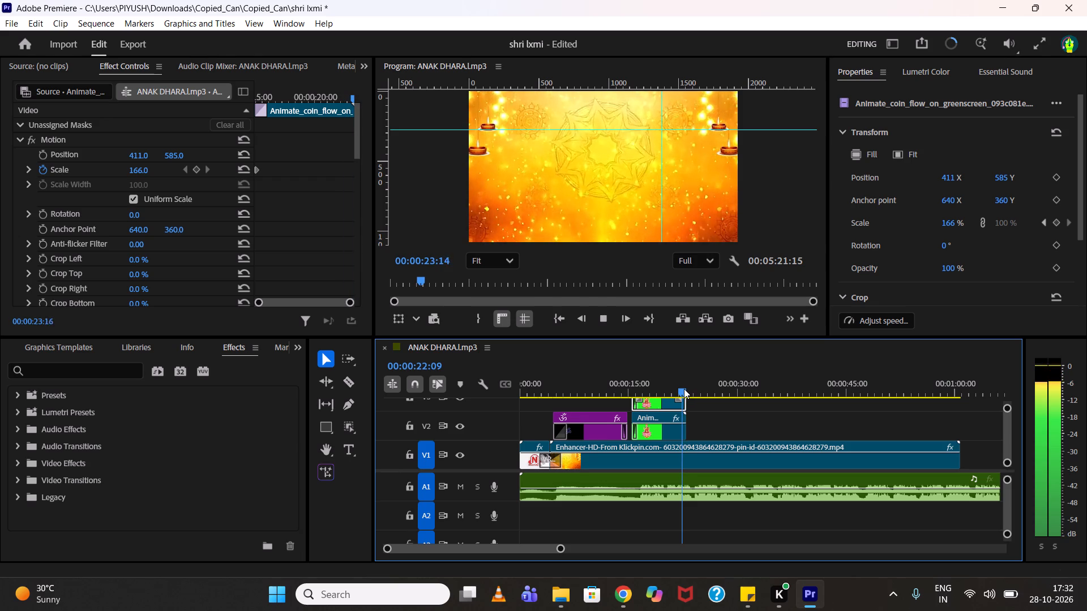
pyautogui.press('space')
pyautogui.click(684, 388)
pyautogui.press('space')
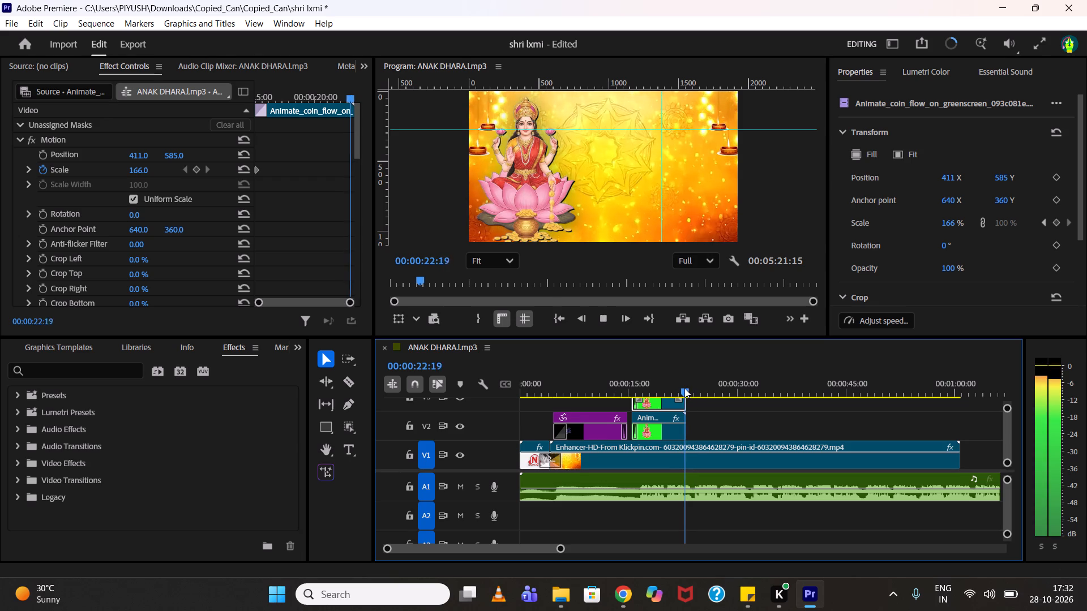
pyautogui.press('space')
pyautogui.press('space')
pyautogui.press('space')
pyautogui.press('space')
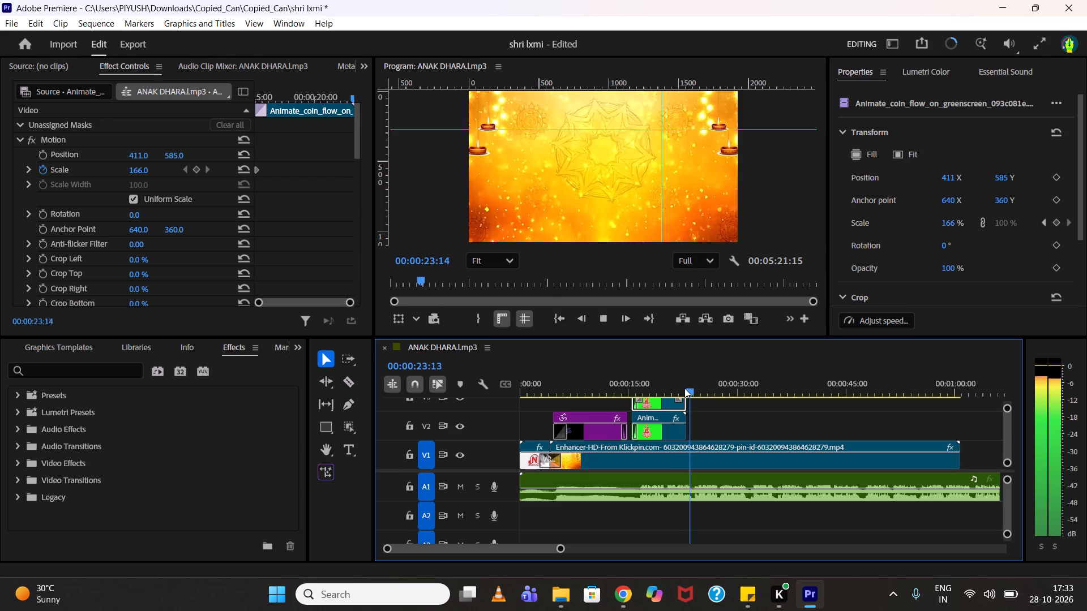
pyautogui.press('space')
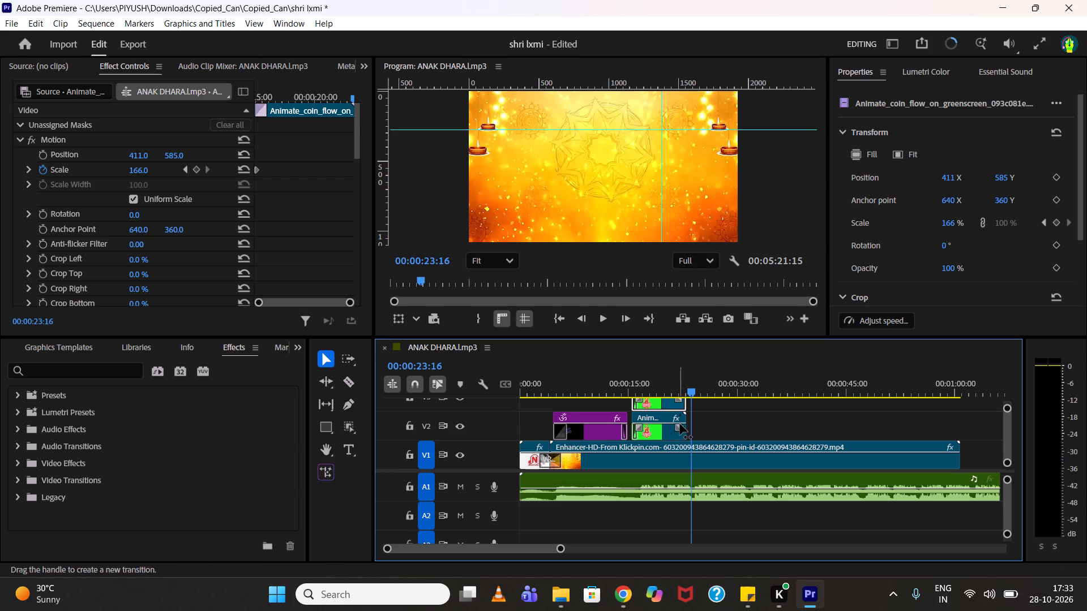
# Set the speed of the coin-flow clip above V2 to 80%.
pyautogui.rightClick(669, 402)
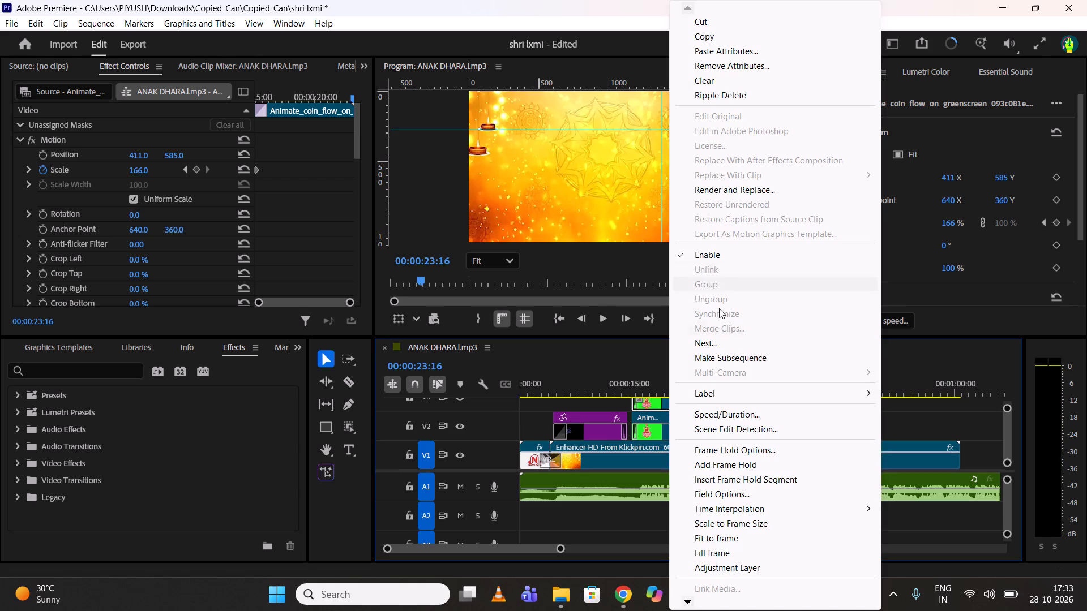
pyautogui.click(730, 408)
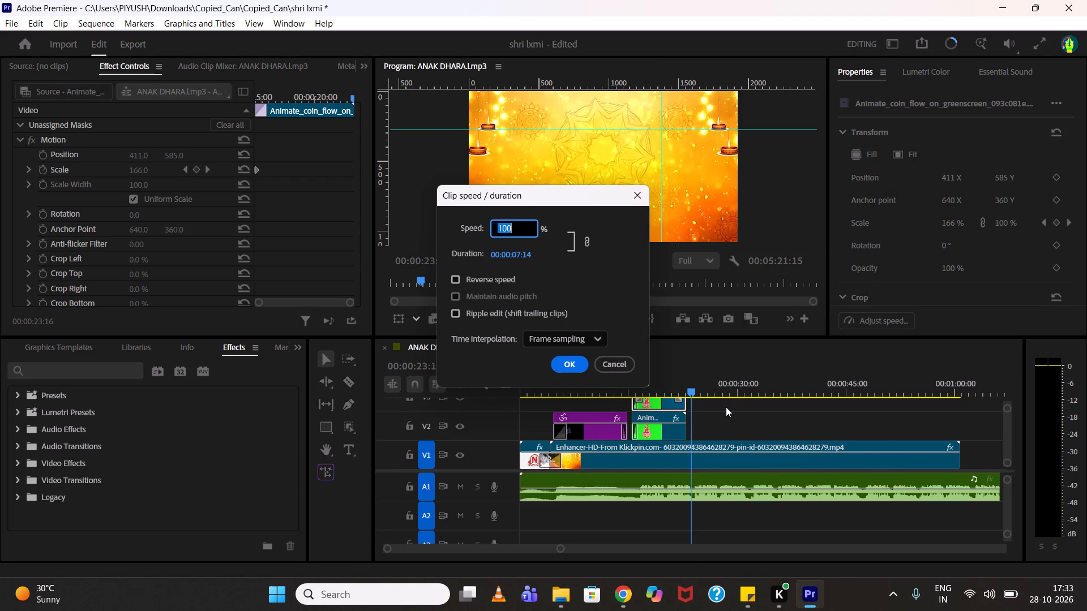
pyautogui.press('8')
pyautogui.press('0')
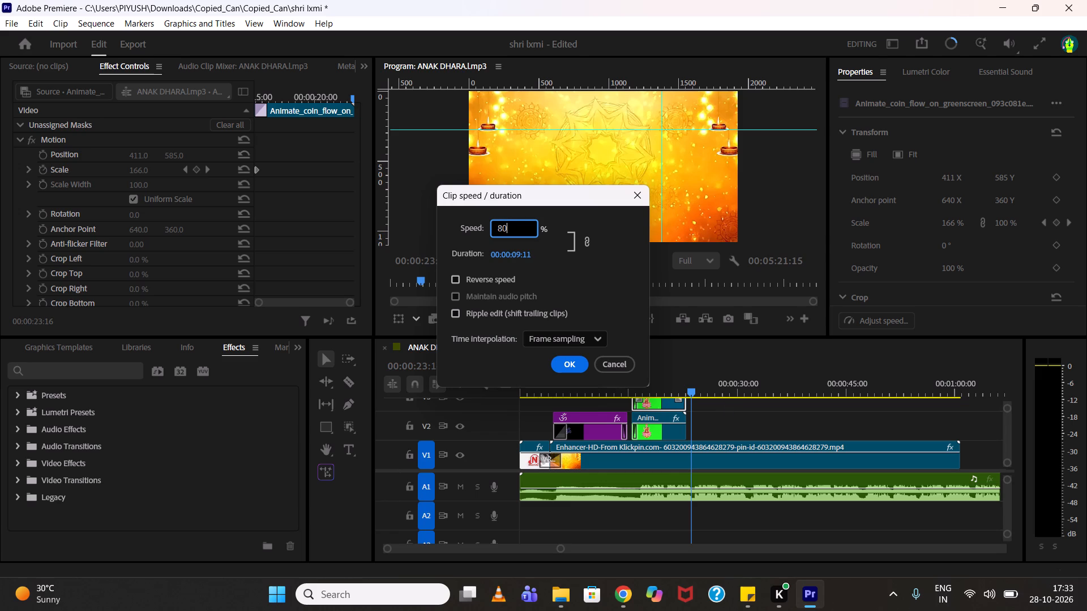
pyautogui.click(574, 365)
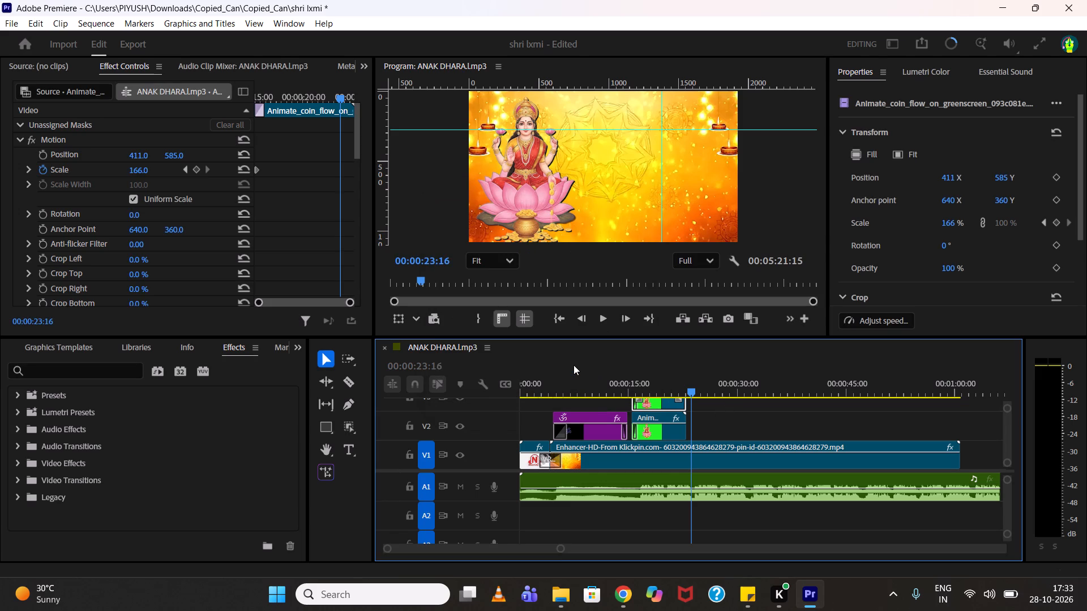
# Set the speed of the V2 coin-flow clip to 80%.
pyautogui.click(657, 430)
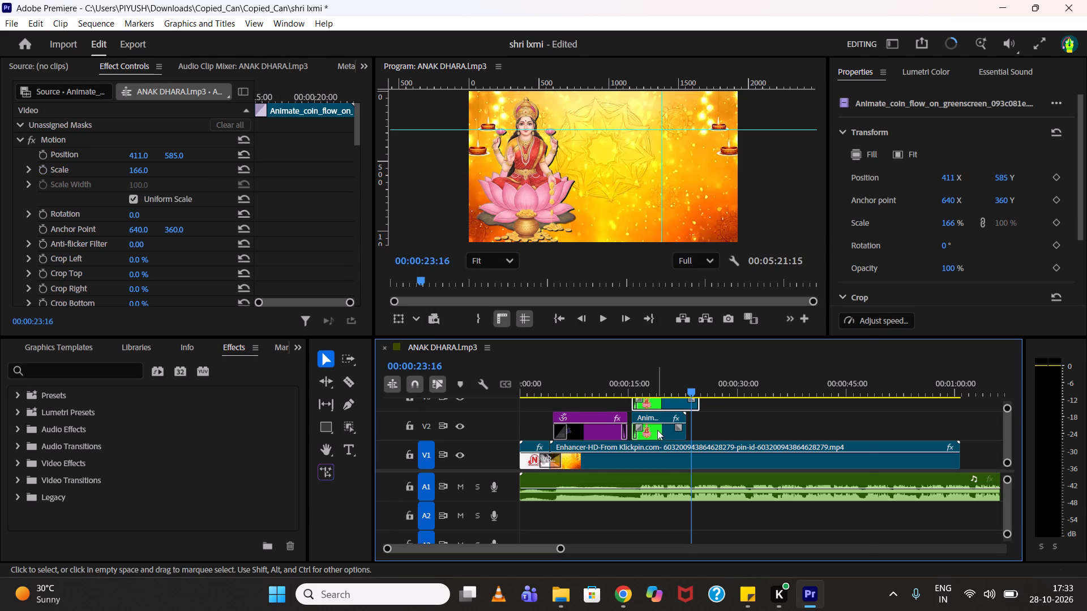
pyautogui.rightClick(657, 430)
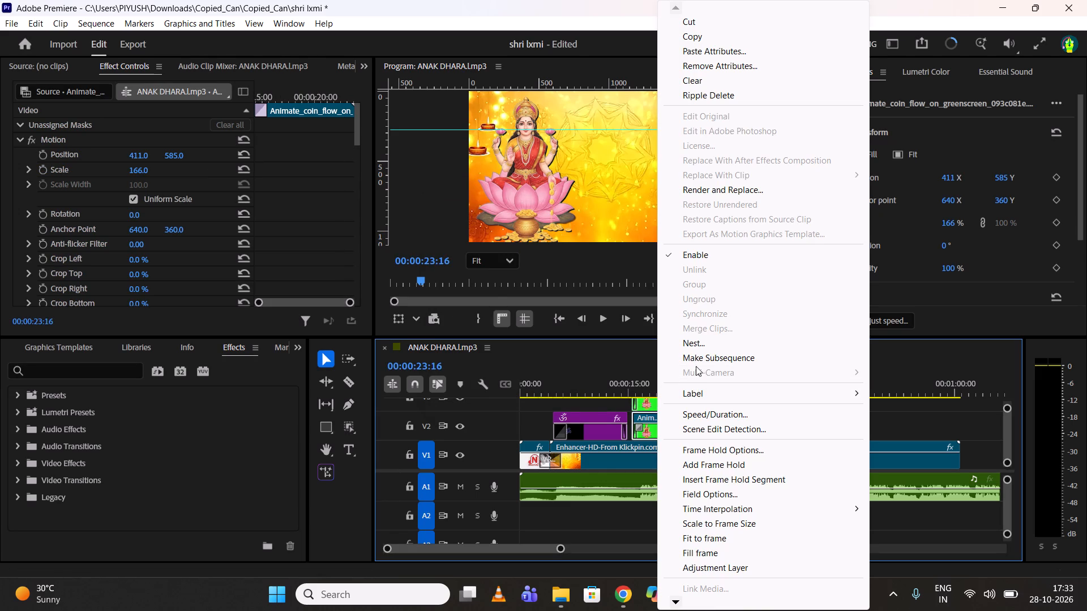
pyautogui.click(709, 412)
pyautogui.press('8')
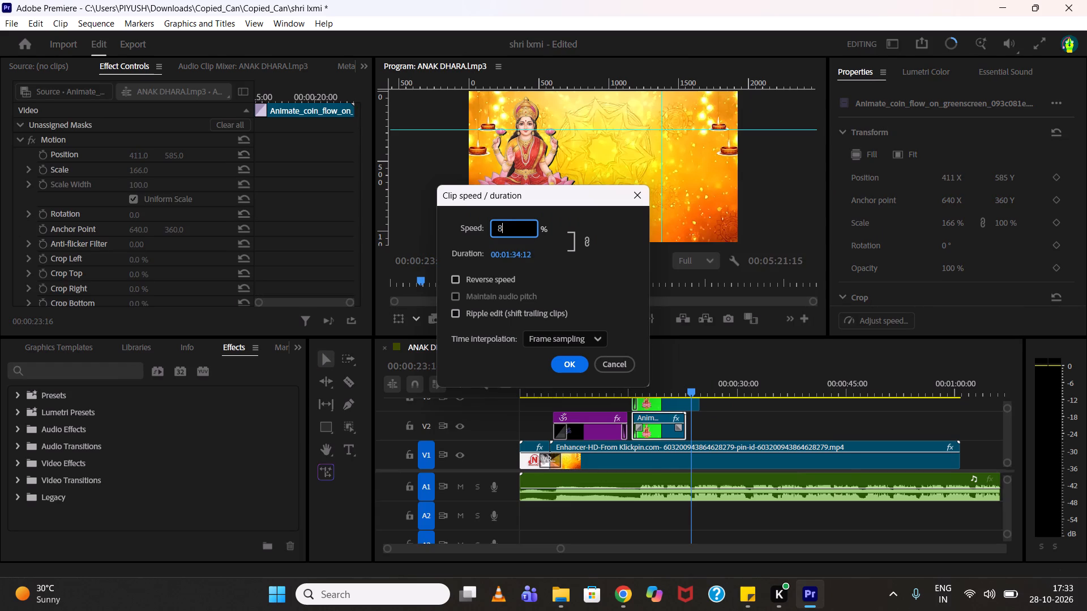
pyautogui.press('0')
pyautogui.click(583, 365)
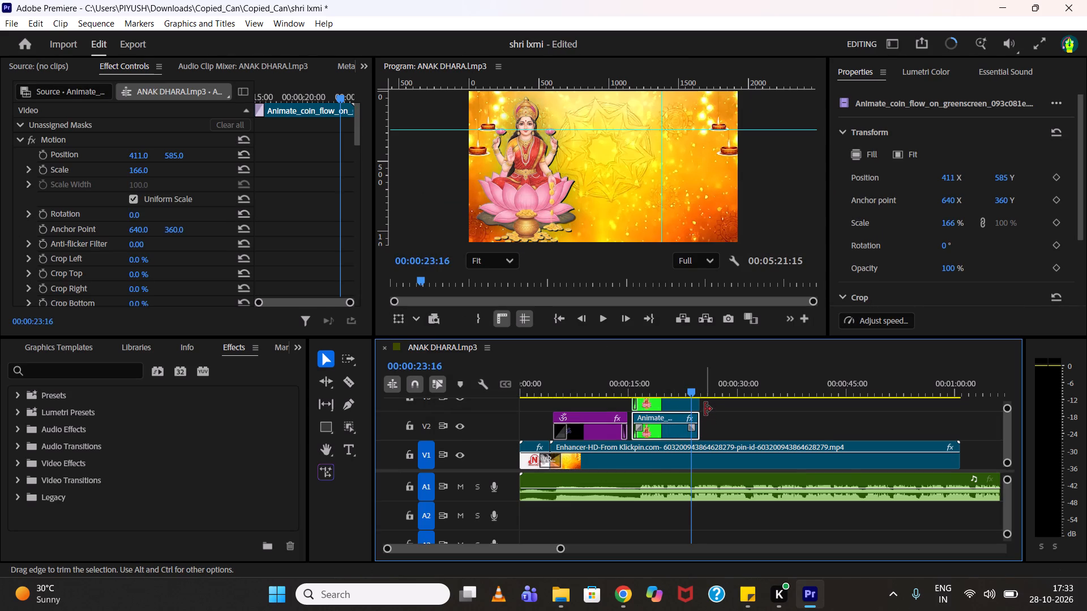
# Trim the ends of both coin-flow clips back to 00:00:23:16.
pyautogui.moveTo(703, 419); pyautogui.dragTo(696, 420)
pyautogui.moveTo(705, 410); pyautogui.dragTo(700, 410)
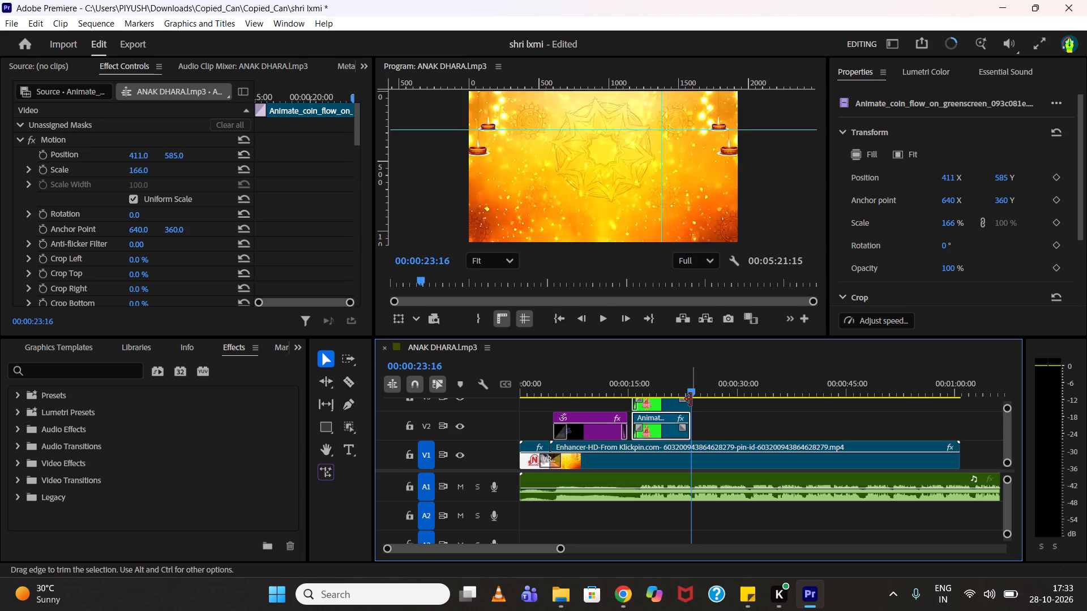
pyautogui.press('space')
# Add a starting Scale keyframe of 166 at 00:00:15:15 on the V2 coin-flow clip.
pyautogui.moveTo(689, 383); pyautogui.dragTo(688, 383)
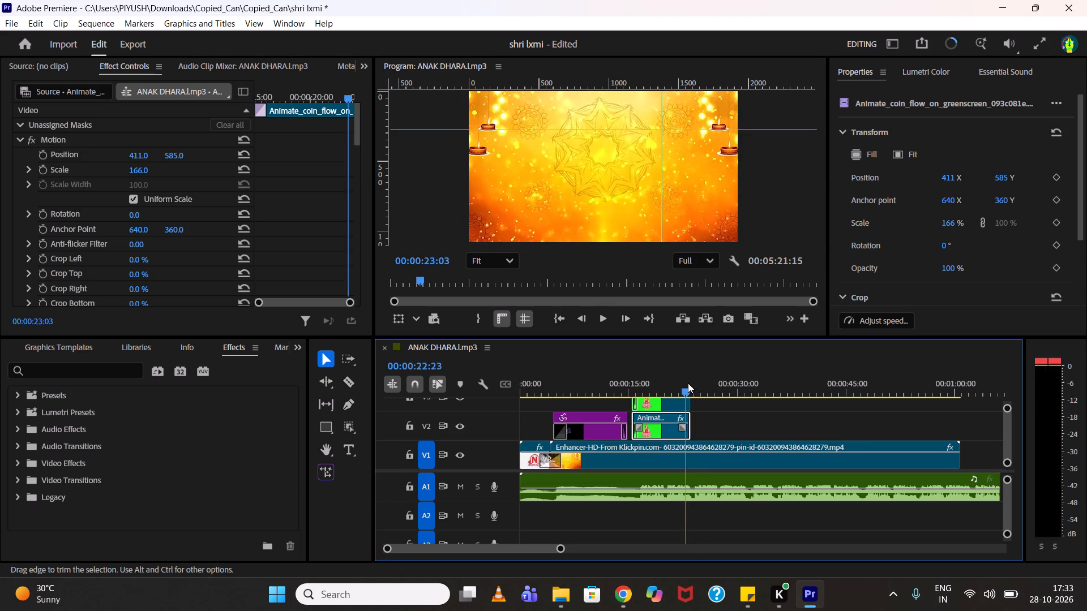
pyautogui.moveTo(688, 383); pyautogui.dragTo(636, 369)
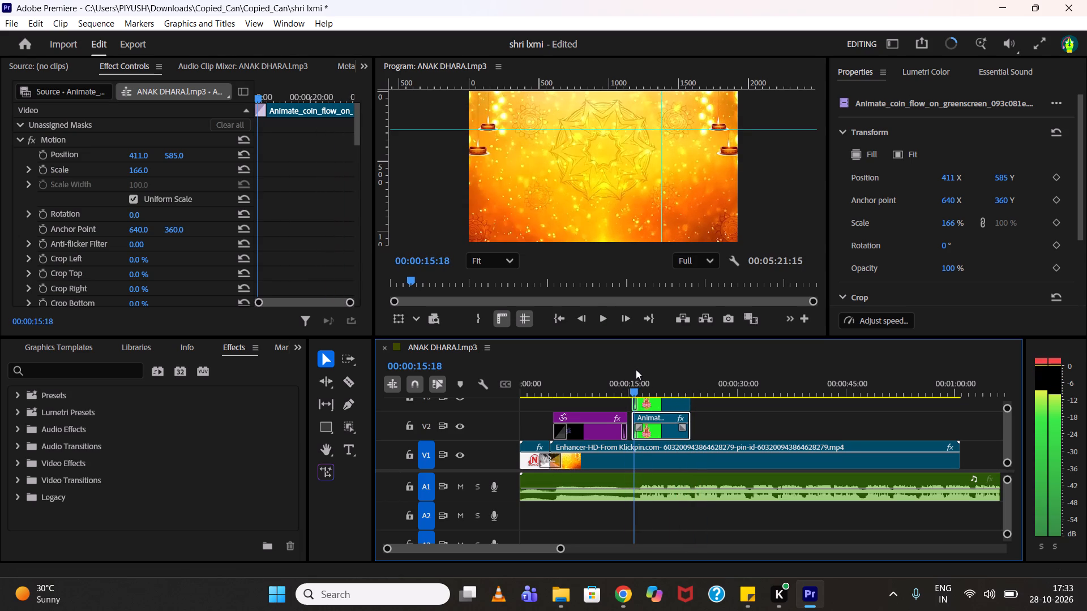
pyautogui.moveTo(636, 369); pyautogui.dragTo(635, 369)
pyautogui.click(652, 407)
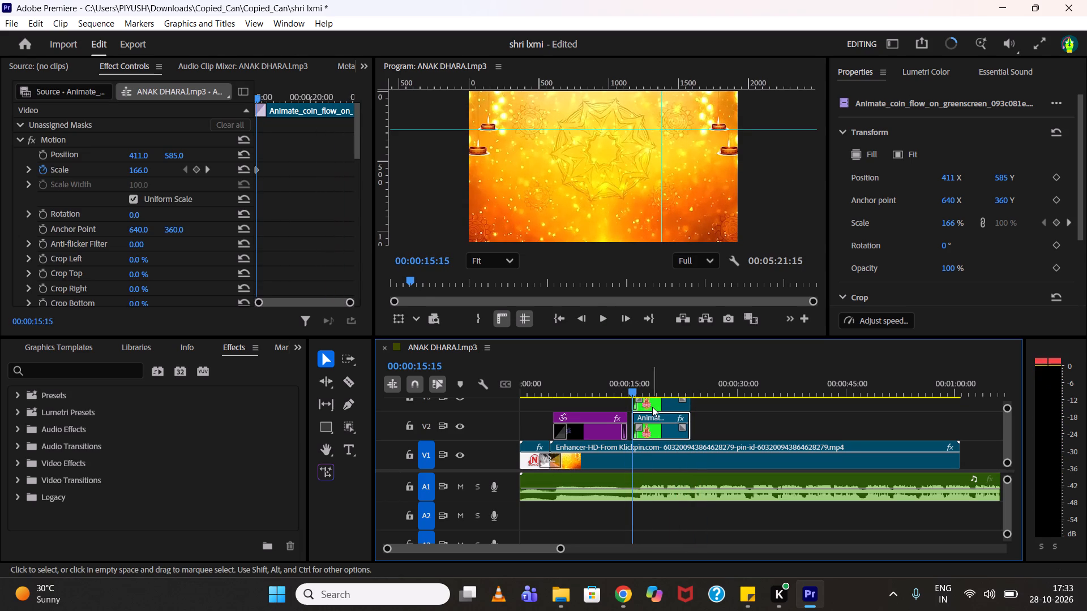
pyautogui.click(669, 435)
pyautogui.click(46, 167)
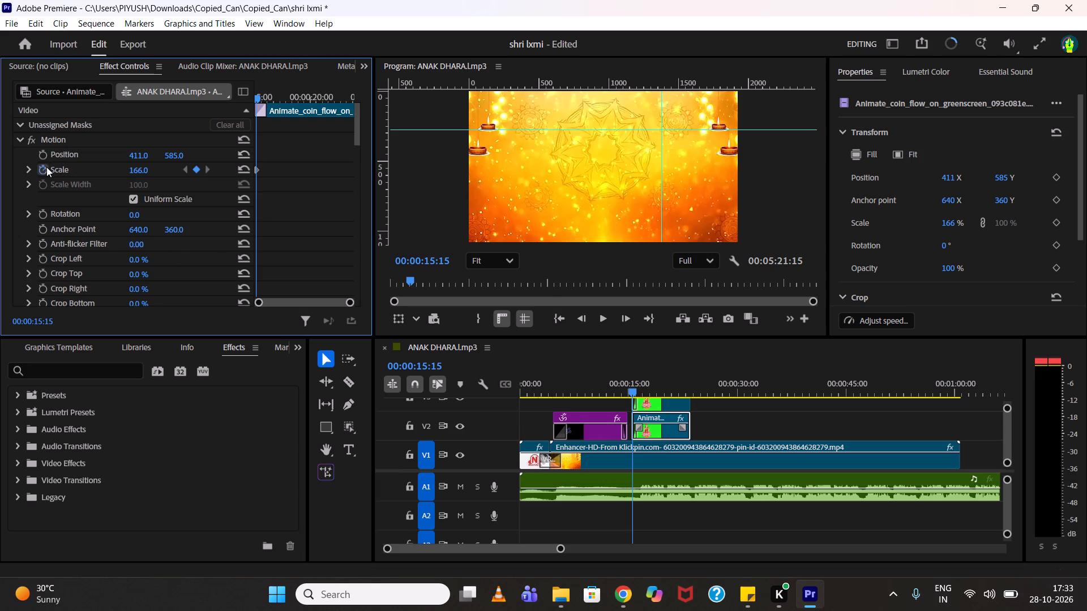
# Add an ending Scale keyframe of 238 at 00:00:23:11 on the V2 coin-flow clip.
pyautogui.moveTo(686, 381); pyautogui.dragTo(691, 380)
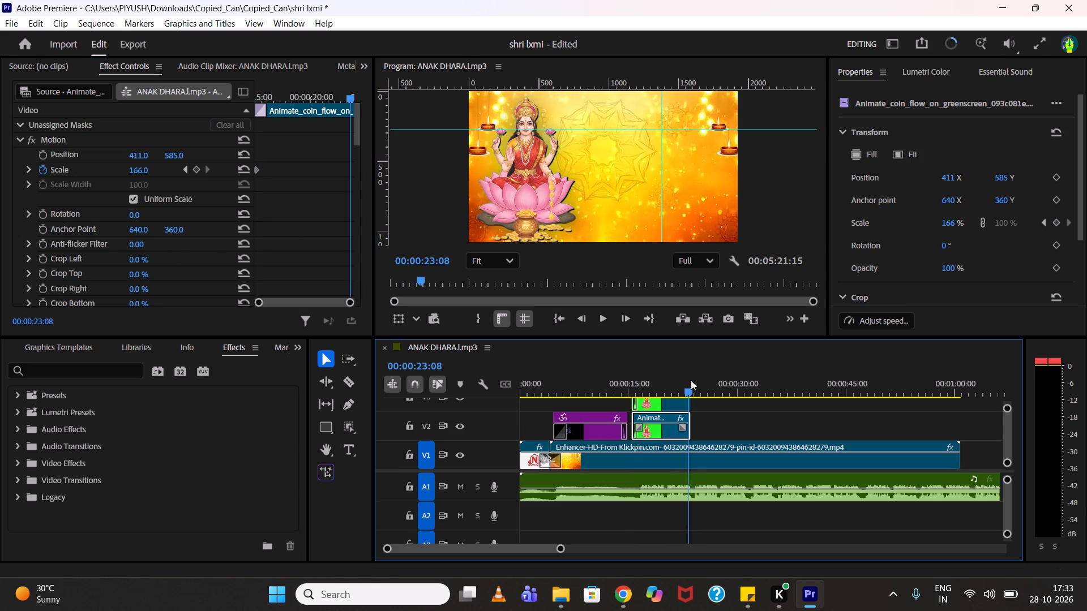
pyautogui.moveTo(691, 380); pyautogui.dragTo(692, 379)
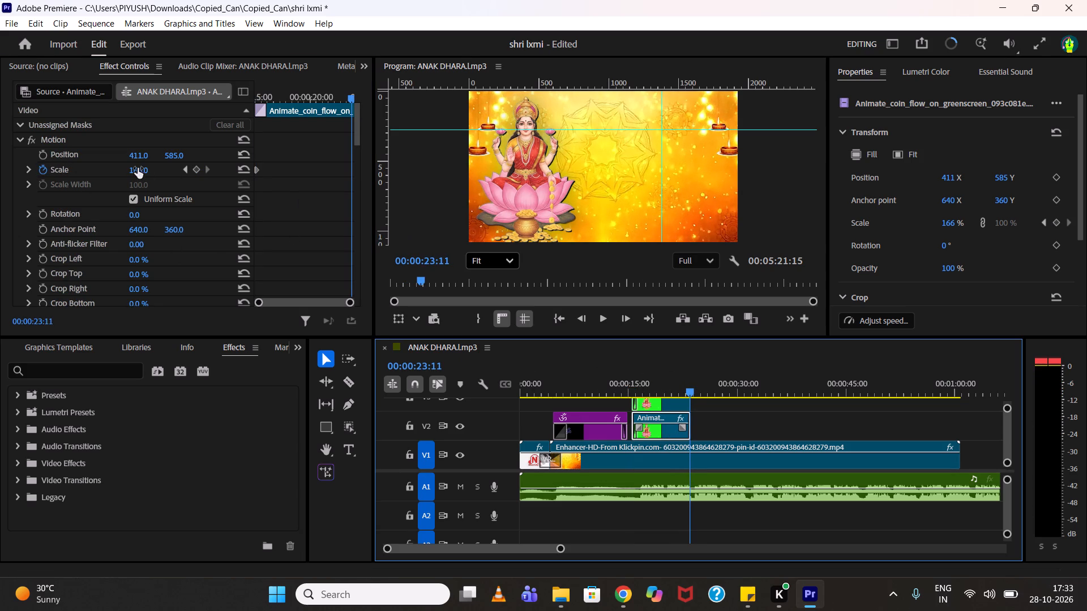
pyautogui.moveTo(138, 168); pyautogui.dragTo(189, 158)
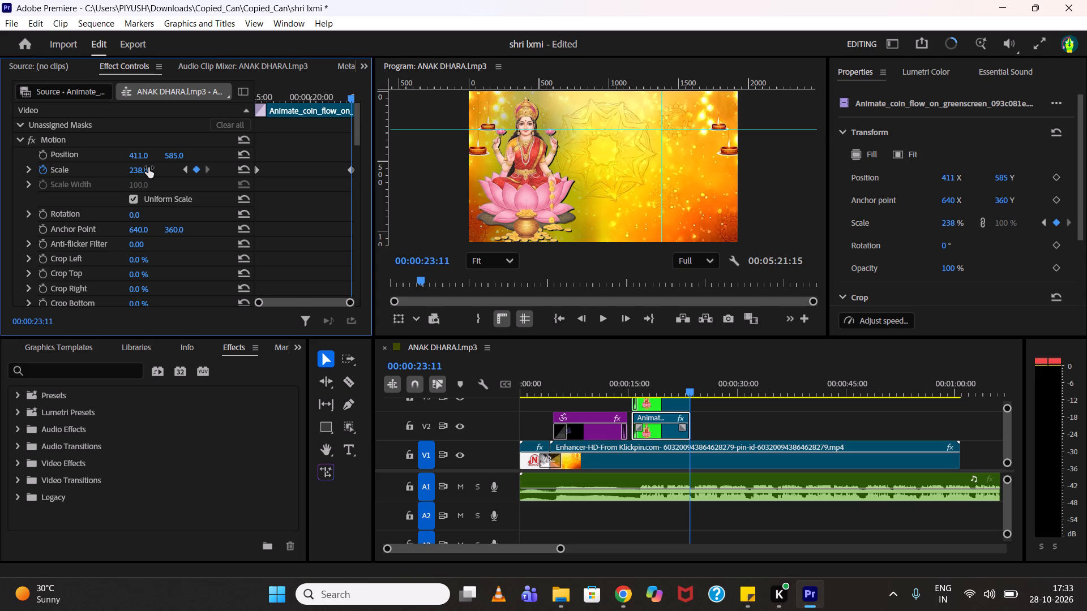
# Add an ending Scale keyframe of 209 at 00:00:23:11 on the coin-flow clip above V2.
pyautogui.click(664, 401)
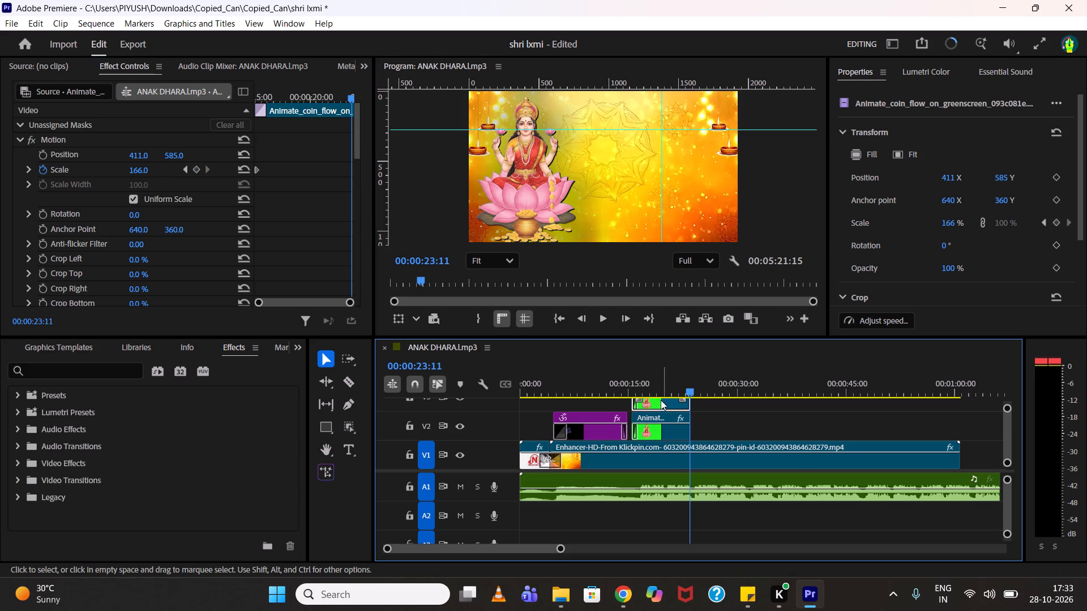
pyautogui.moveTo(144, 168); pyautogui.dragTo(156, 167)
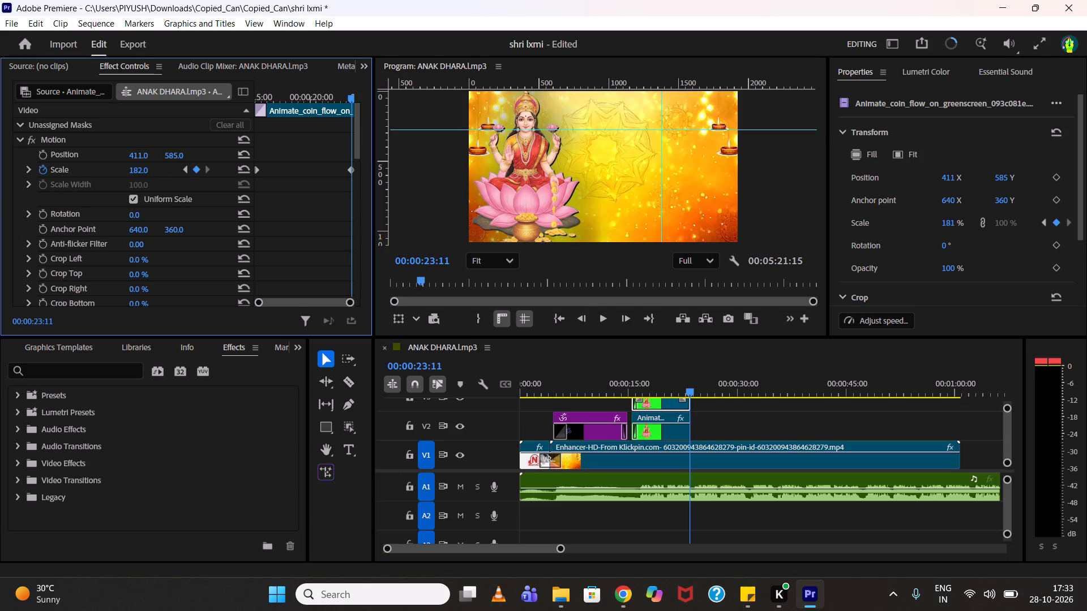
pyautogui.moveTo(156, 167); pyautogui.dragTo(170, 166)
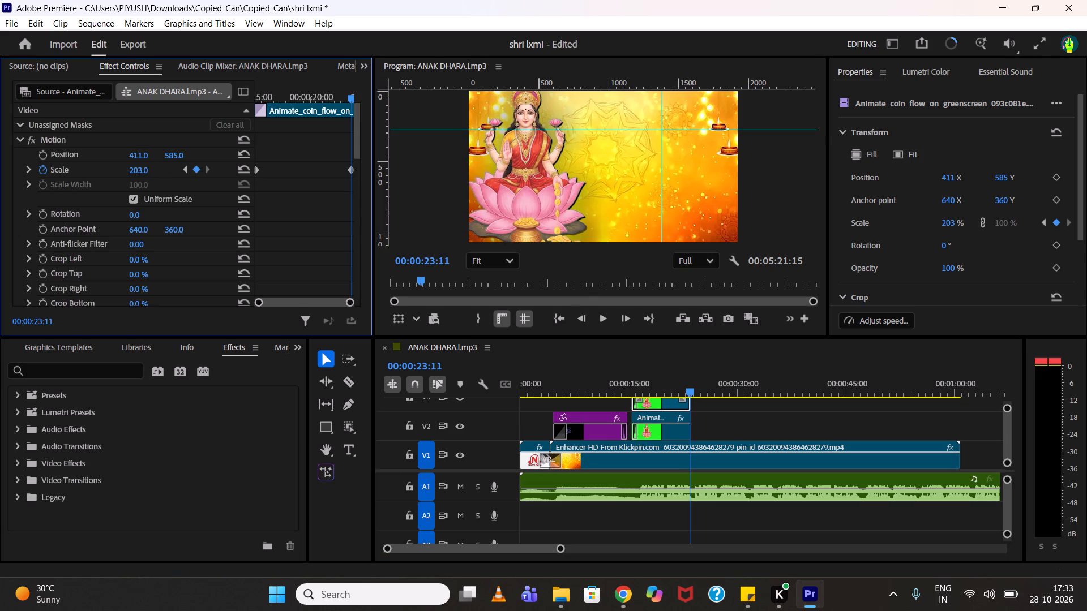
pyautogui.moveTo(170, 166); pyautogui.dragTo(179, 166)
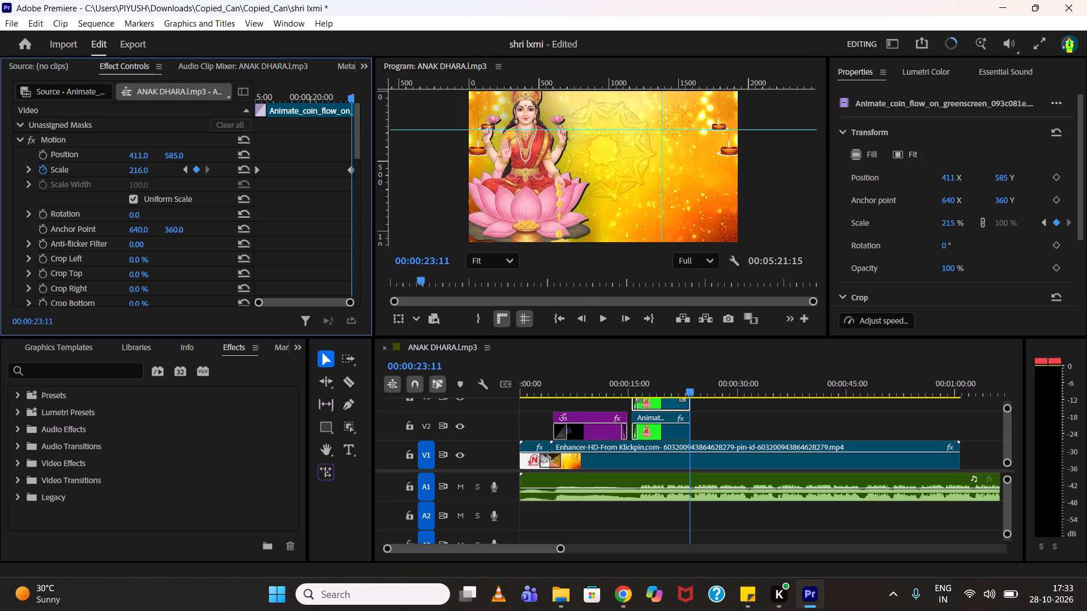
pyautogui.moveTo(179, 166); pyautogui.dragTo(174, 169)
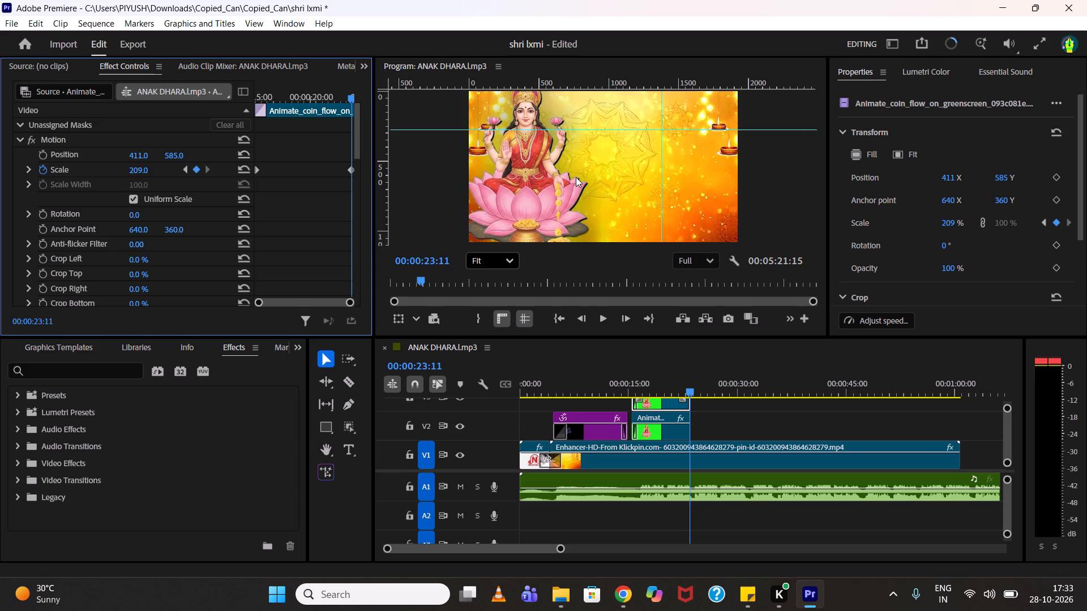
pyautogui.scroll(-2, 576, 177)
pyautogui.scroll(2, 576, 177)
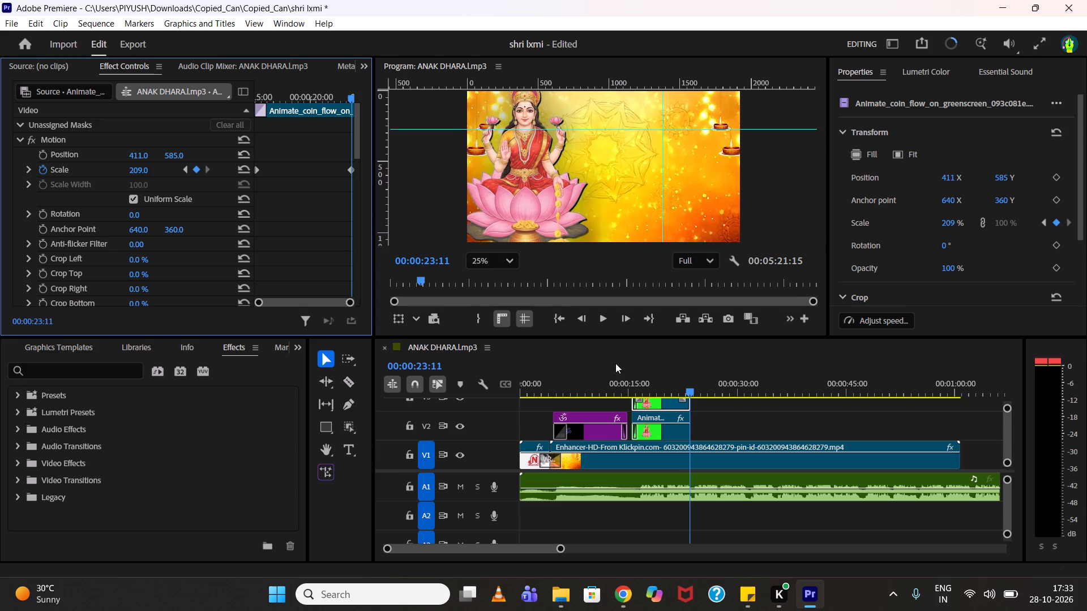
# Play back the coin-flow clips from their start to check the scale animation, and return to 00:00:23:15.
pyautogui.click(632, 385)
pyautogui.press('space')
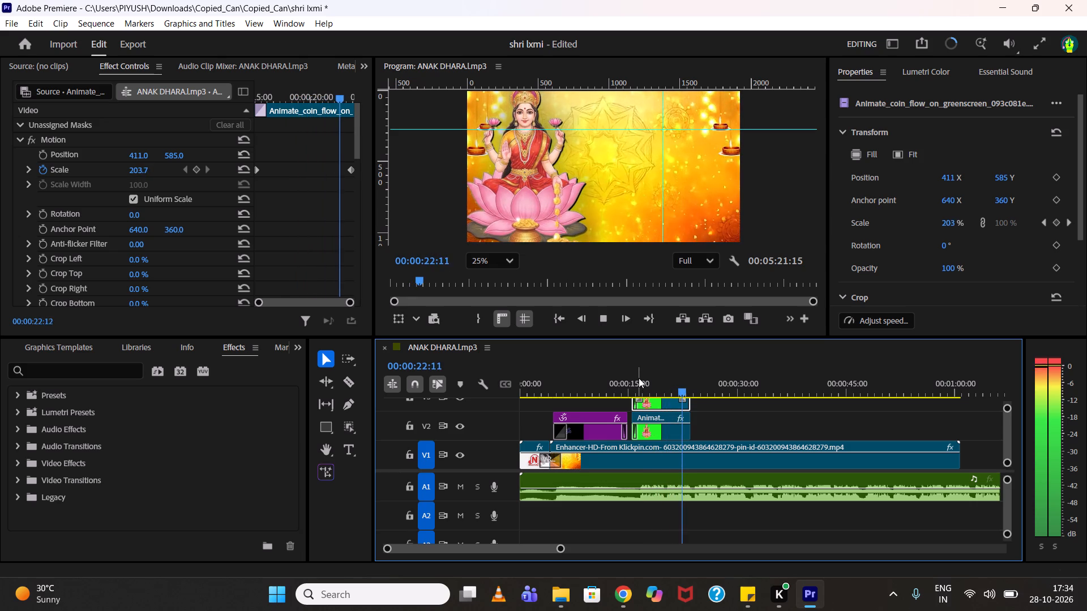
pyautogui.press('space')
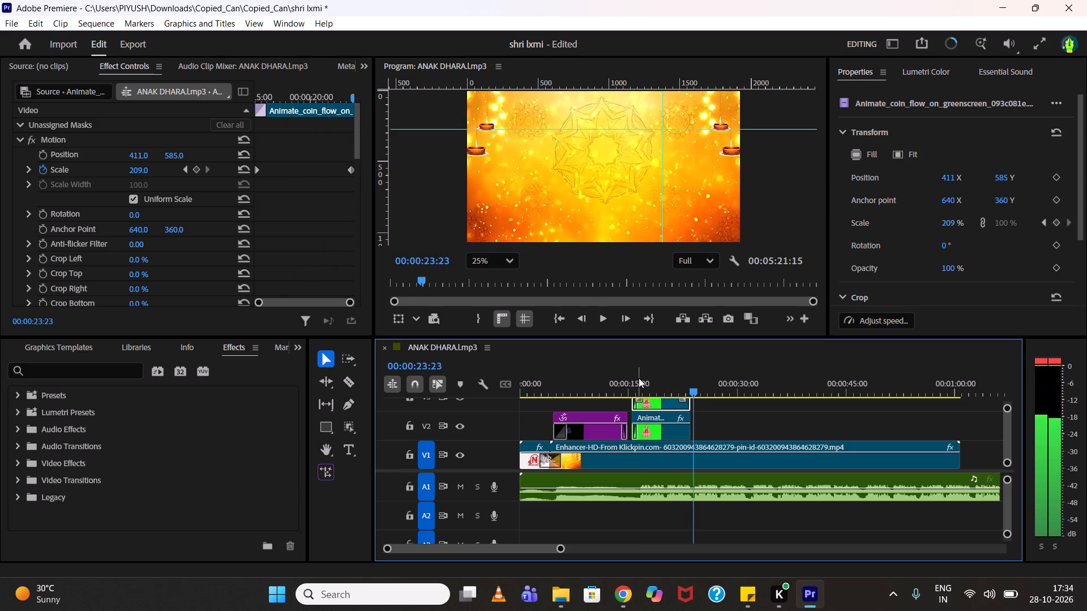
pyautogui.click(695, 390)
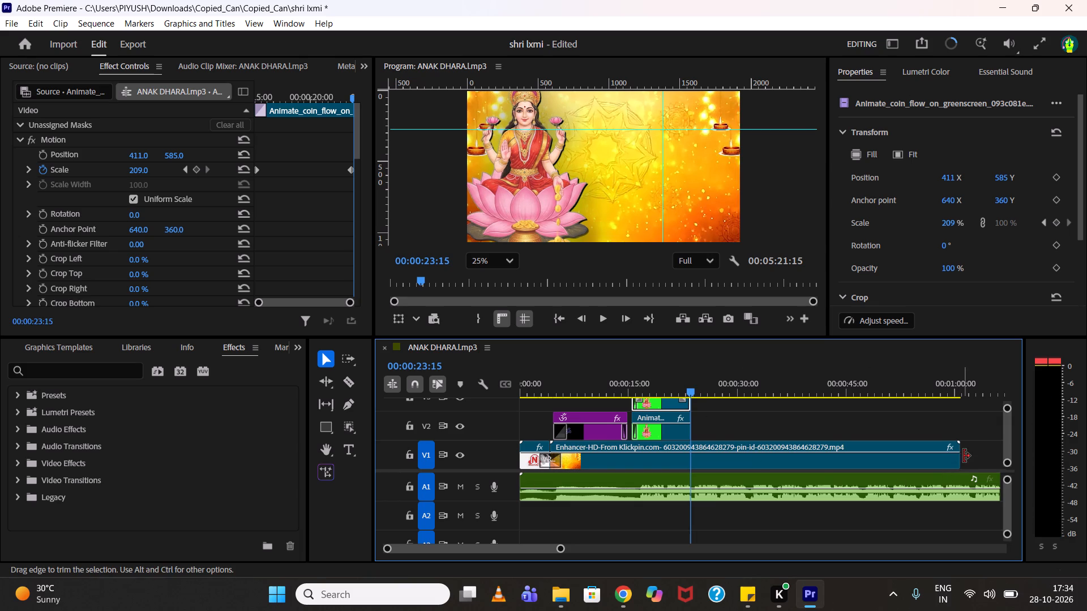
# Trim the end of the Enhancer-HD background clip on V1 to 00:00:23:15, level with the end of the coin-flow clips.
pyautogui.moveTo(964, 456); pyautogui.dragTo(684, 444)
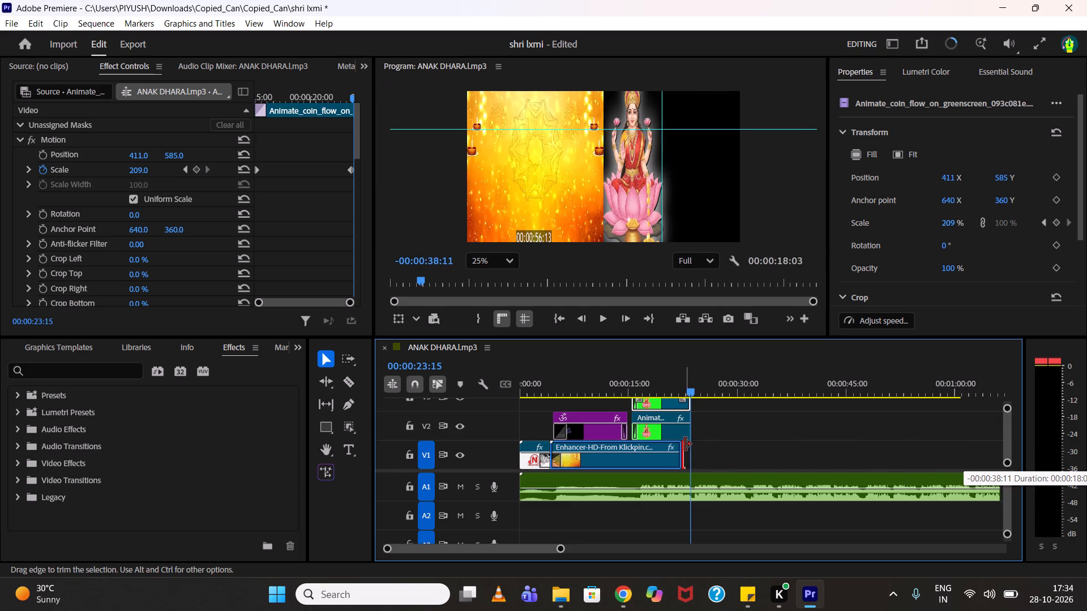
pyautogui.moveTo(684, 444); pyautogui.dragTo(692, 444)
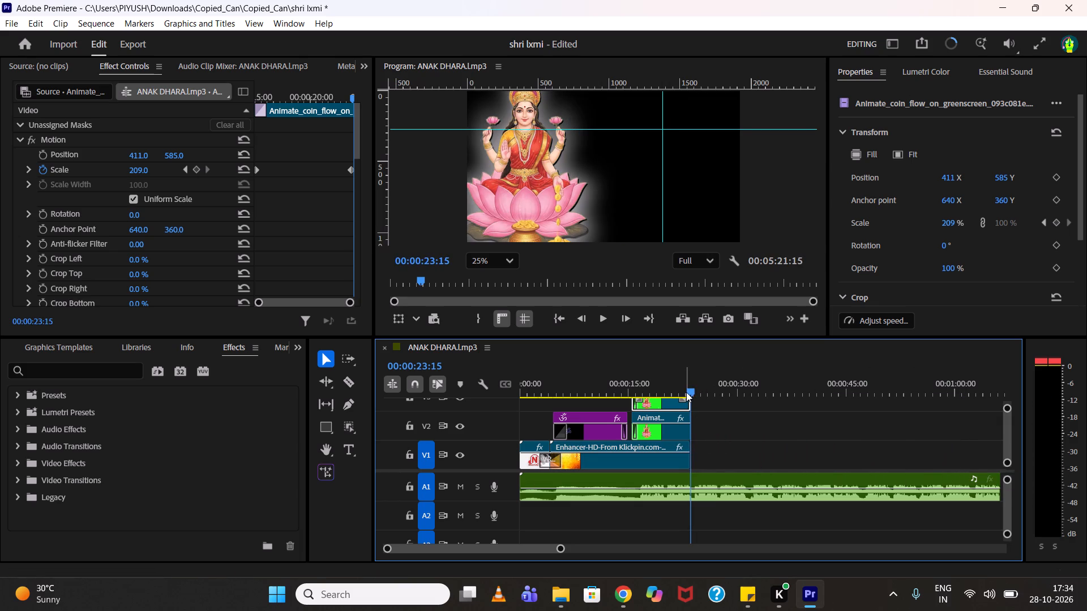
pyautogui.click(686, 392)
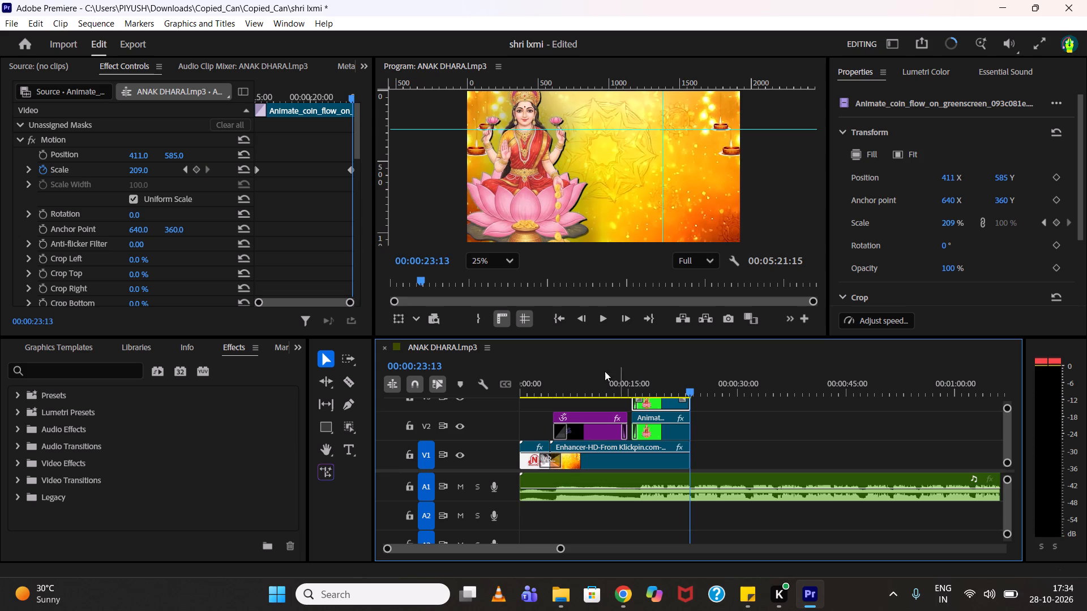
# Place the Devotional-background-video clip from the project bin on V2, starting where the coin-flow clips end.
pyautogui.click(297, 351)
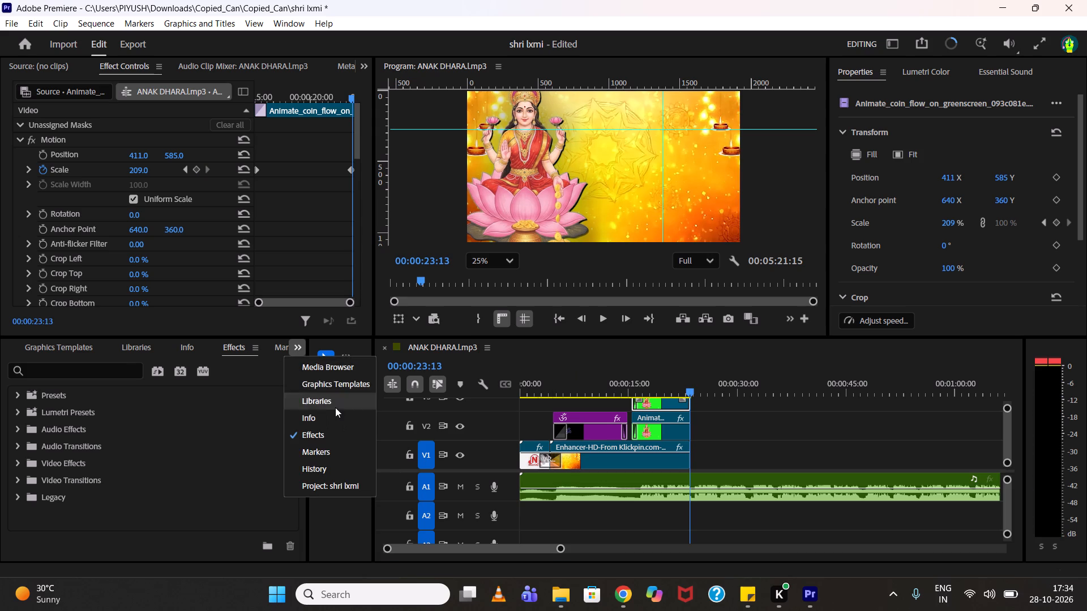
pyautogui.click(61, 341)
pyautogui.click(14, 344)
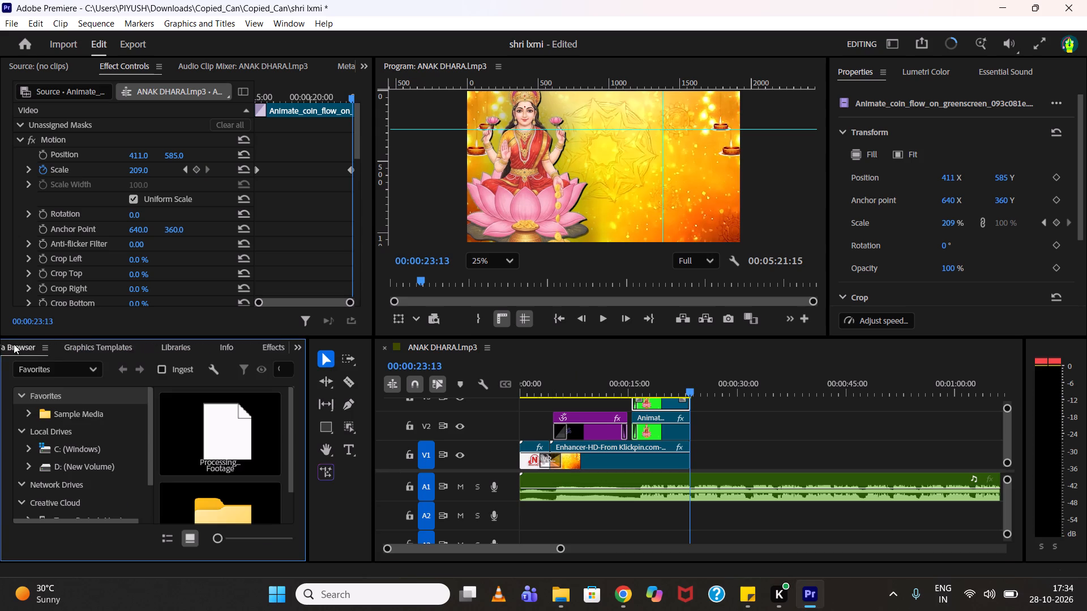
pyautogui.click(298, 343)
pyautogui.click(338, 483)
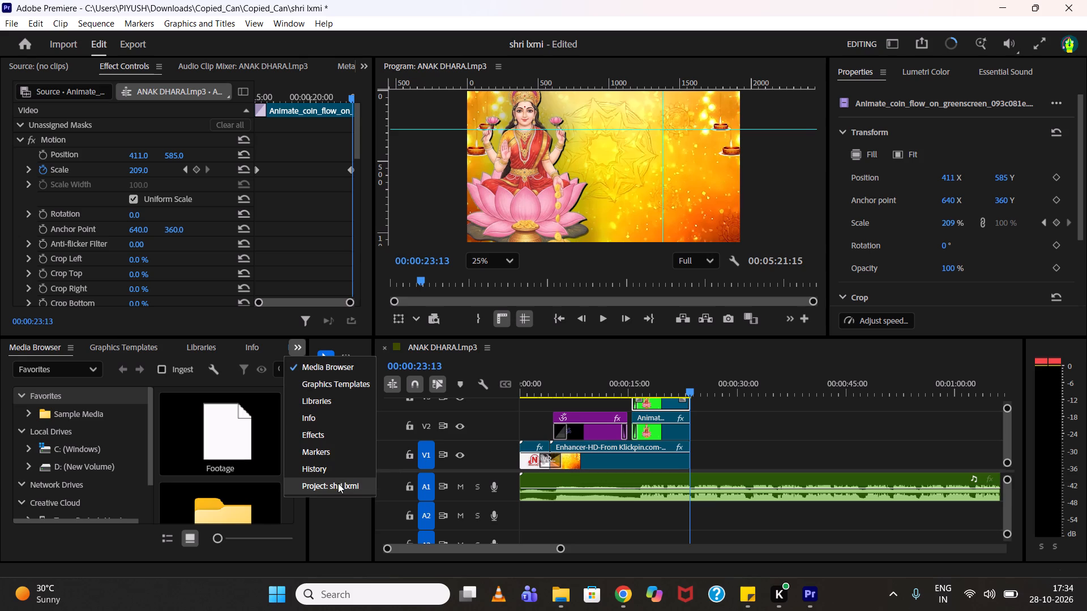
pyautogui.scroll(-13, 205, 465)
pyautogui.scroll(2, 196, 464)
pyautogui.scroll(-2, 196, 464)
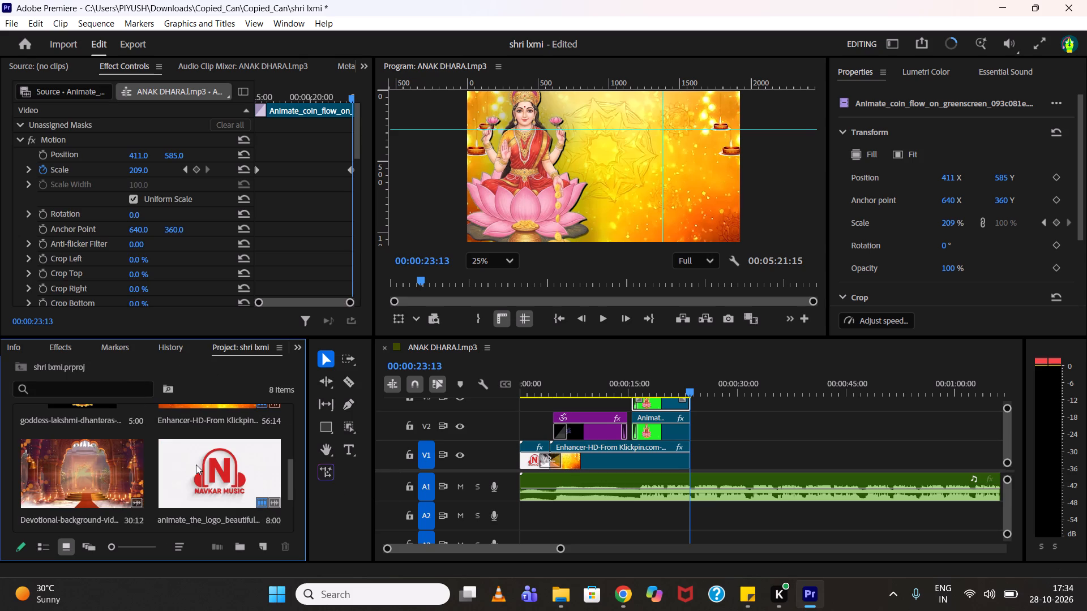
pyautogui.scroll(1, 193, 464)
pyautogui.moveTo(123, 478); pyautogui.dragTo(594, 411)
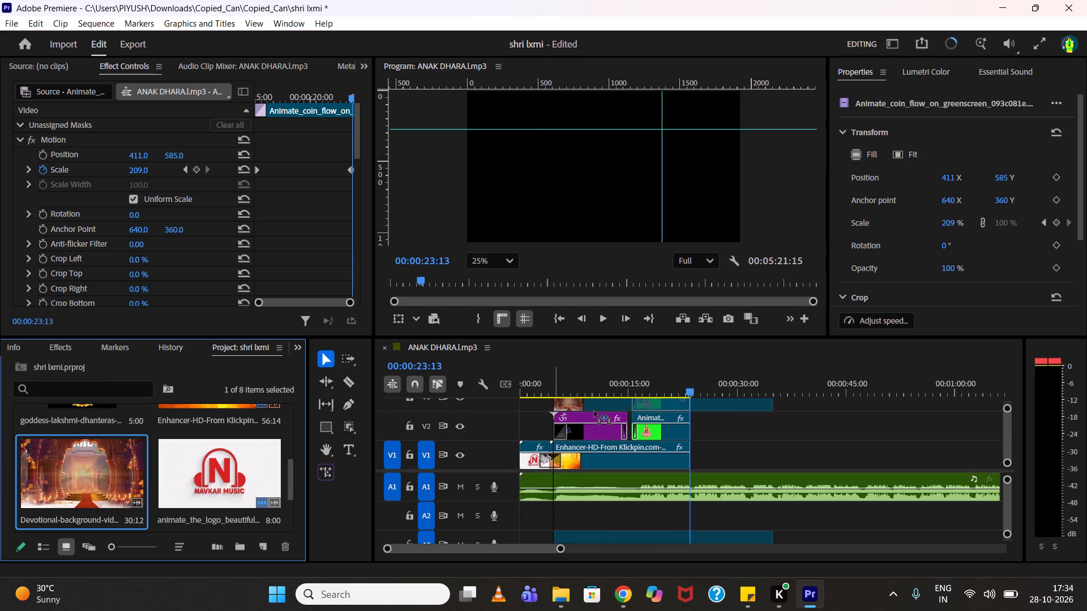
pyautogui.moveTo(594, 411); pyautogui.dragTo(697, 430)
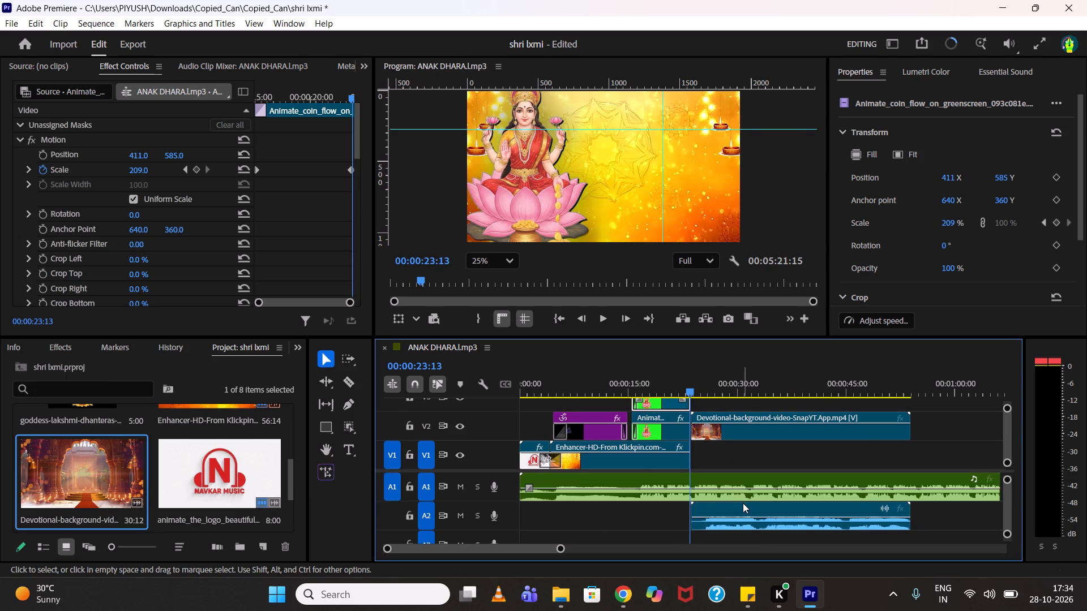
# Unlink the Devotional-background-video clip and delete its audio from A2.
pyautogui.click(743, 503)
pyautogui.rightClick(743, 504)
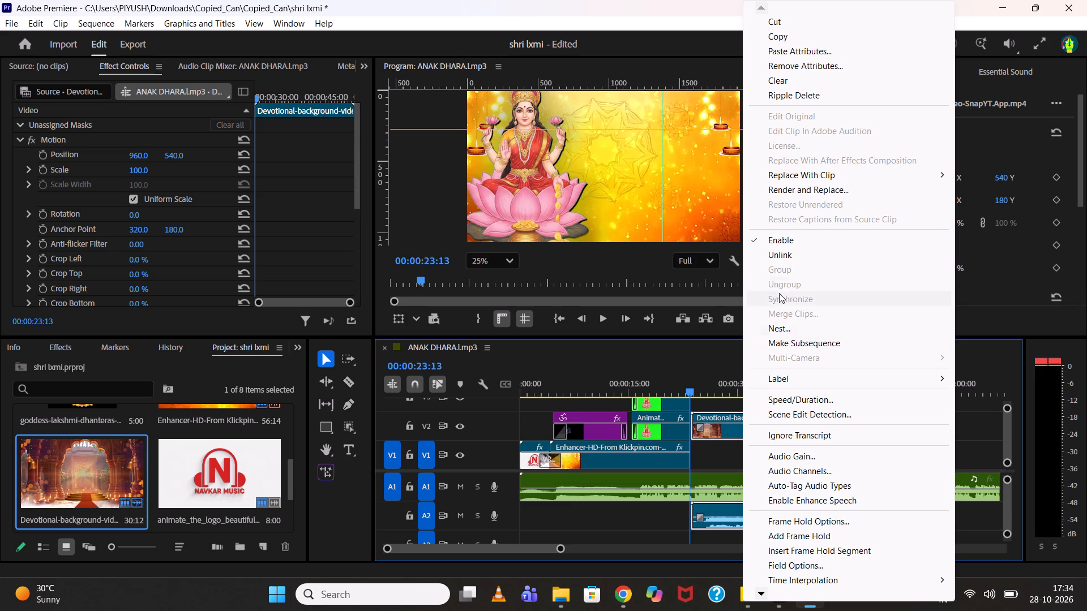
pyautogui.click(777, 259)
pyautogui.click(779, 506)
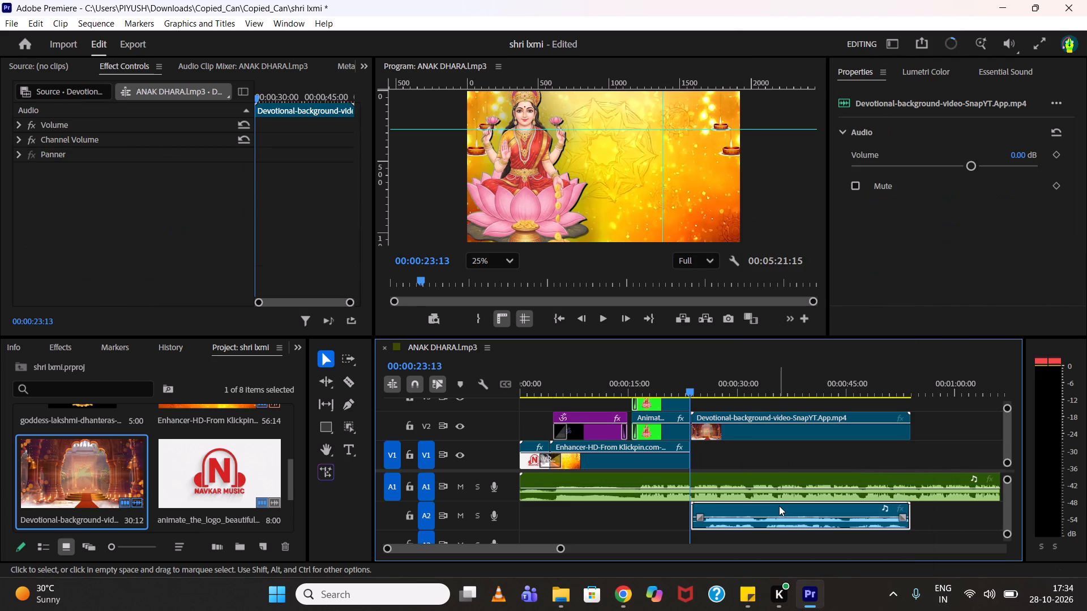
pyautogui.press('Delete')
# Move the Devotional-background-video clip down to V1 after the Enhancer-HD clip and trim its end to 00:00:47:11.
pyautogui.moveTo(743, 428); pyautogui.dragTo(744, 451)
pyautogui.moveTo(919, 453); pyautogui.dragTo(853, 452)
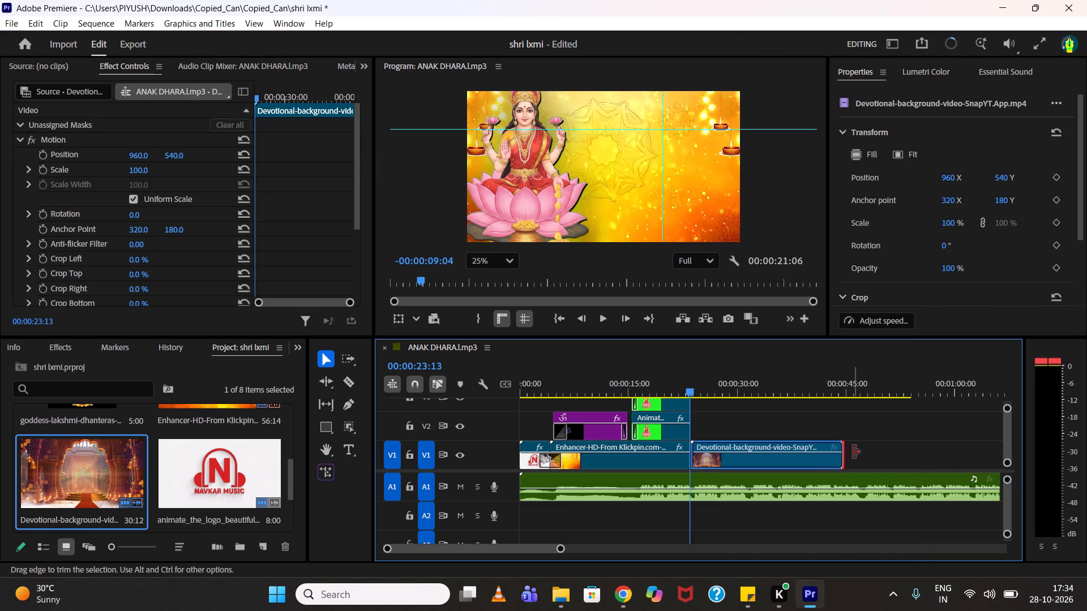
pyautogui.moveTo(844, 389); pyautogui.dragTo(865, 387)
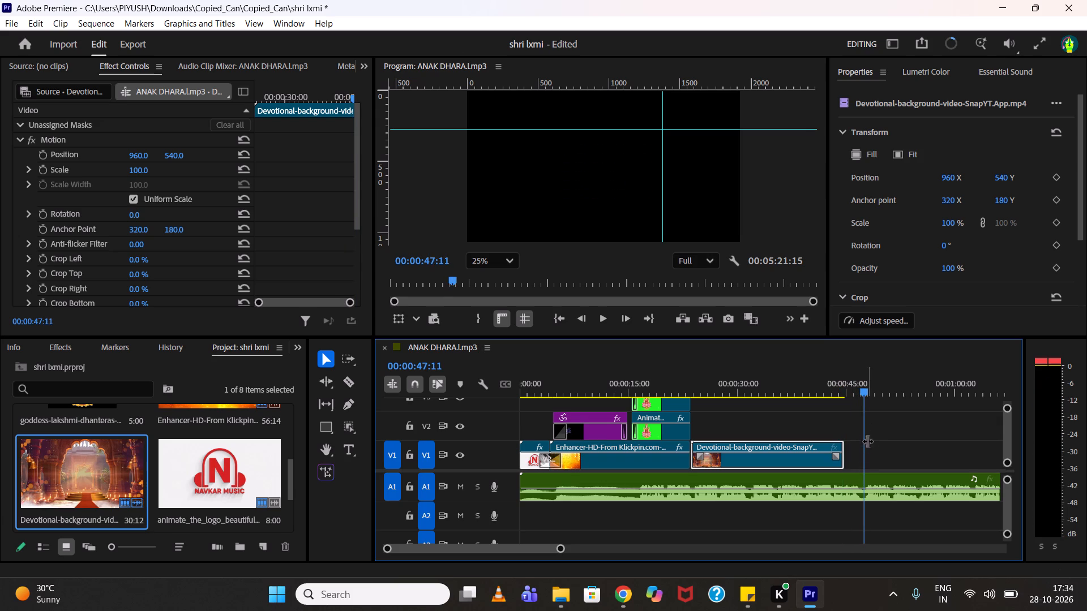
pyautogui.moveTo(850, 460); pyautogui.dragTo(866, 459)
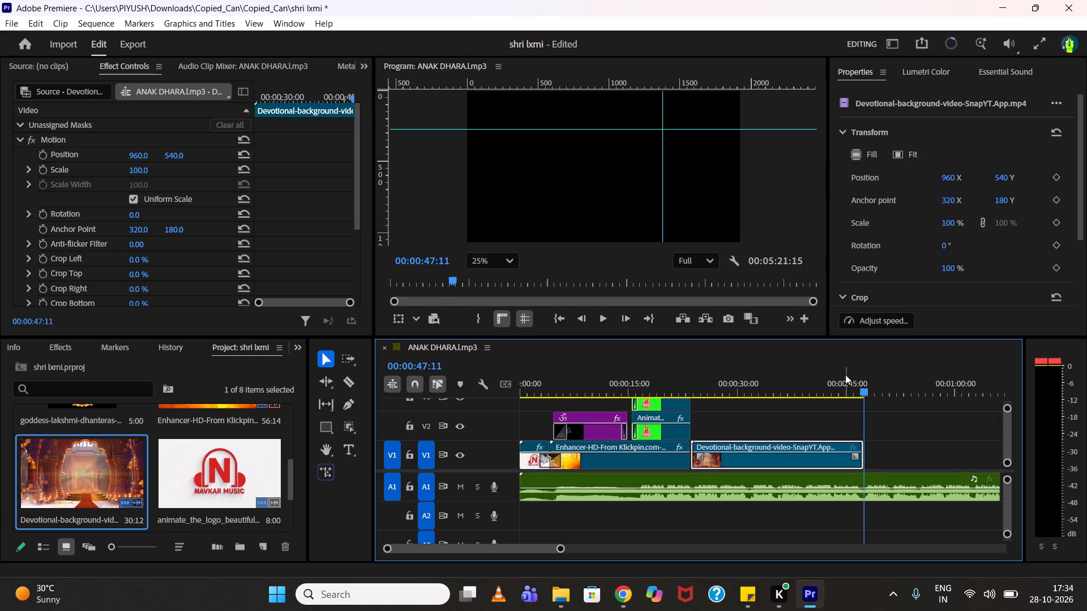
# Scale the Devotional-background-video clip to fill the frame at 300% and check it in the preview.
pyautogui.moveTo(845, 375); pyautogui.dragTo(738, 390)
pyautogui.click(780, 459)
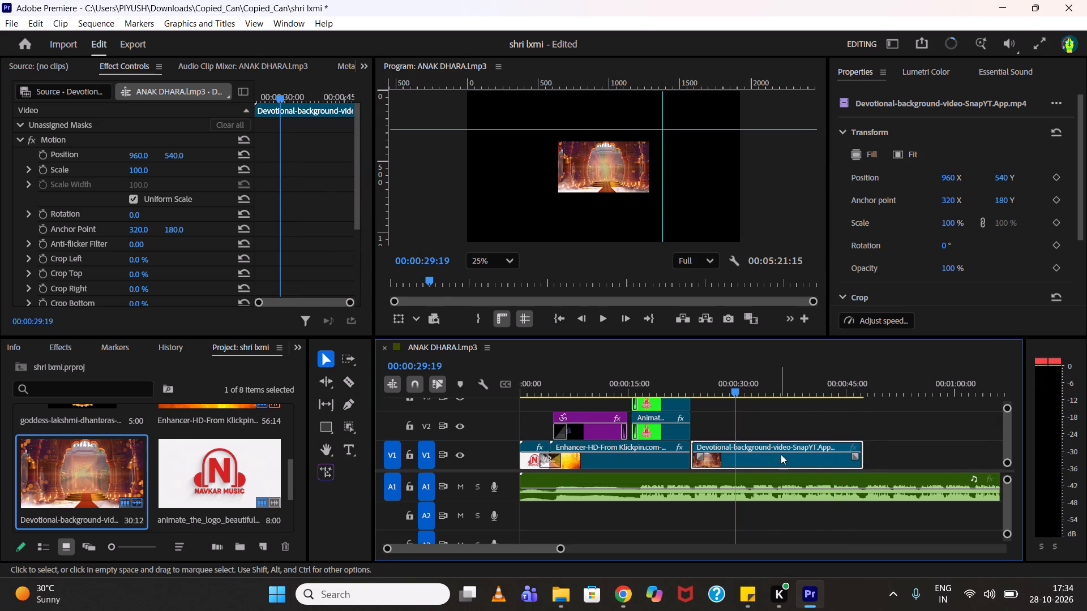
pyautogui.click(876, 161)
pyautogui.scroll(4, 530, 167)
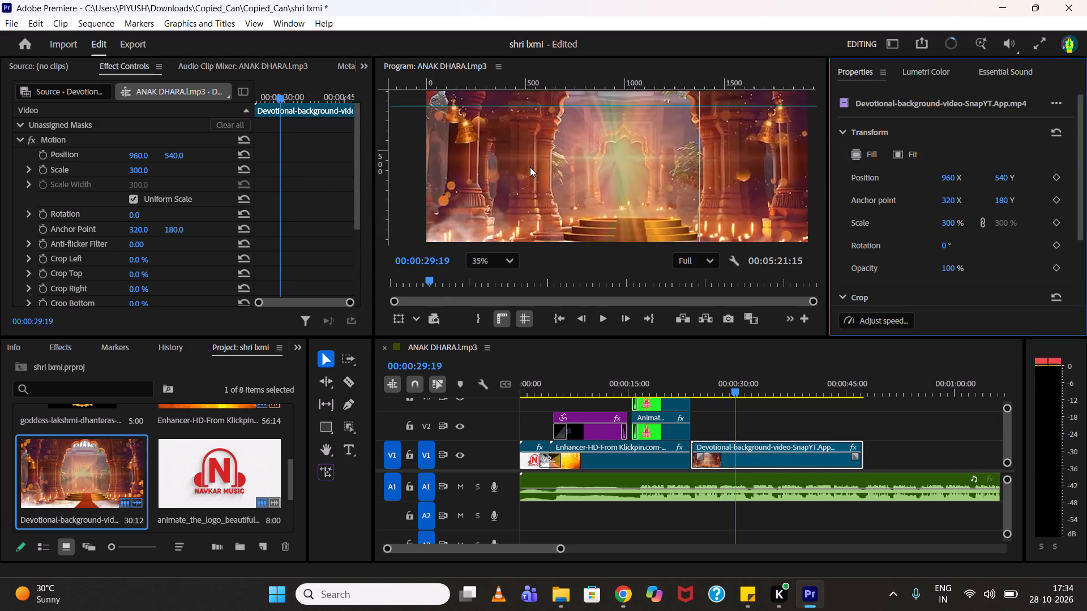
pyautogui.scroll(-4, 530, 167)
pyautogui.scroll(3, 530, 167)
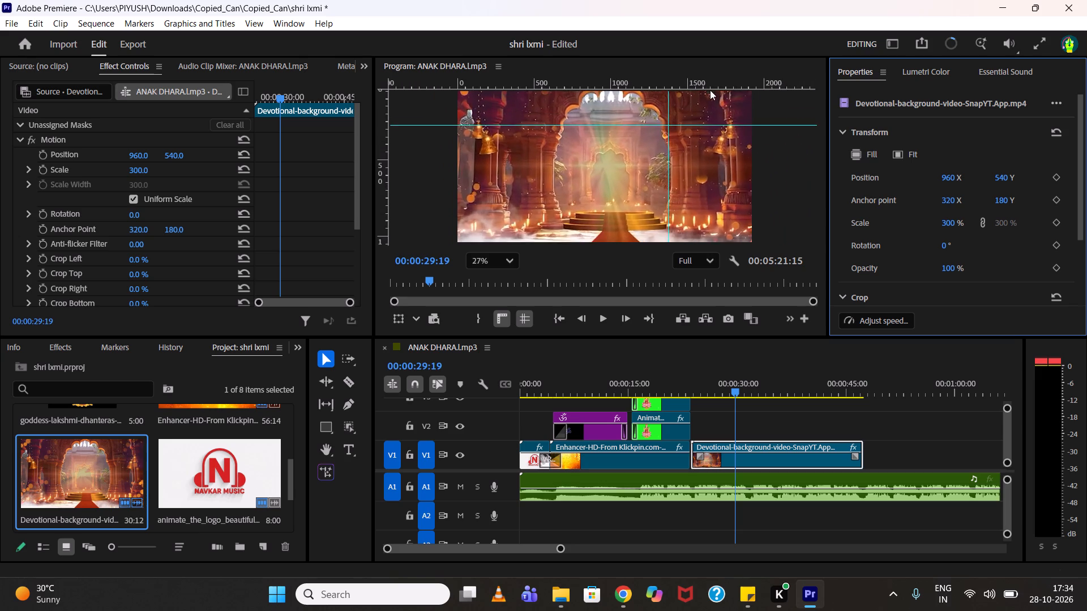
pyautogui.scroll(5, 721, 114)
pyautogui.scroll(-5, 721, 115)
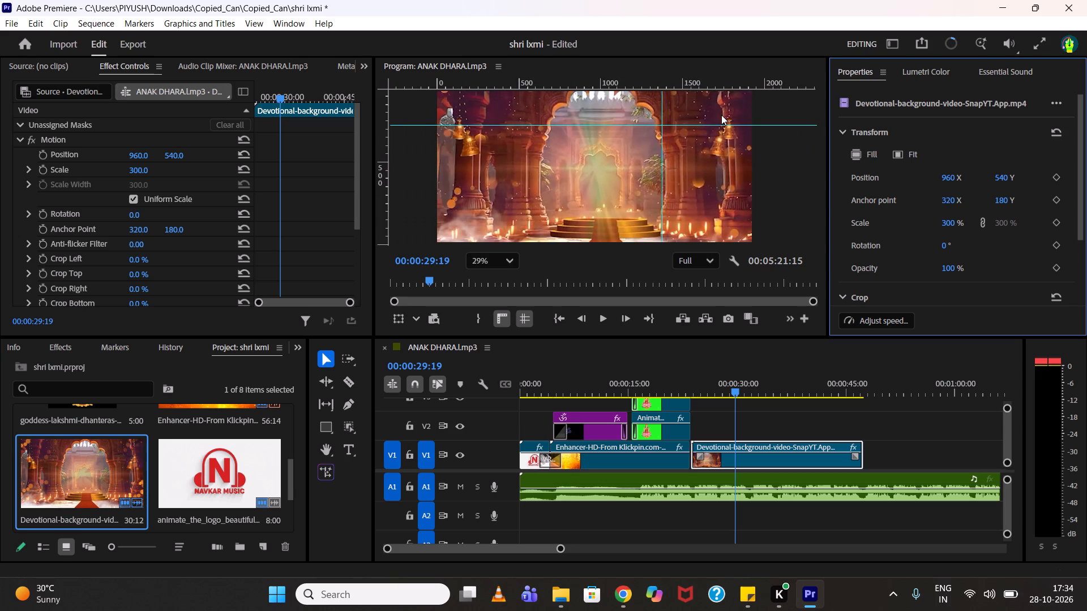
pyautogui.scroll(-1, 721, 115)
# Place videoplayback (3).mp4 on V2 above the Devotional-background-video clip, with both clips starting together.
pyautogui.scroll(4, 224, 423)
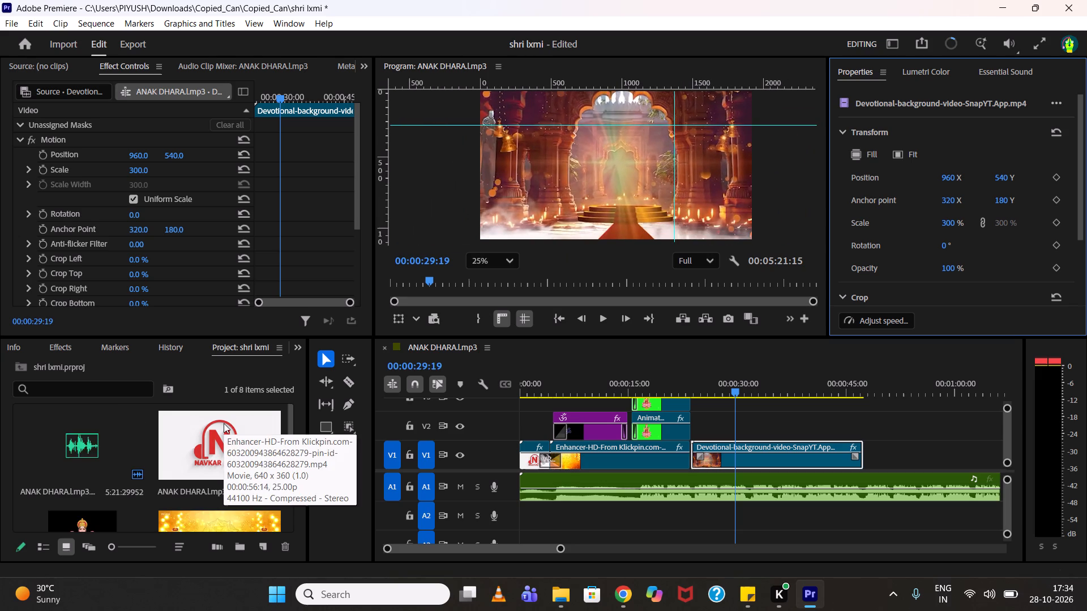
pyautogui.scroll(-4, 224, 423)
pyautogui.moveTo(233, 474); pyautogui.dragTo(648, 424)
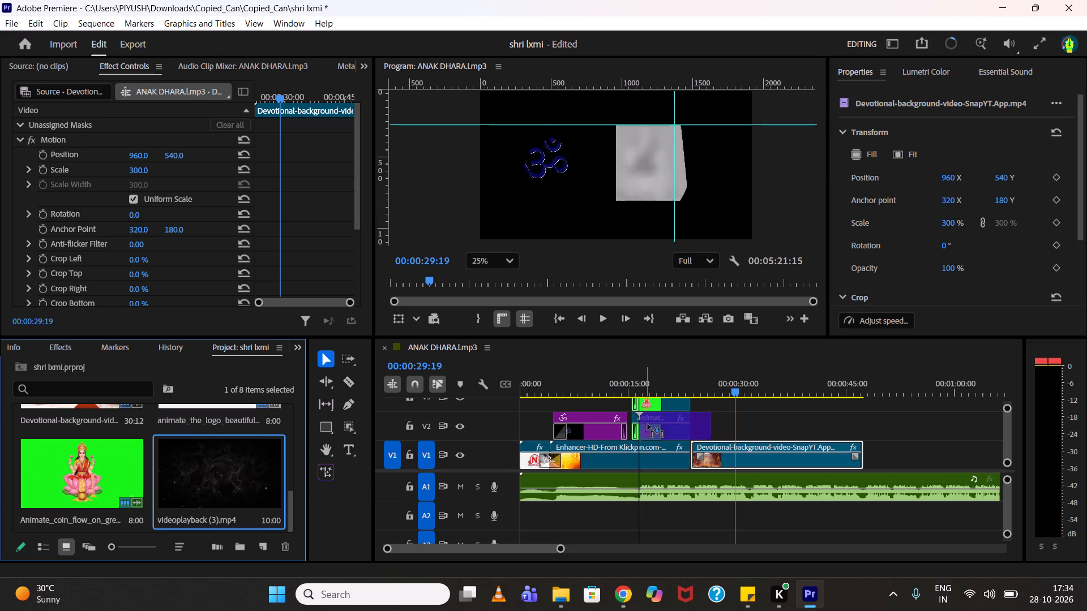
pyautogui.moveTo(648, 424); pyautogui.dragTo(703, 424)
pyautogui.moveTo(715, 424); pyautogui.dragTo(708, 424)
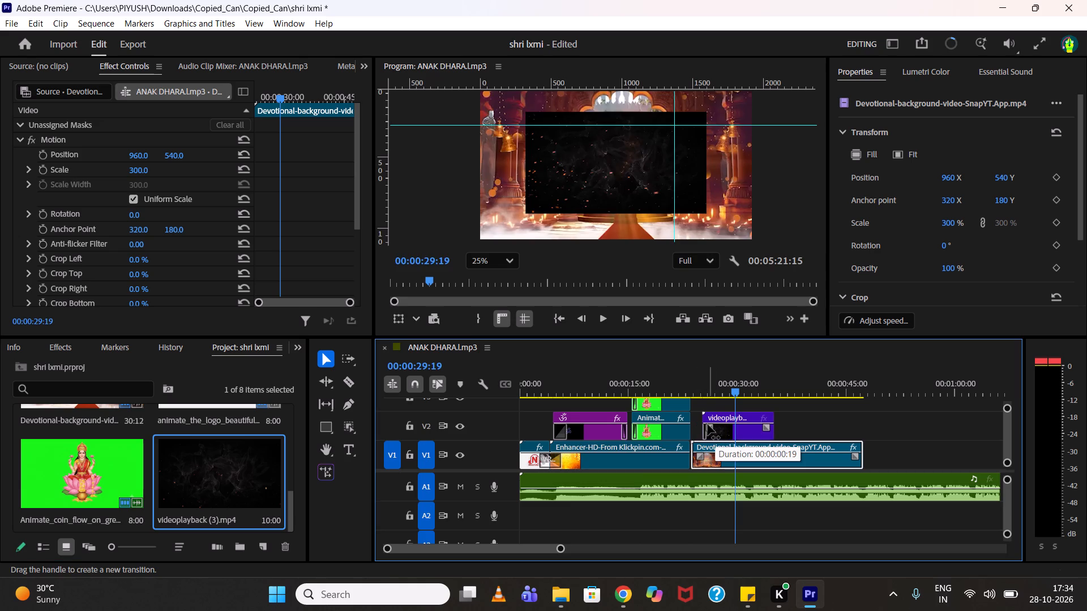
pyautogui.moveTo(708, 424); pyautogui.dragTo(694, 425)
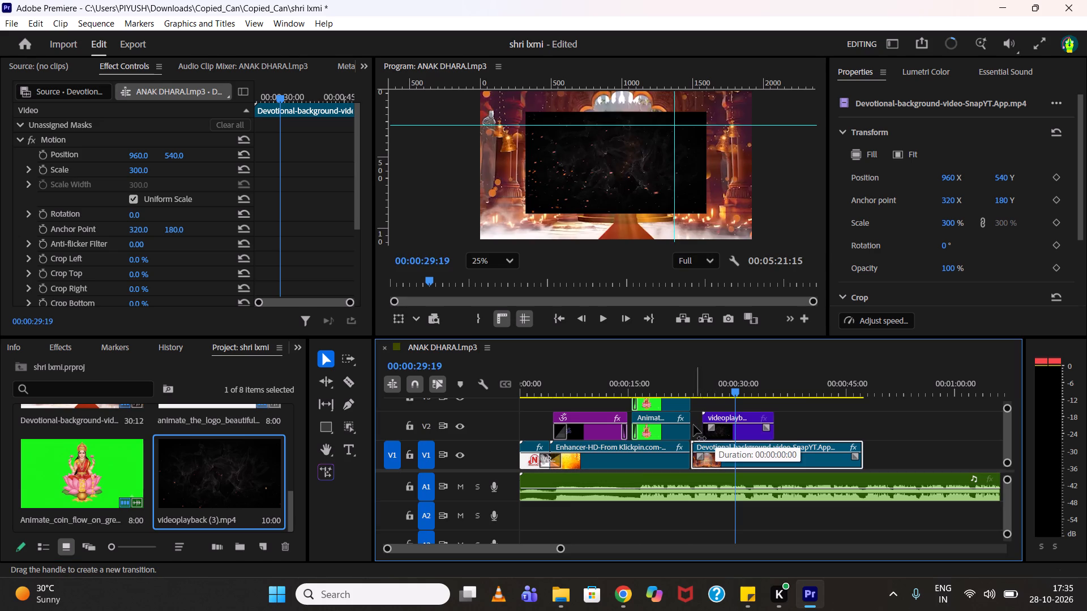
pyautogui.moveTo(694, 425); pyautogui.dragTo(692, 425)
pyautogui.moveTo(729, 429); pyautogui.dragTo(720, 429)
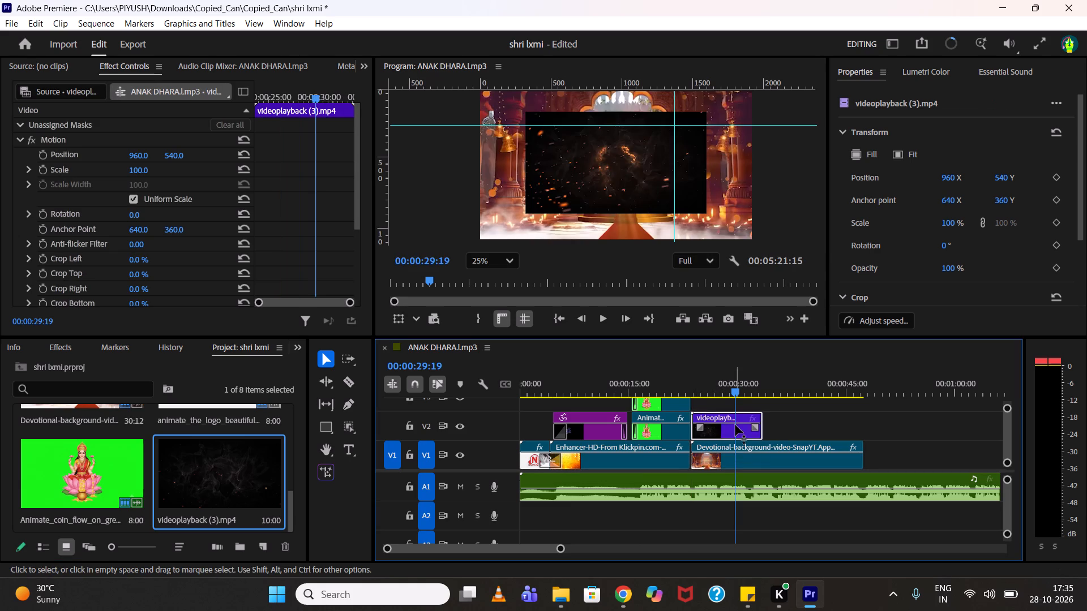
# Play a short part of the videoplayback (3).mp4 overlay and slow its speed to 40%.
pyautogui.press('space')
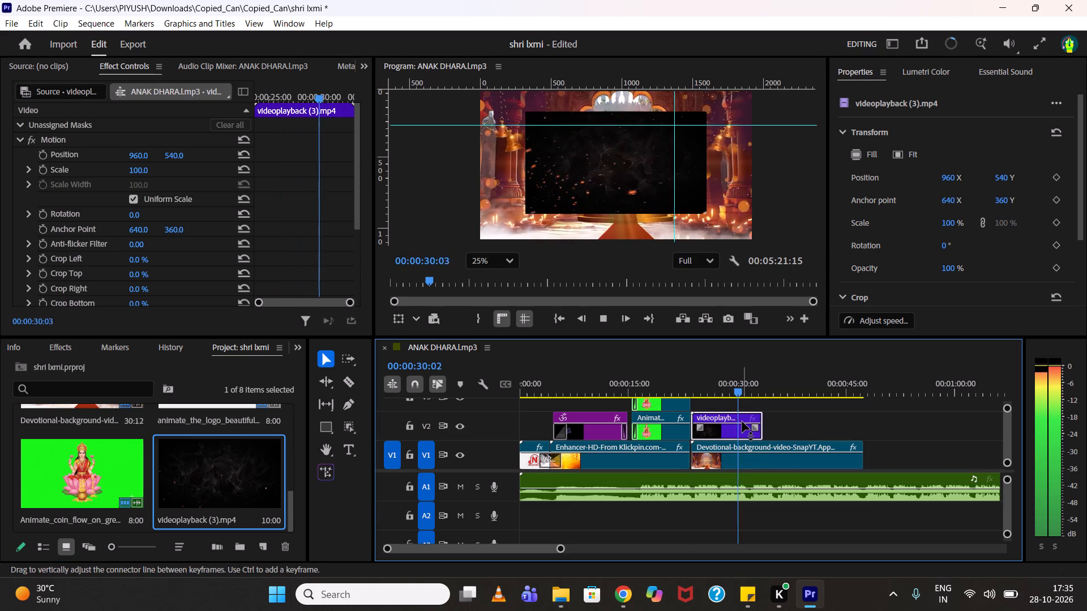
pyautogui.press('space')
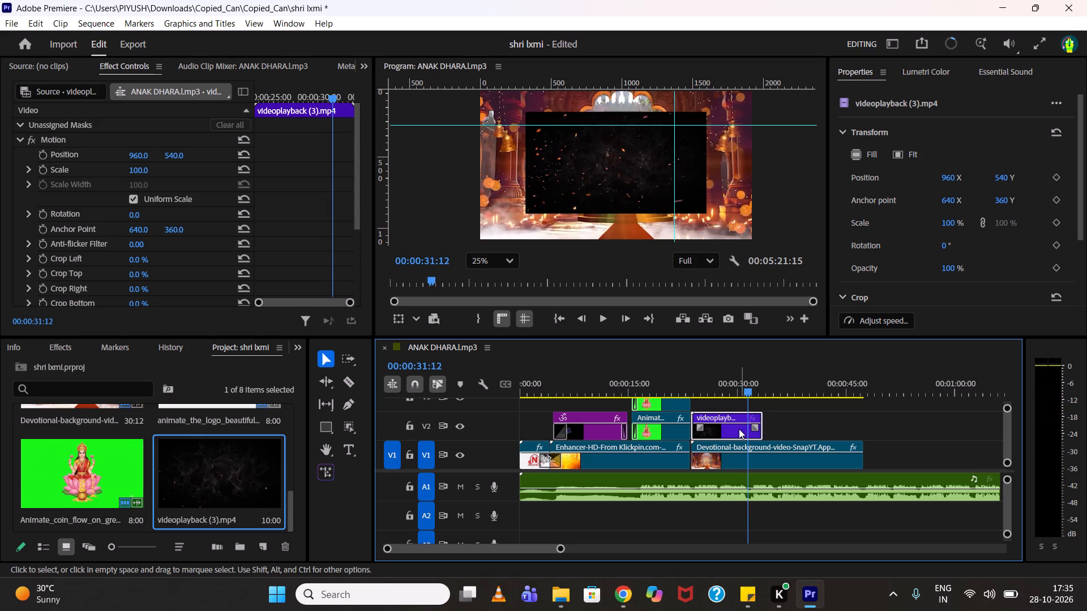
pyautogui.rightClick(739, 429)
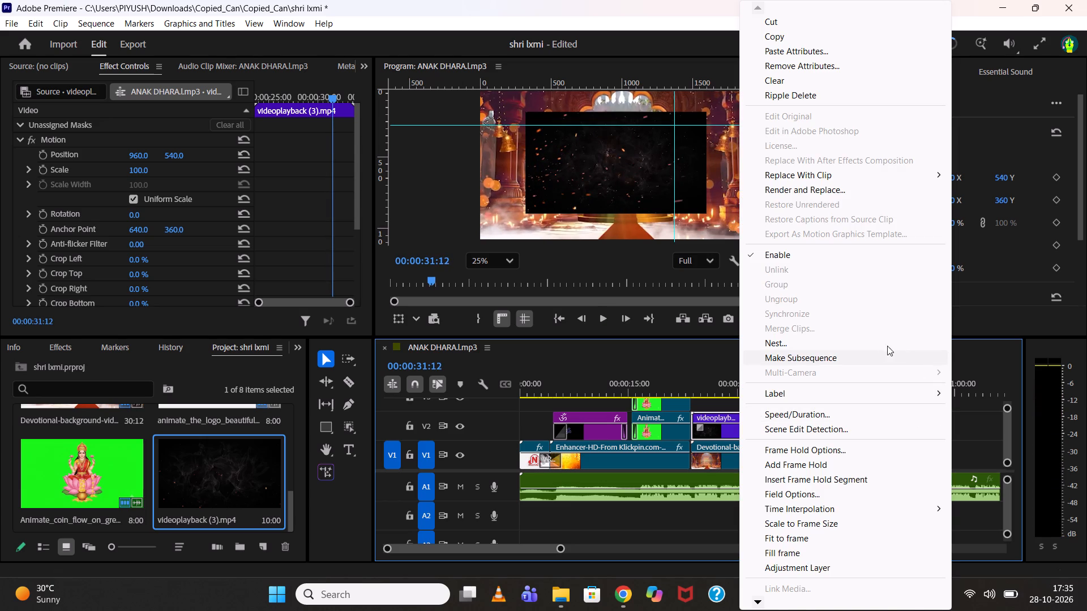
pyautogui.click(857, 415)
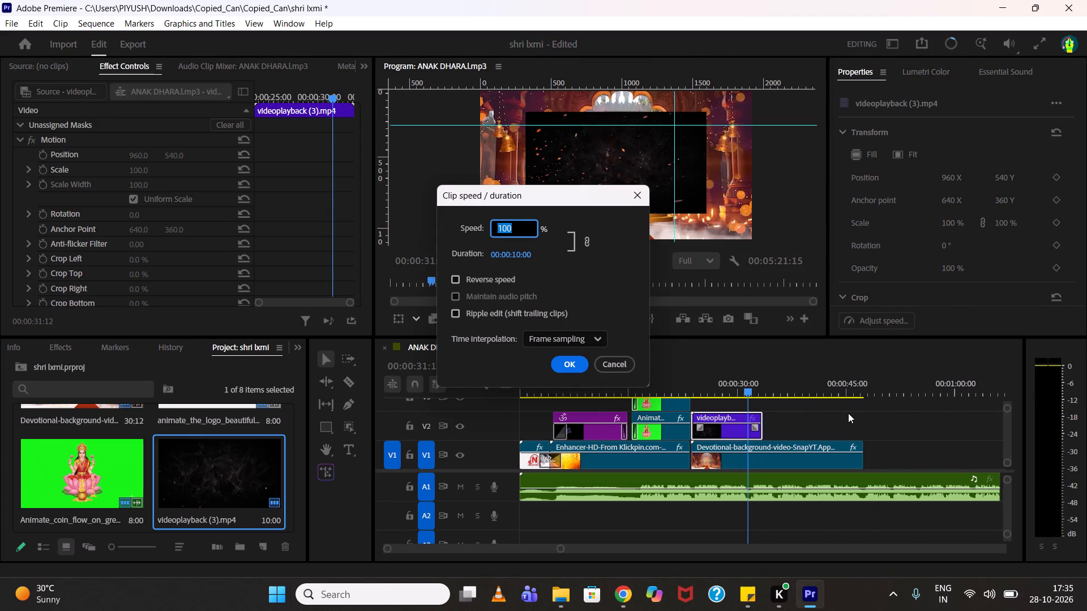
pyautogui.write('40')
pyautogui.click(580, 361)
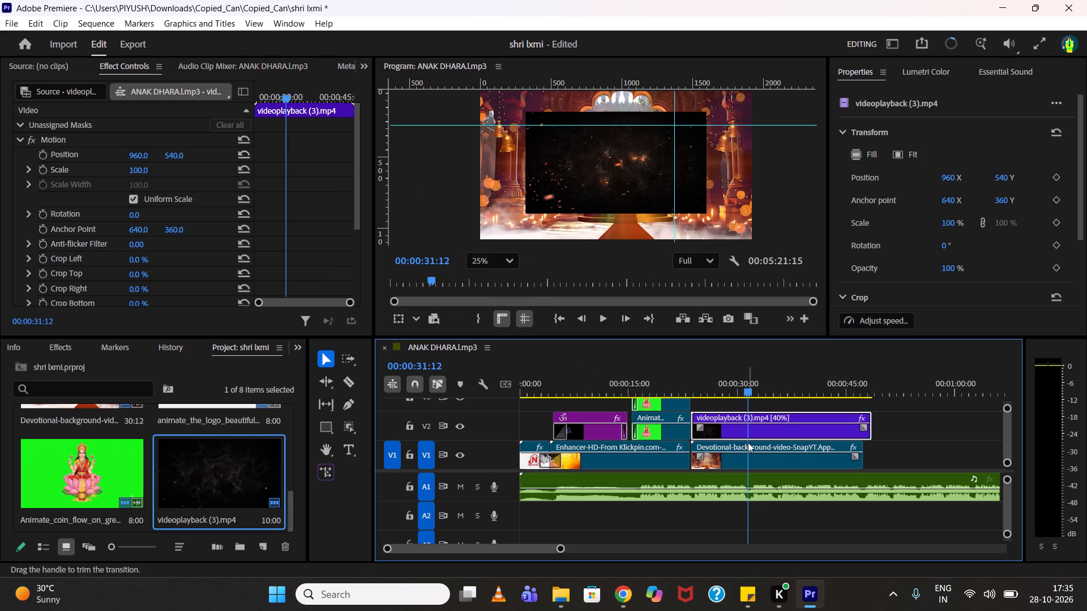
# Trim the end of the videoplayback (3).mp4 overlay to 00:00:47:11, matching the end of the background clip below.
pyautogui.click(871, 424)
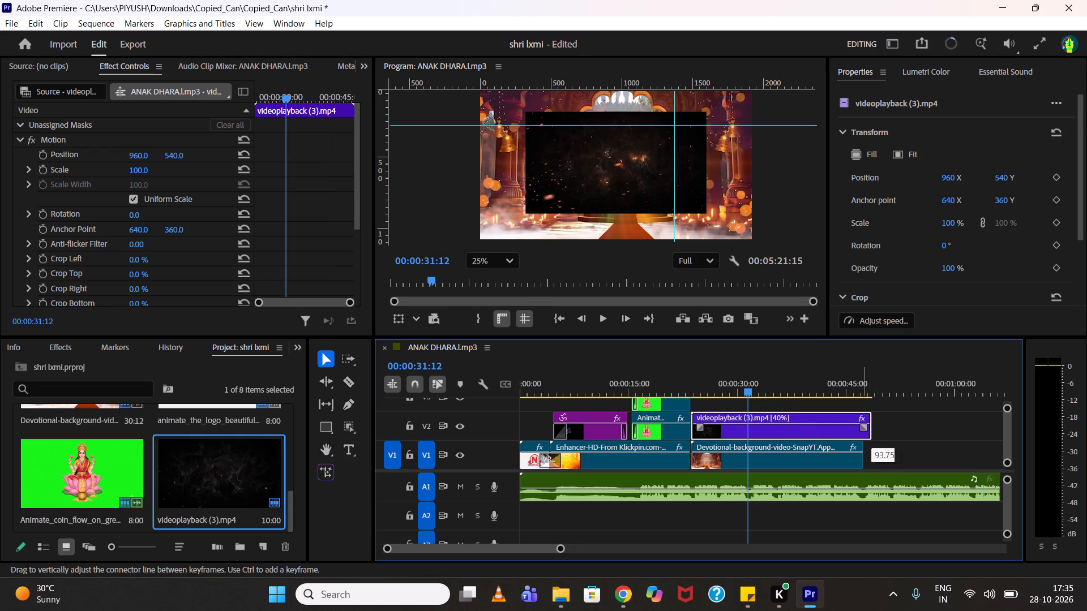
pyautogui.moveTo(881, 422); pyautogui.dragTo(869, 422)
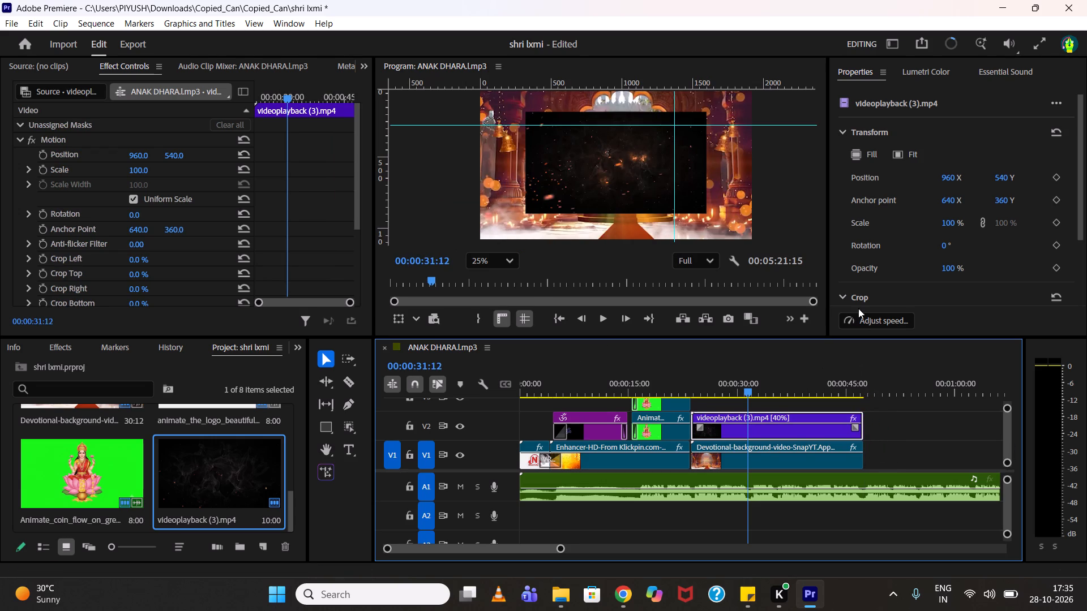
# Scale the videoplayback (3).mp4 overlay to fill the frame at 150%.
pyautogui.click(863, 159)
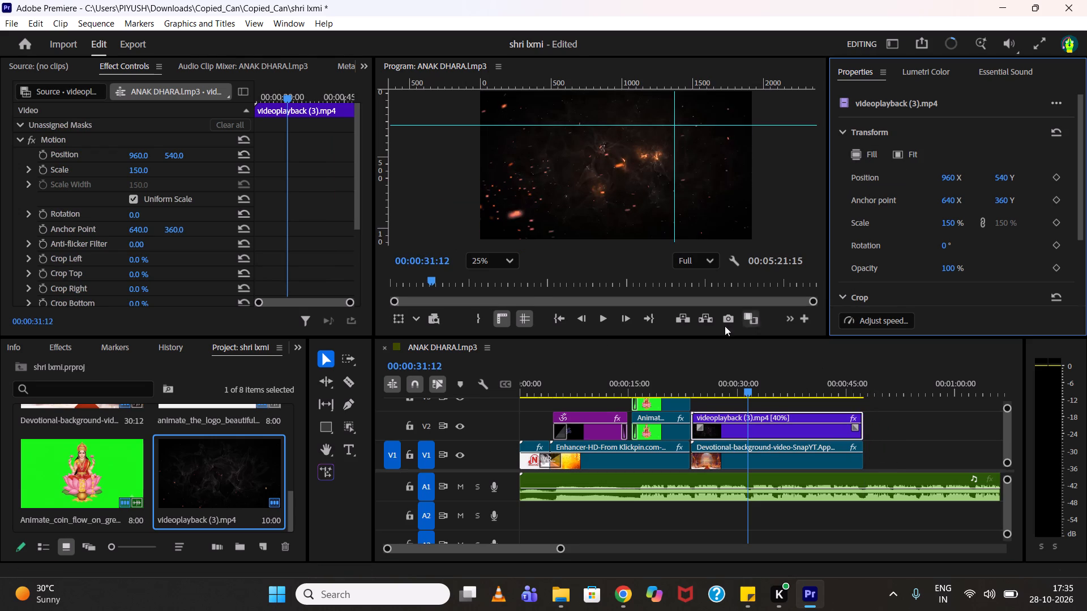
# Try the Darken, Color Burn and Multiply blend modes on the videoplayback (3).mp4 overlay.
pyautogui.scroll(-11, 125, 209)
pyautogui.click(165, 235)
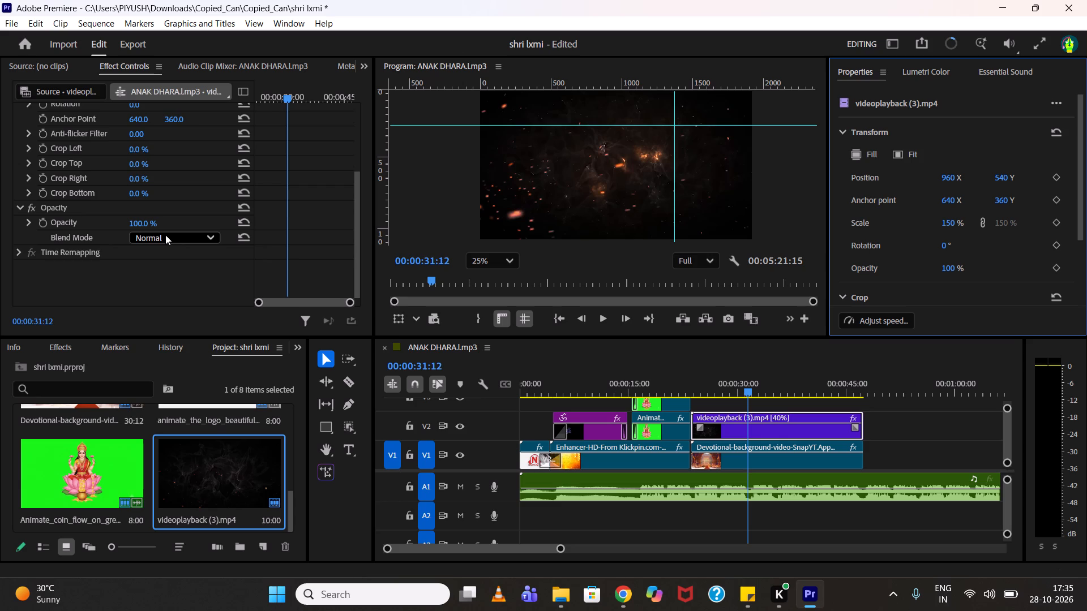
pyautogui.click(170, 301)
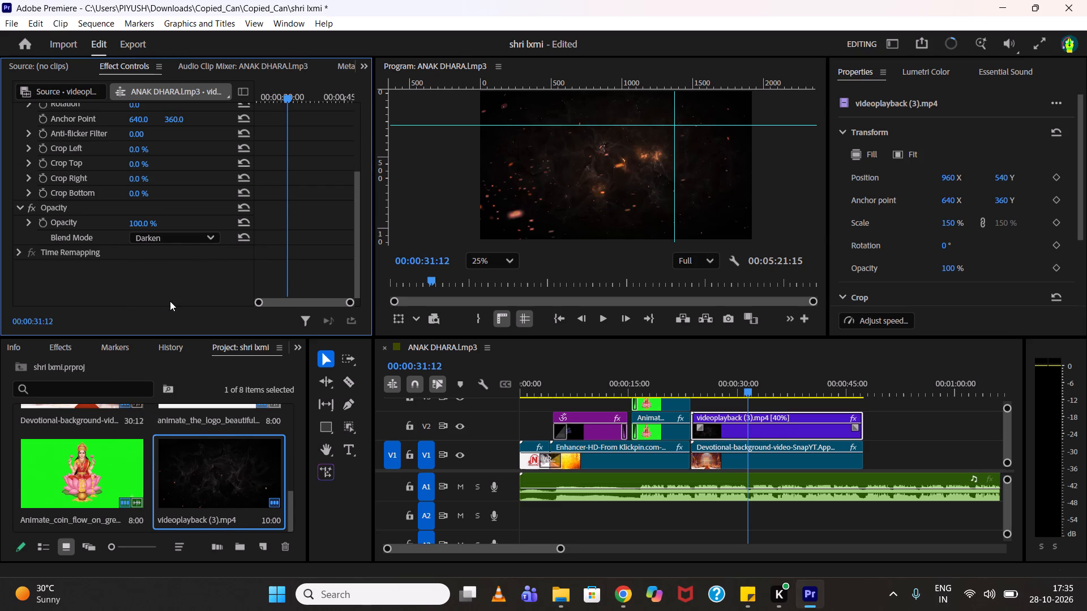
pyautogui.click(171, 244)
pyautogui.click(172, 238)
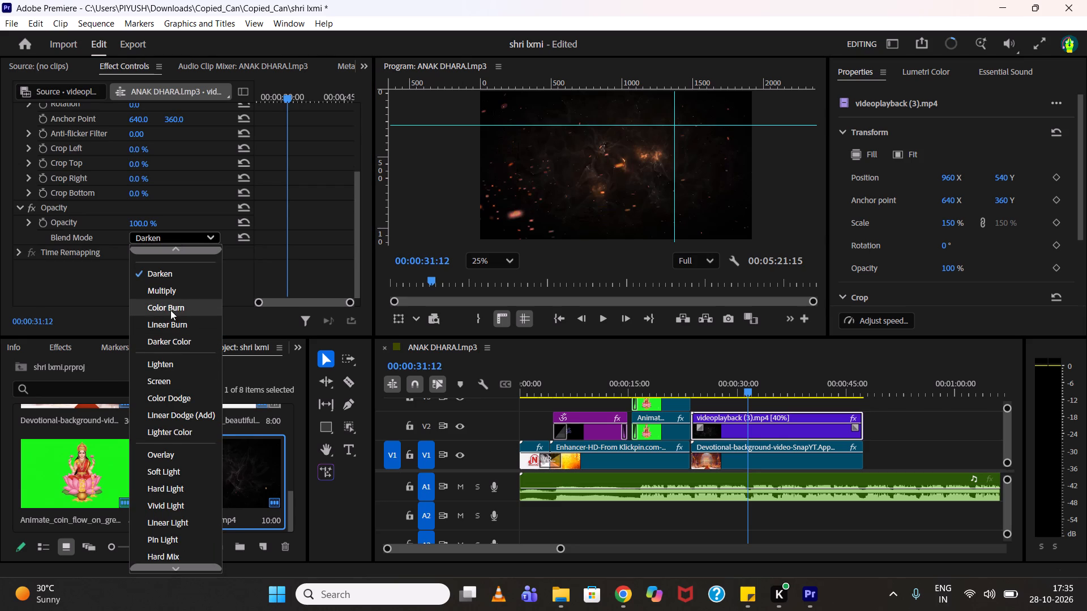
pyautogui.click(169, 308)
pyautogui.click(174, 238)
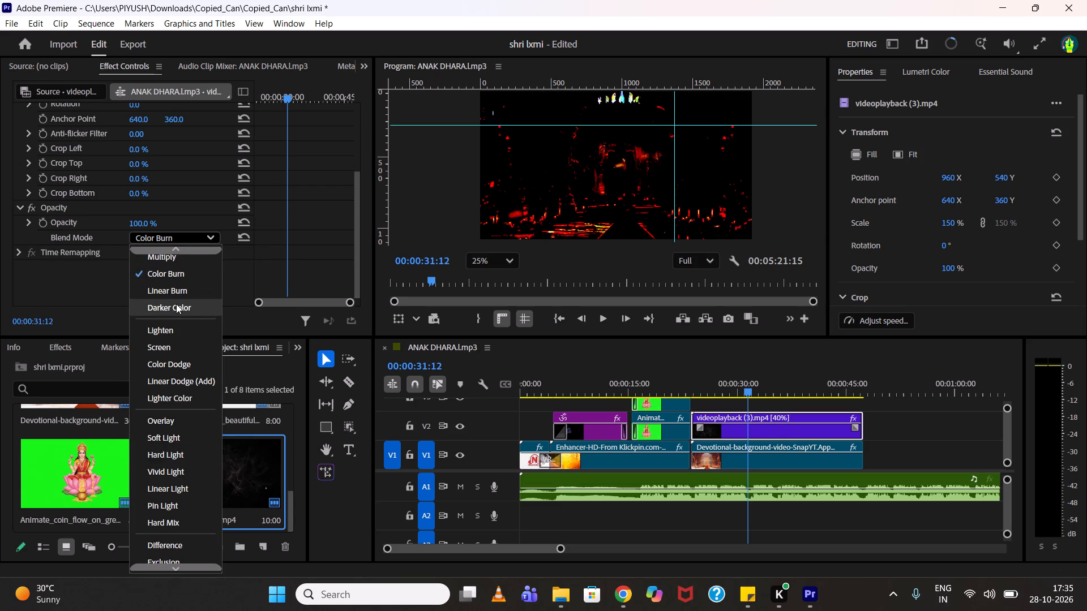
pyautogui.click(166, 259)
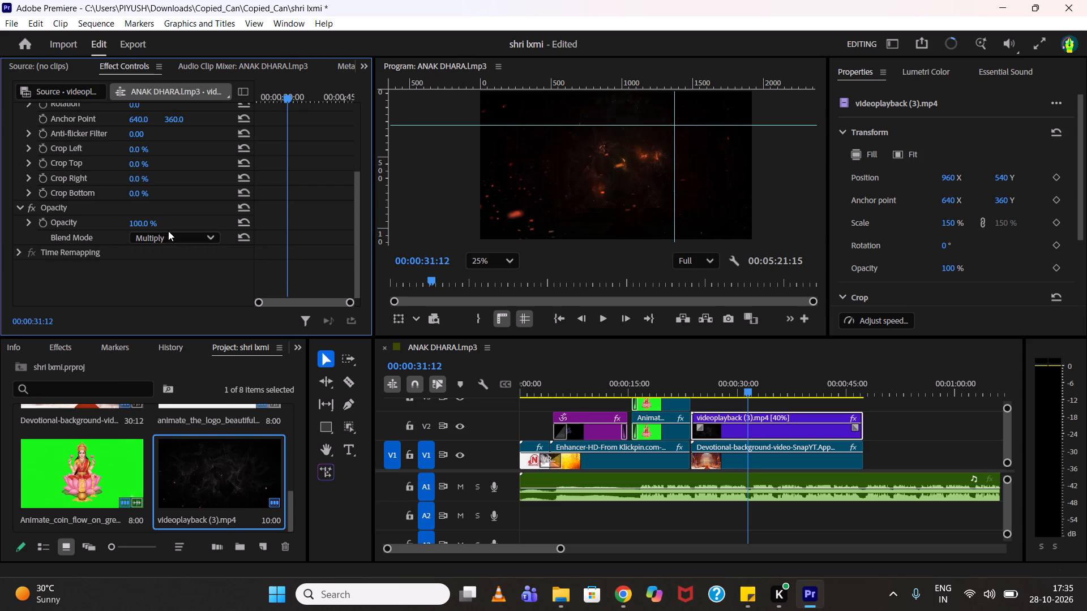
# Set the blend mode of the videoplayback (3).mp4 overlay to Lighten.
pyautogui.click(168, 231)
pyautogui.click(169, 239)
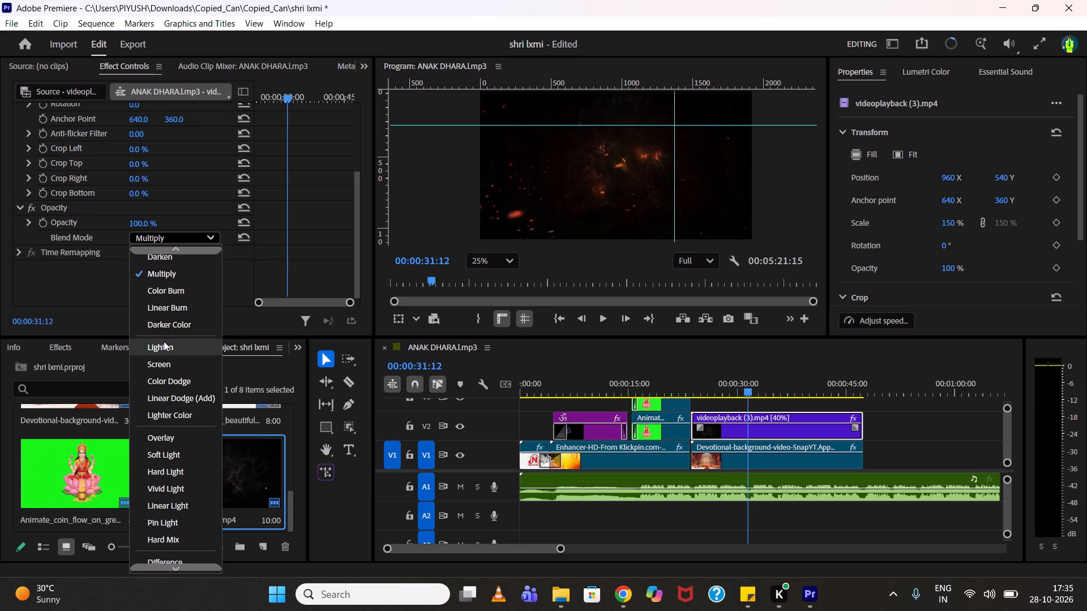
pyautogui.click(164, 341)
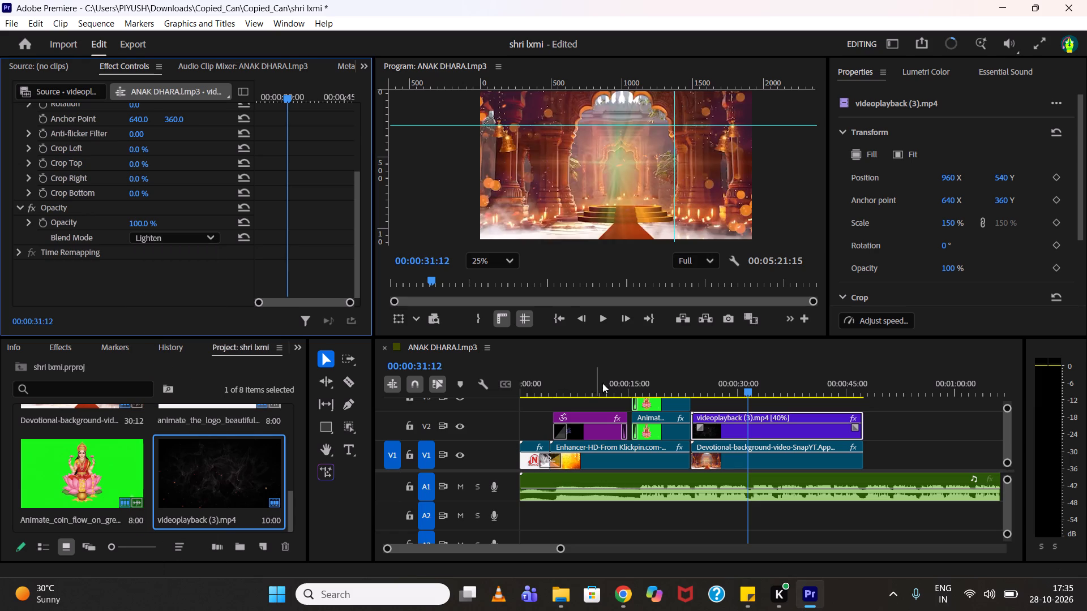
# Play the temple section and the goddess section leading into it to review the blended overlay and the cut between them.
pyautogui.click(702, 388)
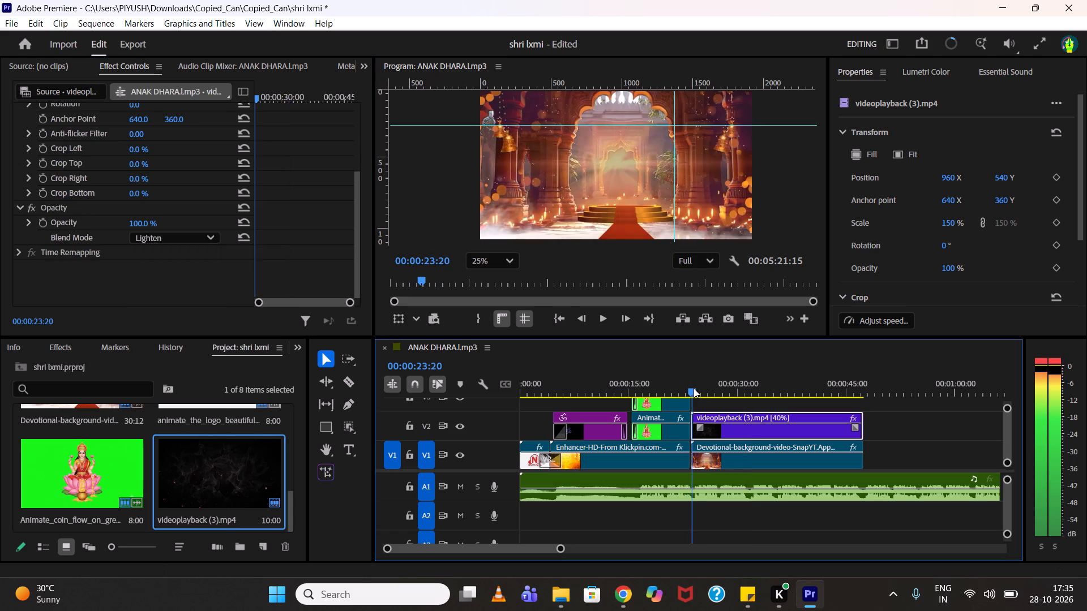
pyautogui.press('space')
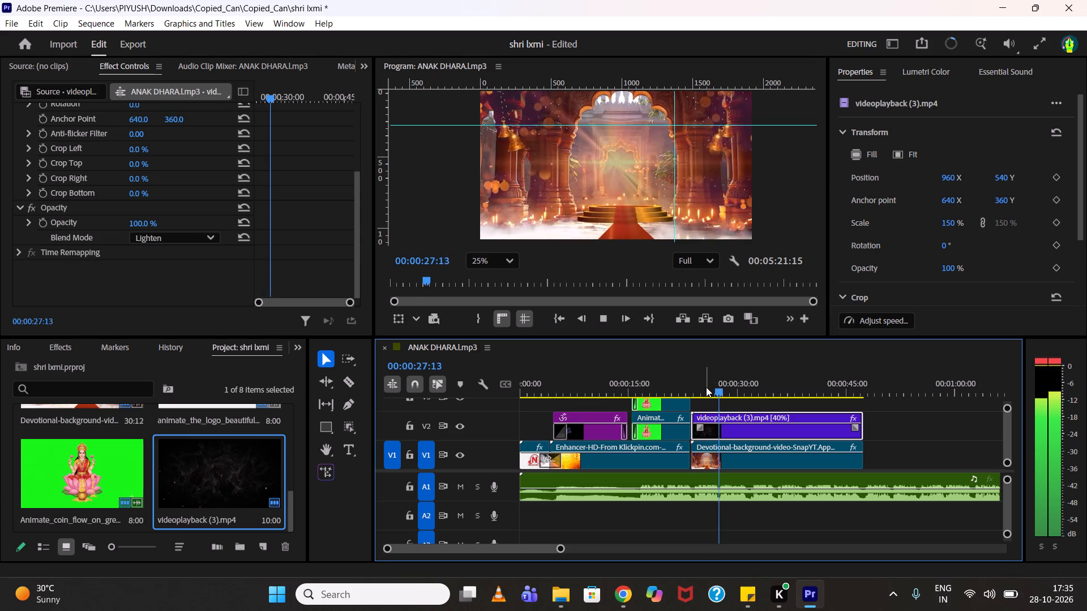
pyautogui.moveTo(702, 387); pyautogui.dragTo(636, 382)
pyautogui.press('space')
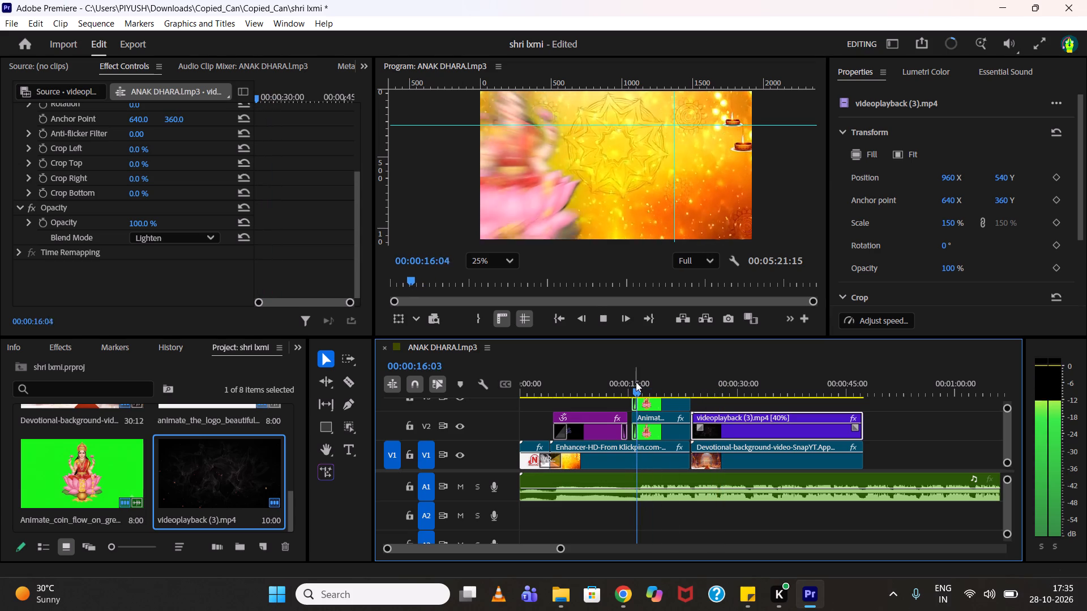
pyautogui.scroll(3, 550, 106)
pyautogui.scroll(-2, 534, 106)
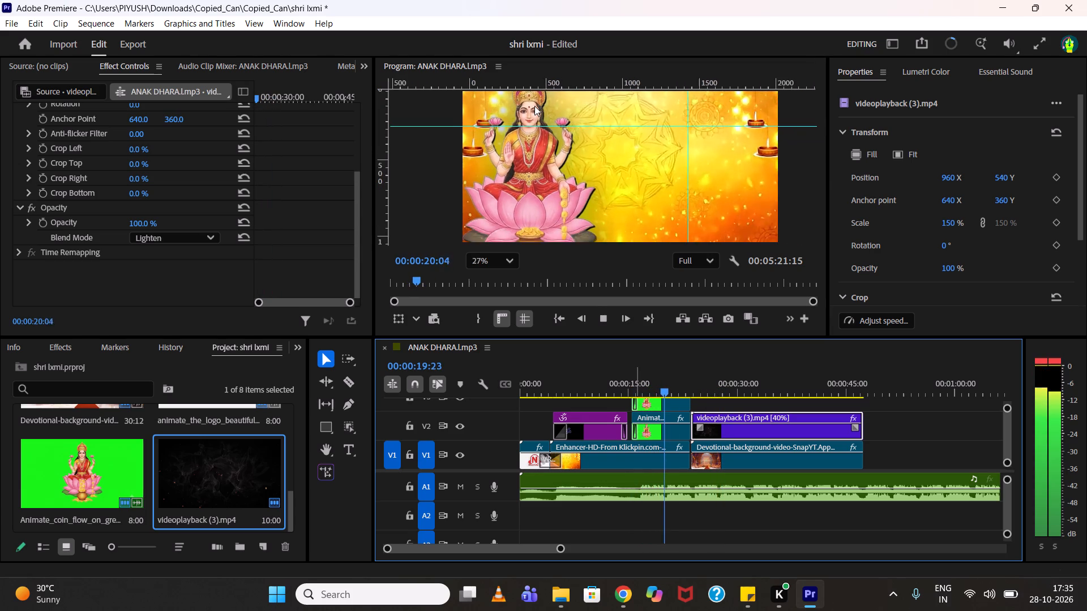
pyautogui.scroll(-3, 534, 106)
pyautogui.moveTo(534, 106); pyautogui.dragTo(543, 130, button='middle')
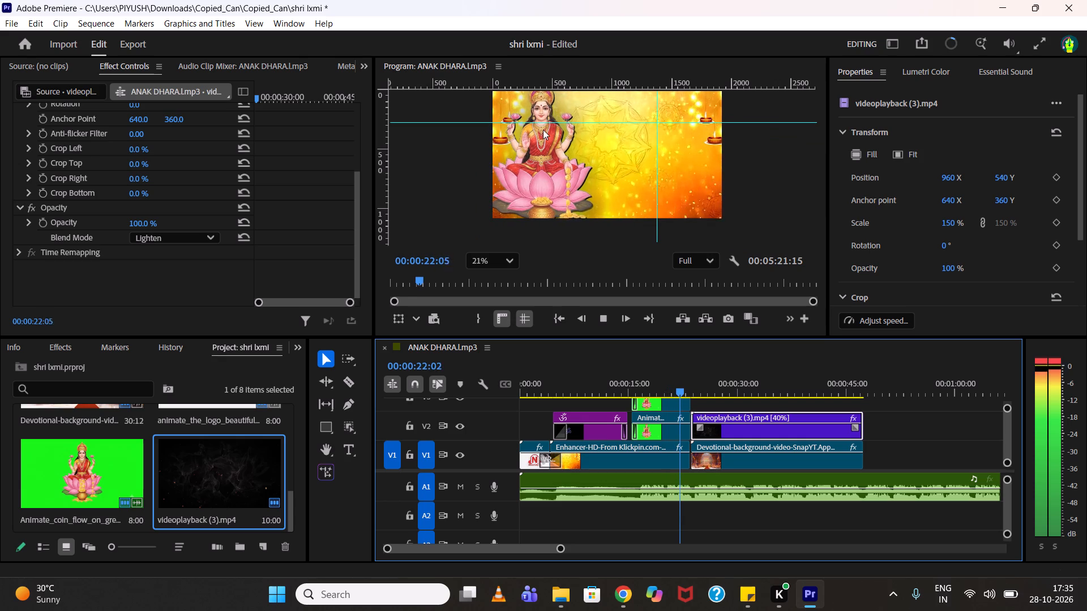
pyautogui.moveTo(543, 130); pyautogui.dragTo(550, 147, button='middle')
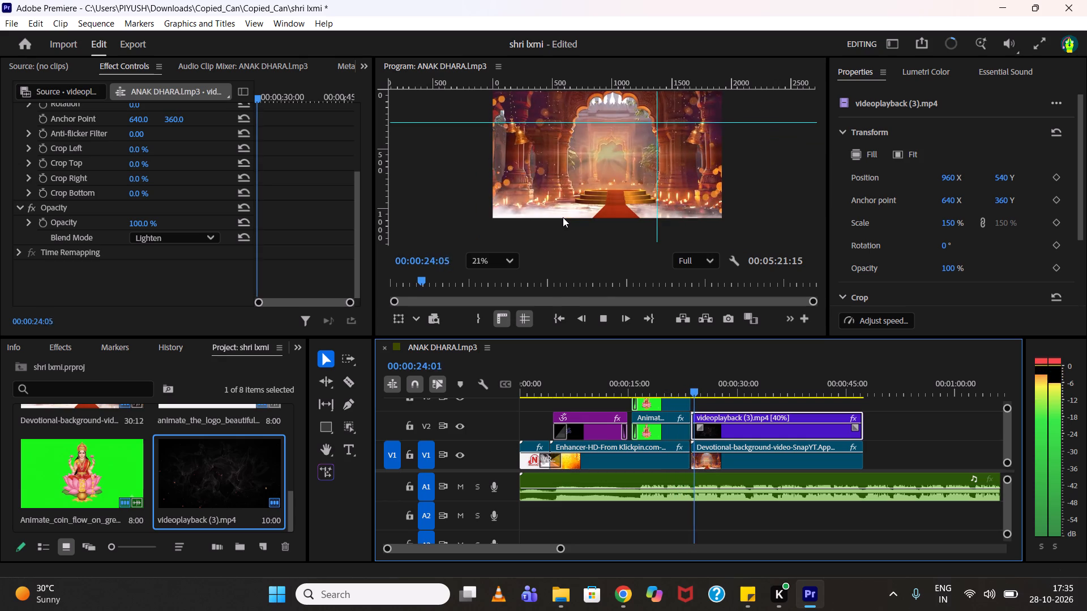
pyautogui.press('space')
pyautogui.moveTo(700, 380); pyautogui.dragTo(688, 380)
pyautogui.press('space')
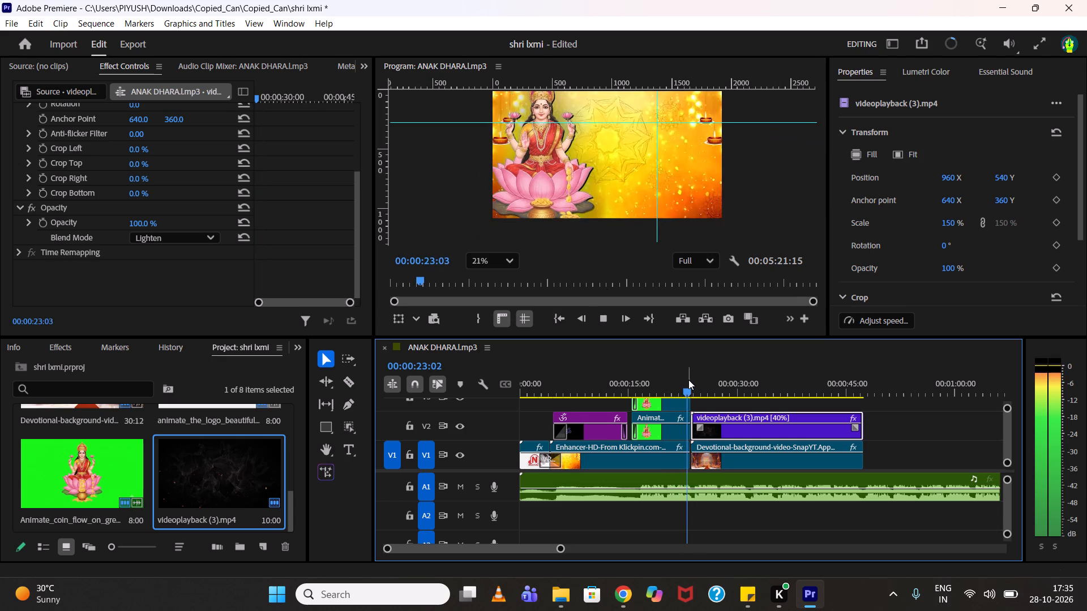
pyautogui.press('space')
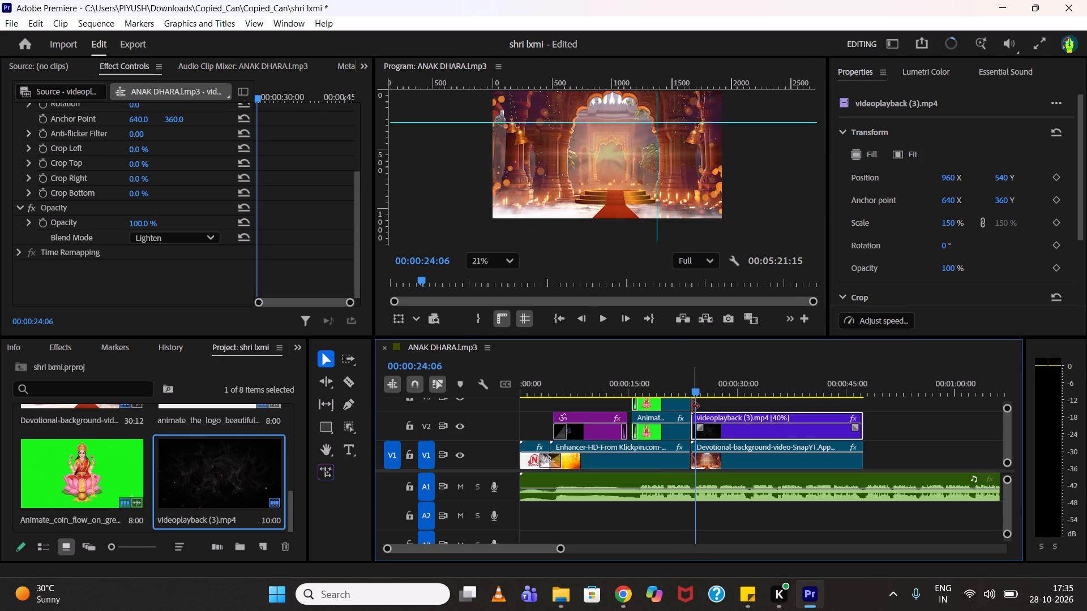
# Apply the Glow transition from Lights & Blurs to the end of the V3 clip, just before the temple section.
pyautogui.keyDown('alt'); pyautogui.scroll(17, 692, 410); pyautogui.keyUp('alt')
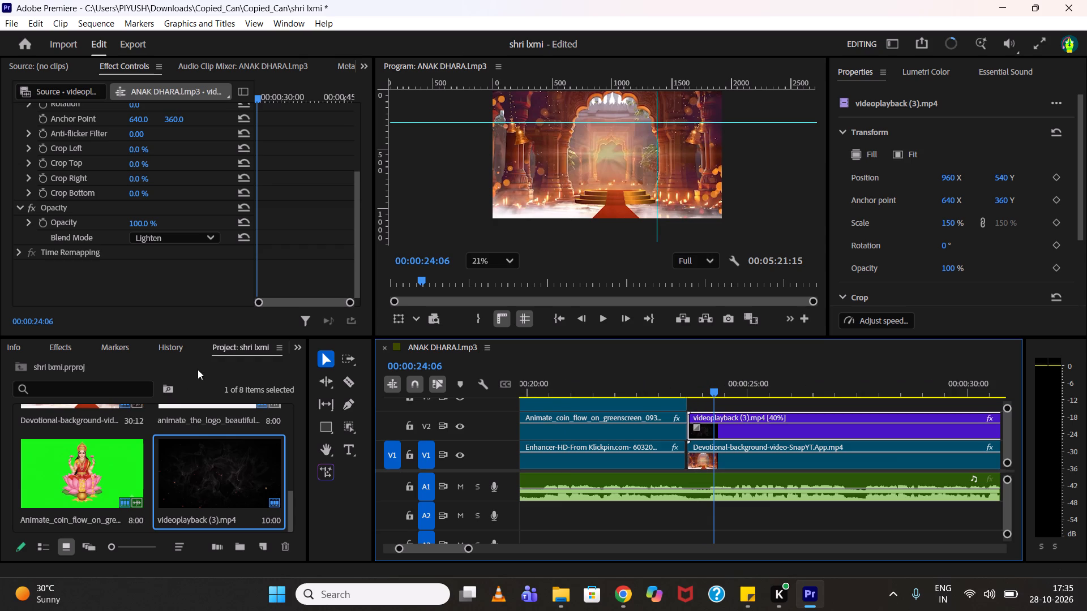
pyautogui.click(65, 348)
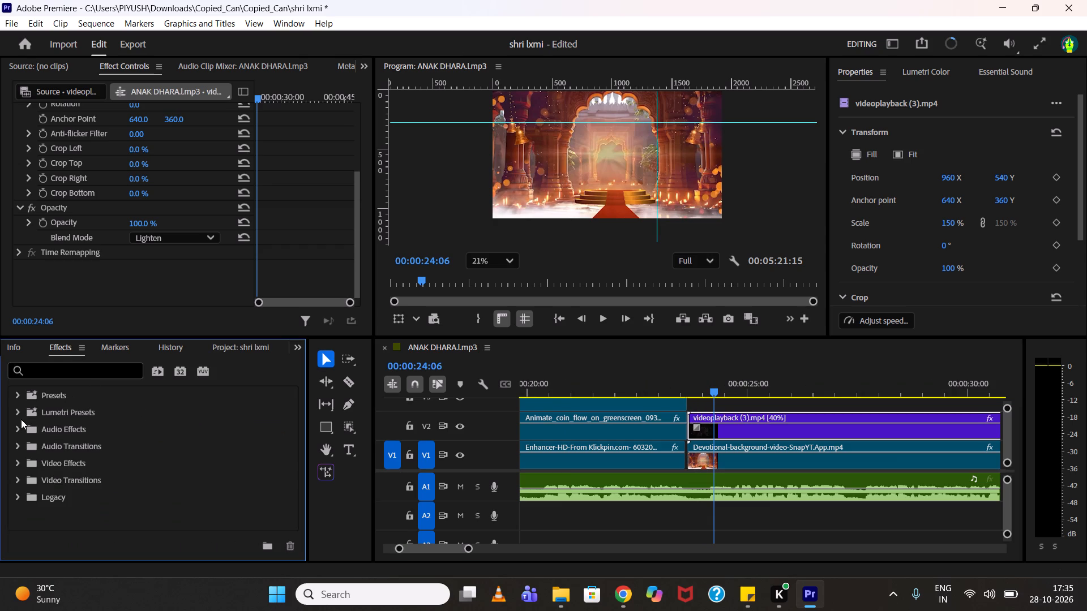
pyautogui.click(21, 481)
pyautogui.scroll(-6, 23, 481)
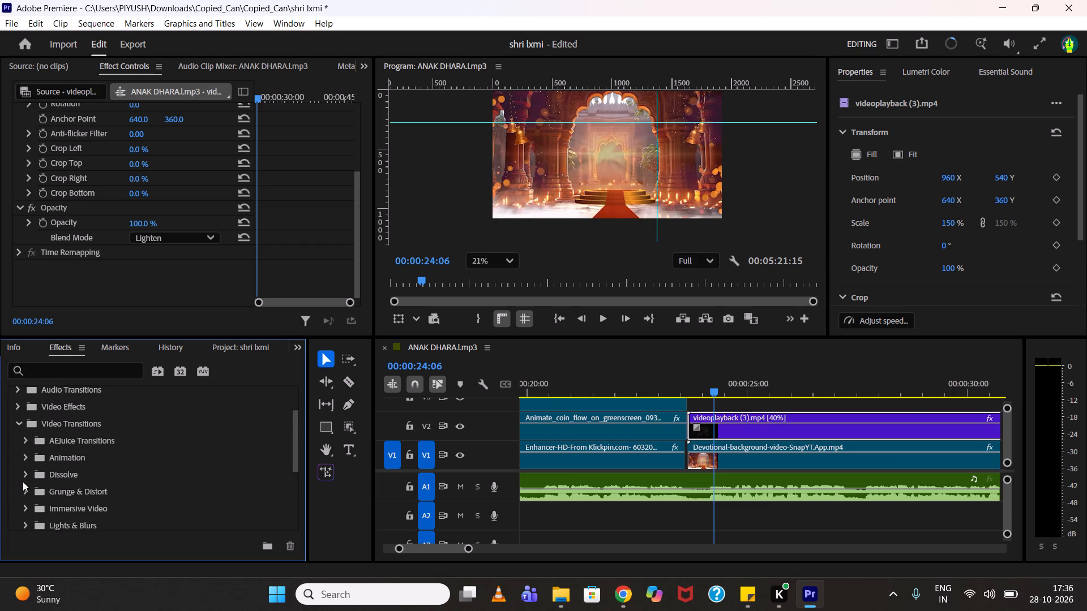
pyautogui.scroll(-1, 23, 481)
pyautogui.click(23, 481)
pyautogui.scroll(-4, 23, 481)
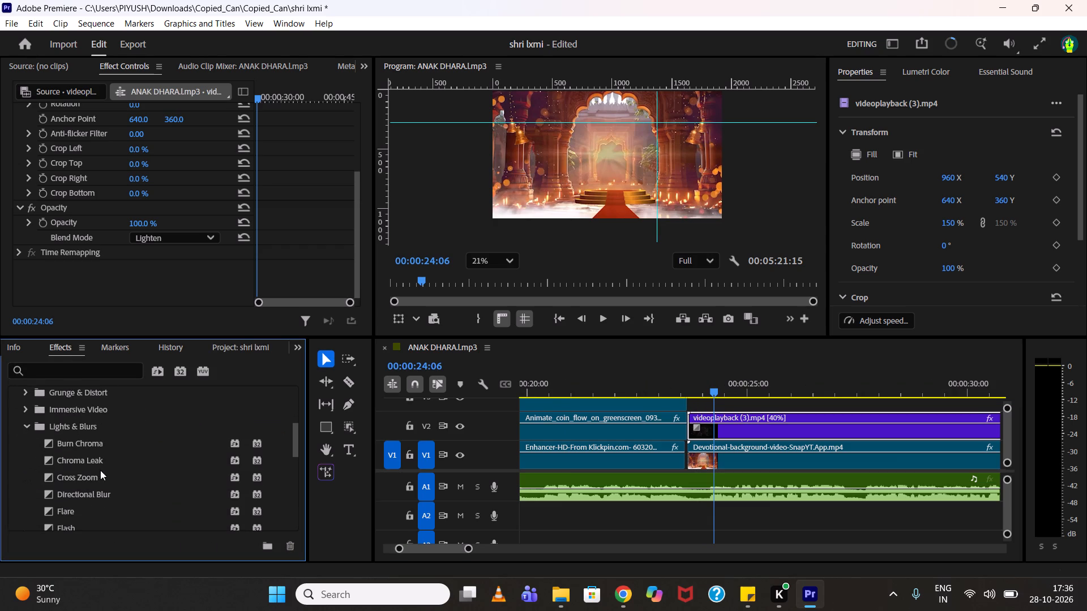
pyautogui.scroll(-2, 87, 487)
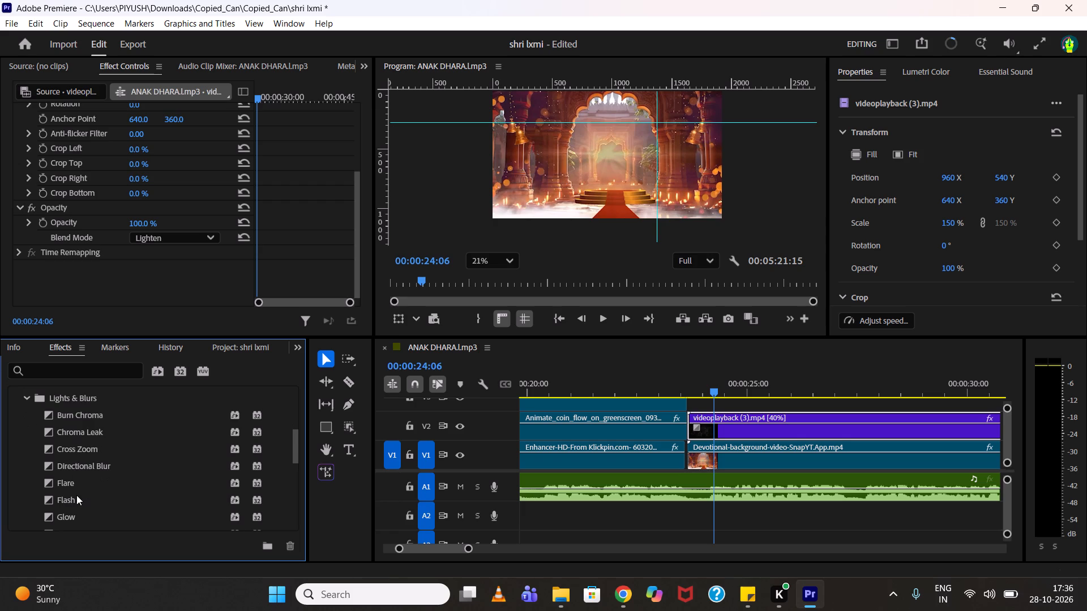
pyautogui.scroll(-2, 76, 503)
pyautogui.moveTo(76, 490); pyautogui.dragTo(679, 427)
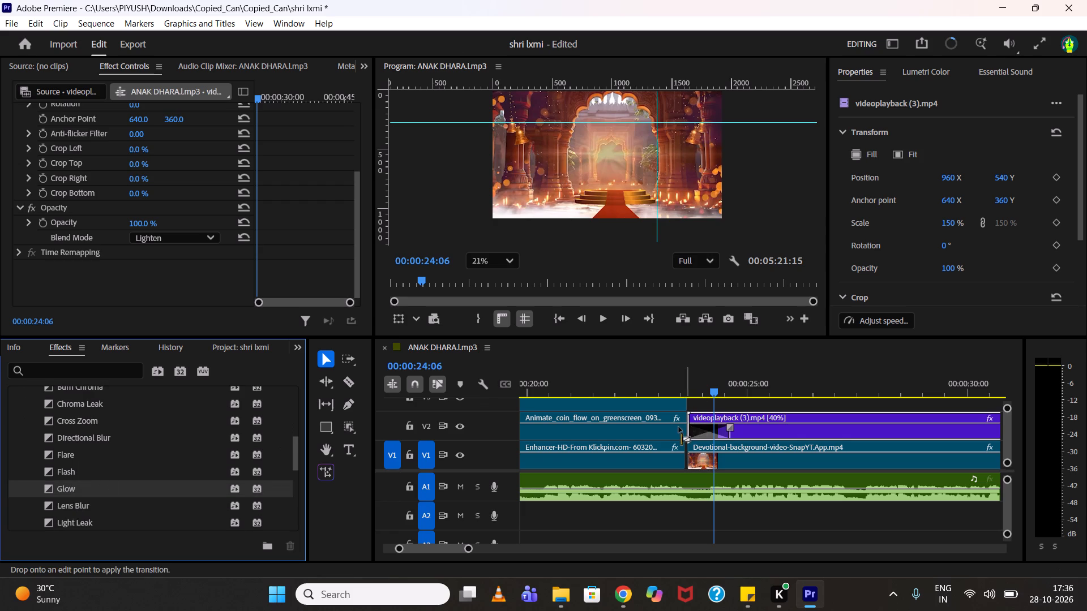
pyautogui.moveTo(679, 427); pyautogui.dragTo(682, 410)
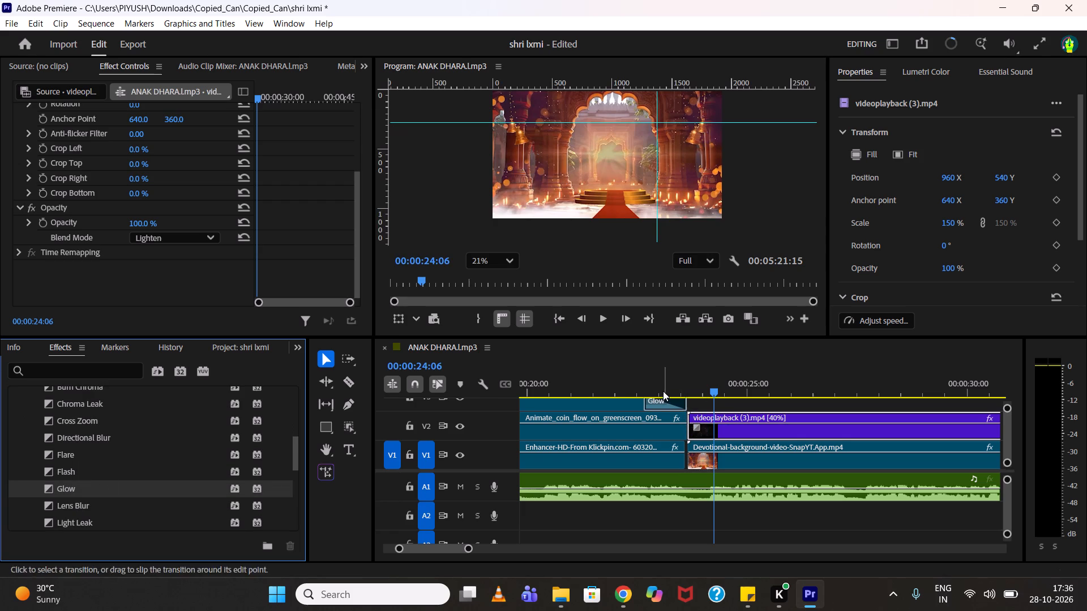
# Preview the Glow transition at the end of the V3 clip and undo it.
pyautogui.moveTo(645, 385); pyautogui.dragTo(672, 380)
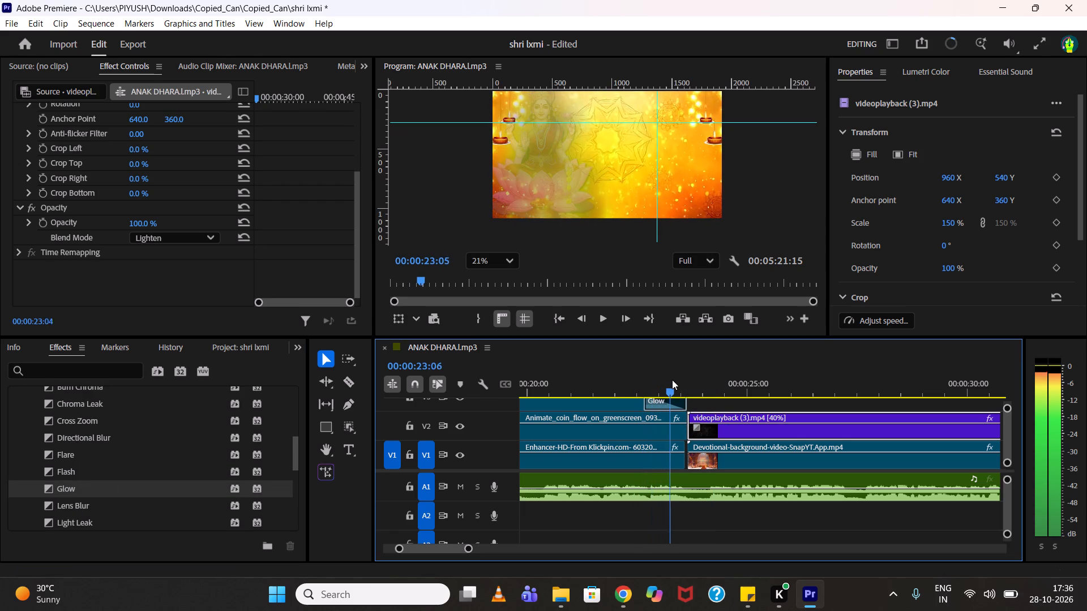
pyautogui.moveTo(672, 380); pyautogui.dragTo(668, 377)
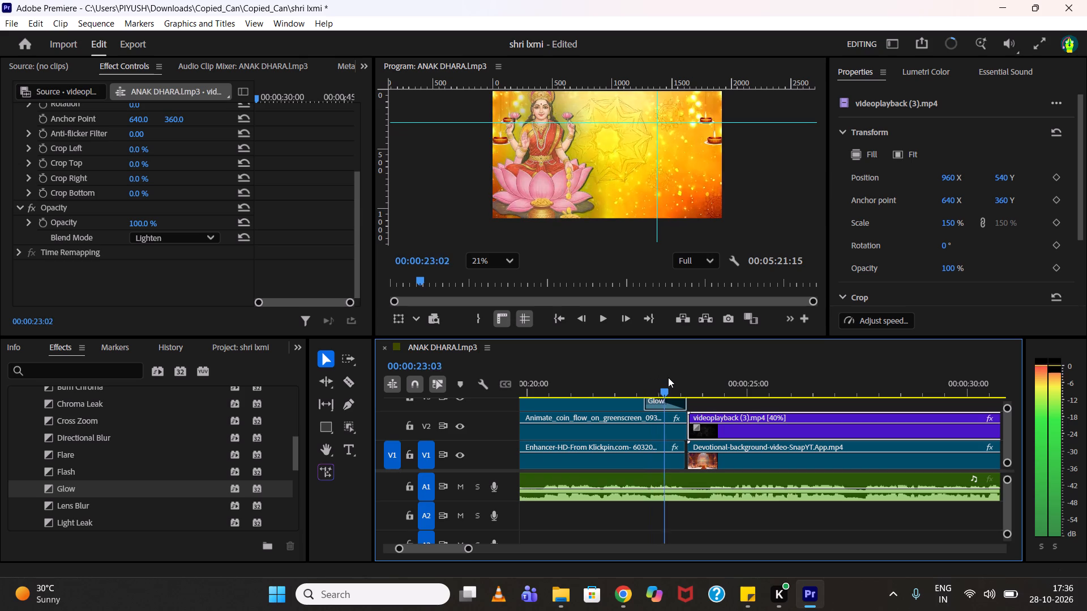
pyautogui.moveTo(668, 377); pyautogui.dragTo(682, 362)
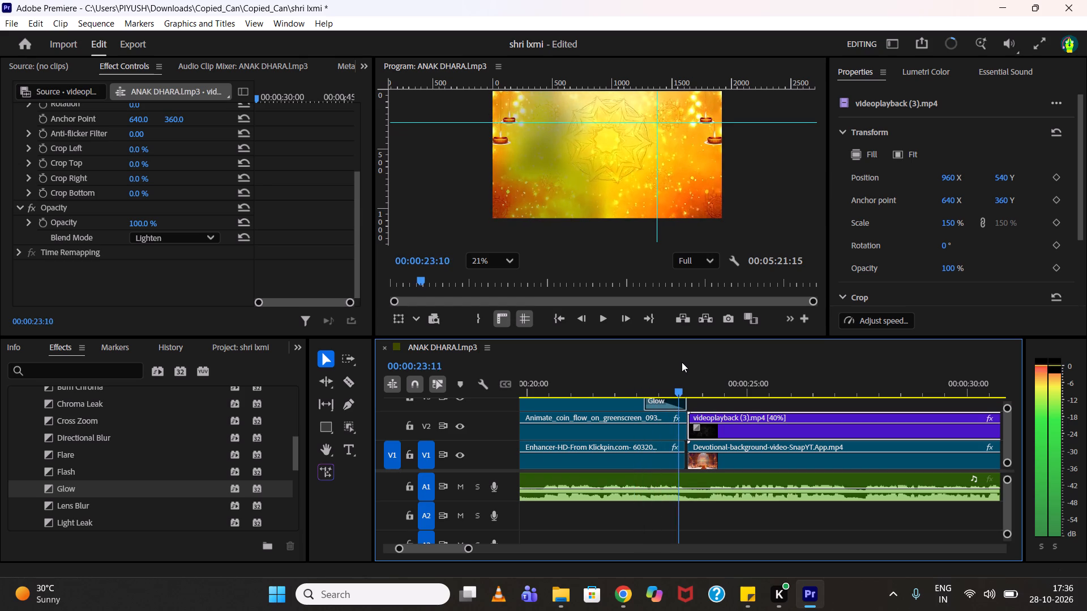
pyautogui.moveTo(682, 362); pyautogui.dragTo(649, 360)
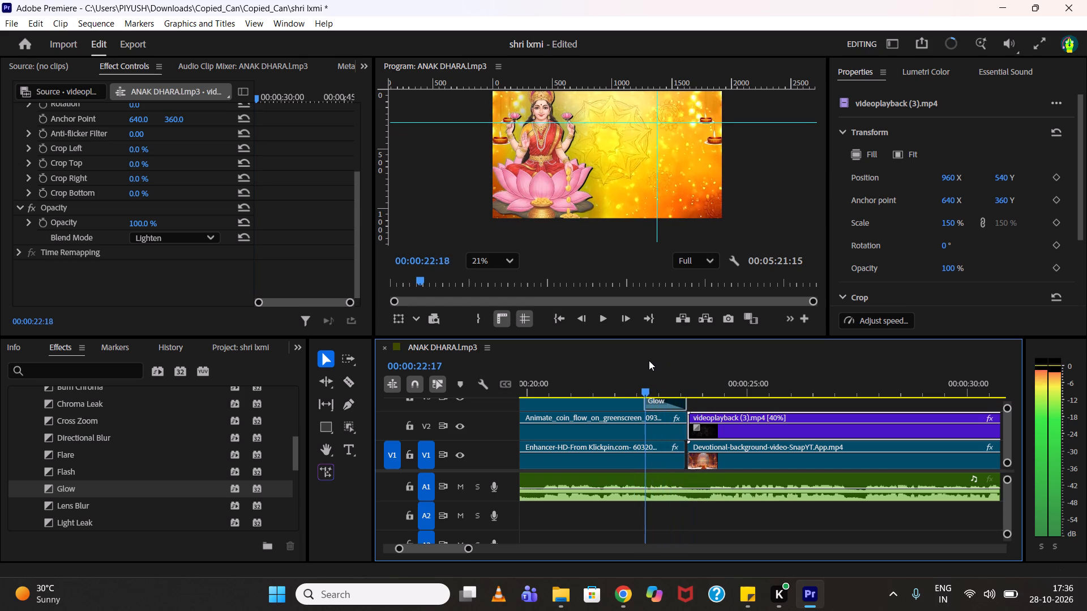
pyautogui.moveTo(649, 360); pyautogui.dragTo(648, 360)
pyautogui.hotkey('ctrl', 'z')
# Apply the Light Sweep transition to the end of the V3 clip before the temple section and preview it.
pyautogui.scroll(-2, 157, 414)
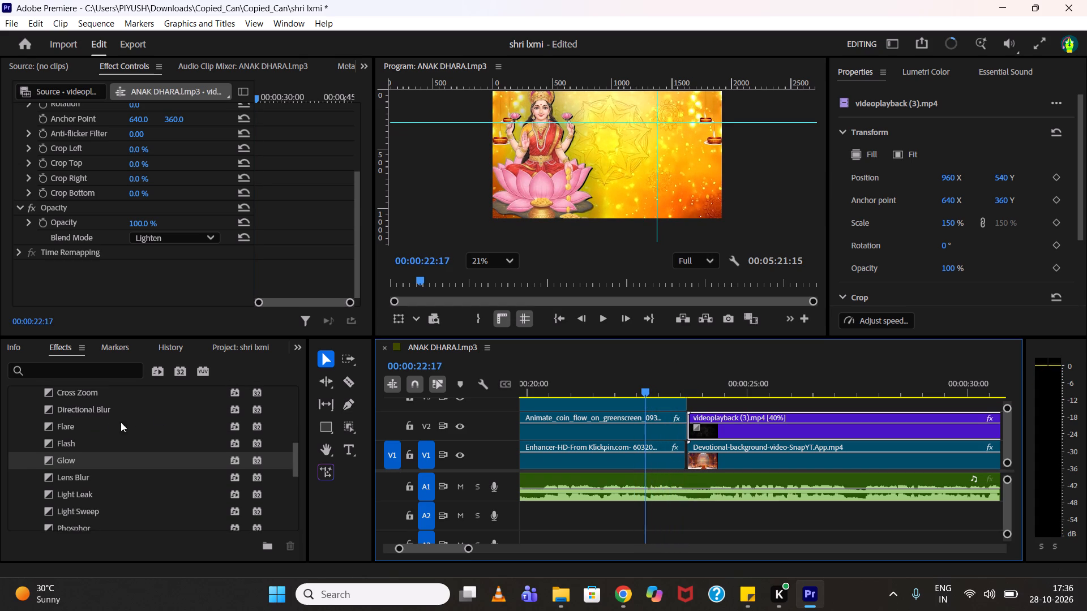
pyautogui.scroll(-3, 99, 437)
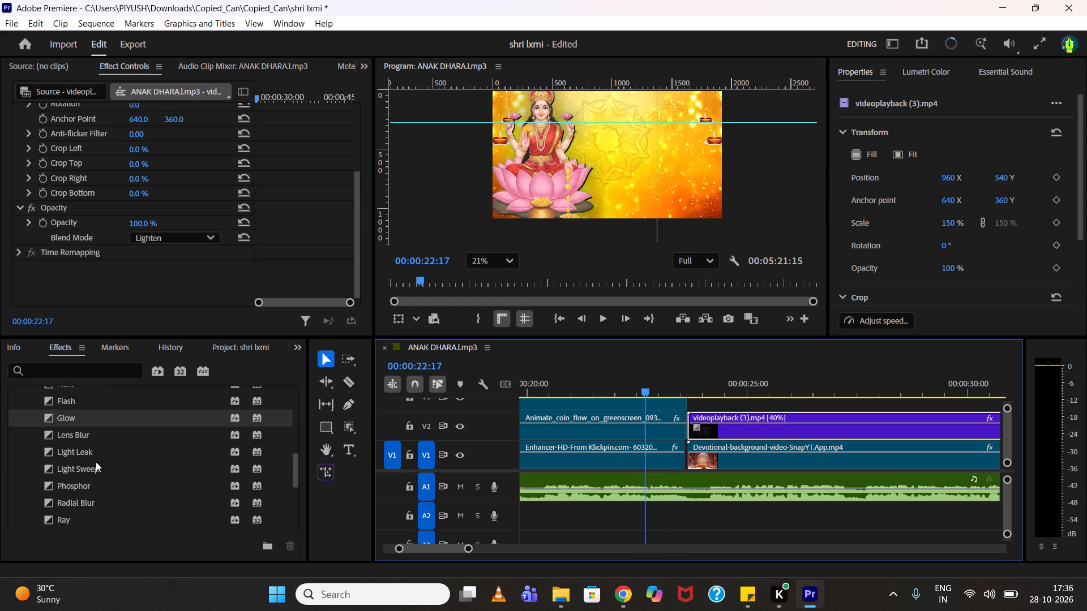
pyautogui.moveTo(99, 463); pyautogui.dragTo(679, 404)
pyautogui.moveTo(643, 388); pyautogui.dragTo(663, 384)
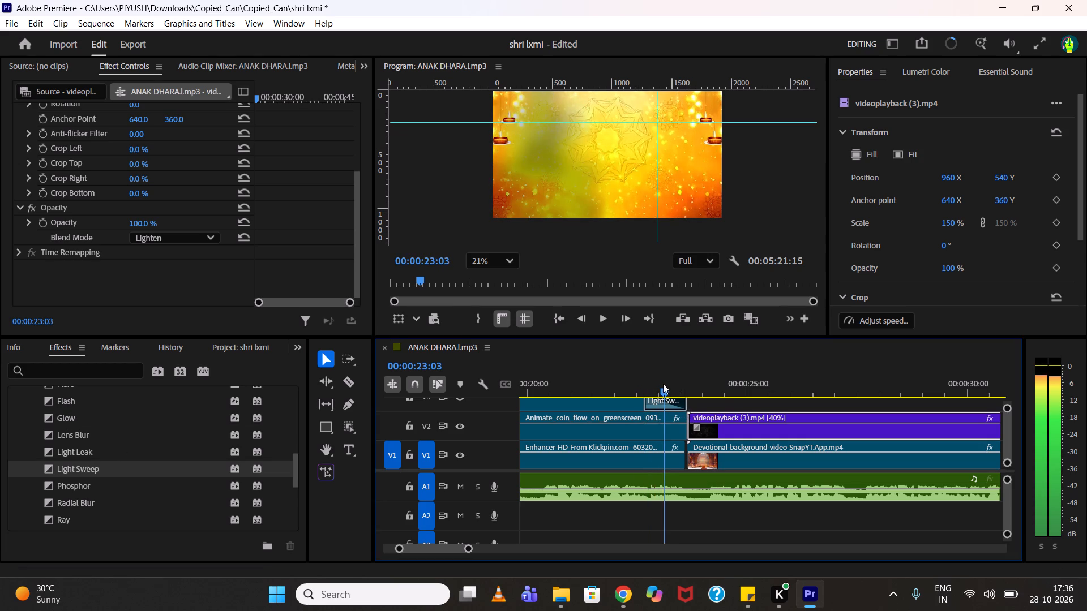
pyautogui.moveTo(663, 384); pyautogui.dragTo(649, 386)
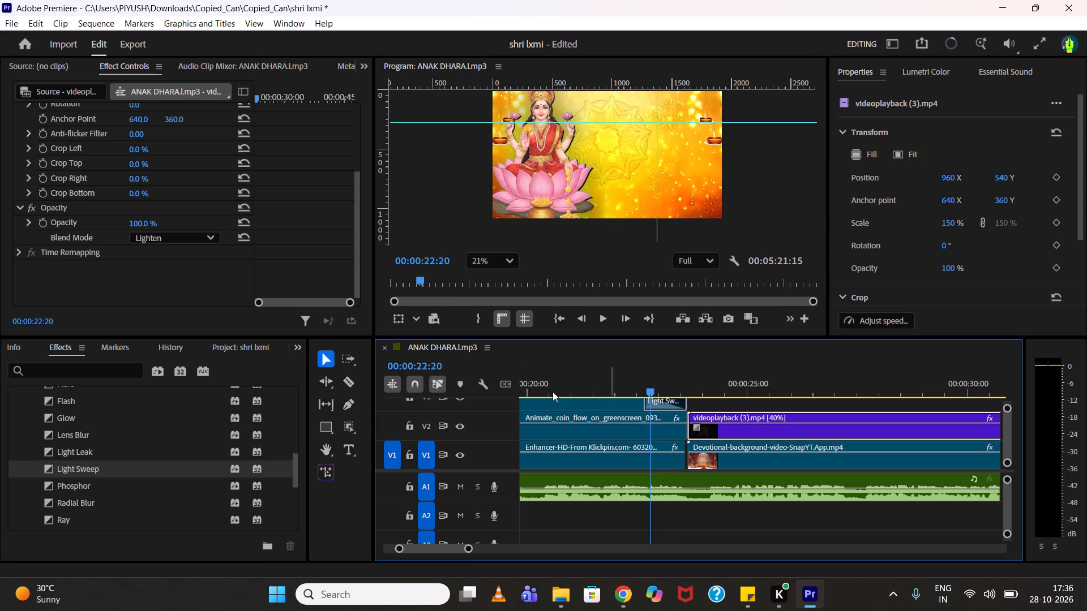
# Apply the Light Sweep transition to the start of the videoplayback (3).mp4 overlay on V2 and preview the cut.
pyautogui.moveTo(75, 471); pyautogui.dragTo(649, 426)
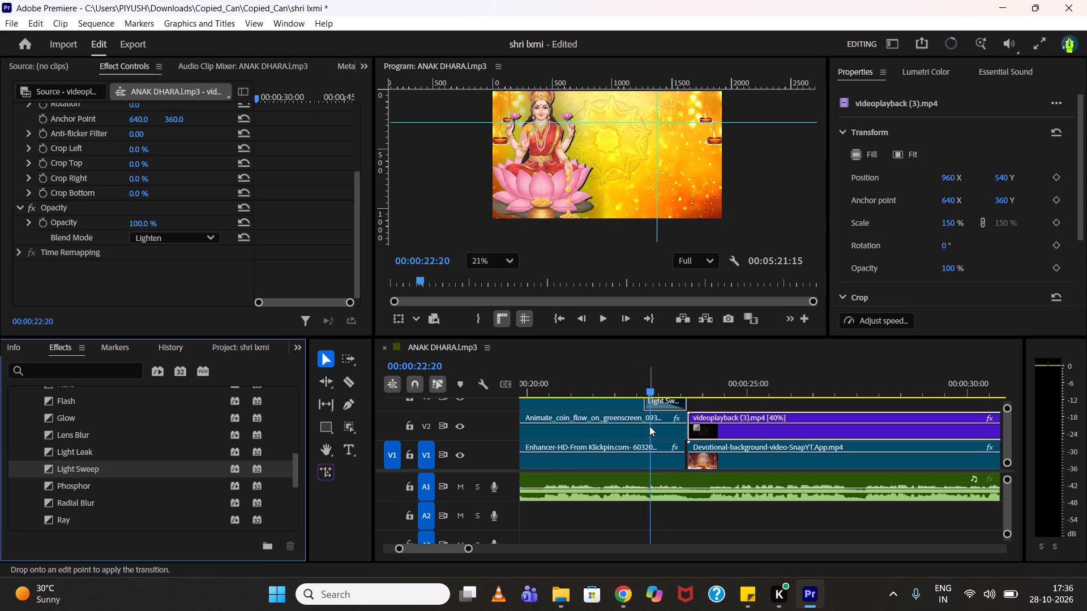
pyautogui.moveTo(649, 426); pyautogui.dragTo(637, 427)
pyautogui.moveTo(637, 427); pyautogui.dragTo(664, 438)
pyautogui.moveTo(664, 438); pyautogui.dragTo(682, 434)
pyautogui.scroll(2, 695, 411)
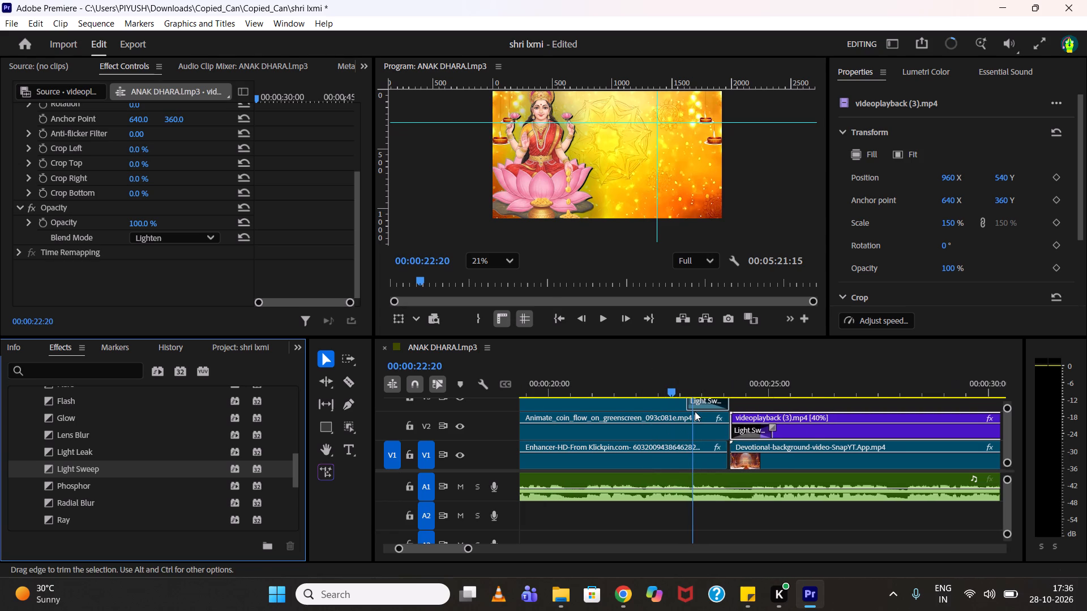
pyautogui.moveTo(715, 387); pyautogui.dragTo(729, 386)
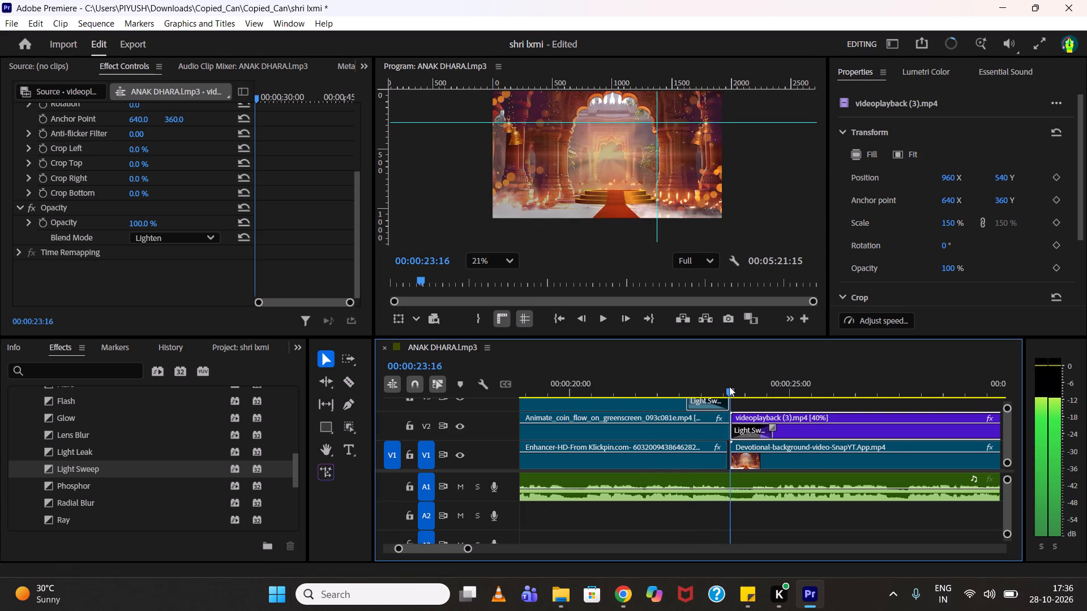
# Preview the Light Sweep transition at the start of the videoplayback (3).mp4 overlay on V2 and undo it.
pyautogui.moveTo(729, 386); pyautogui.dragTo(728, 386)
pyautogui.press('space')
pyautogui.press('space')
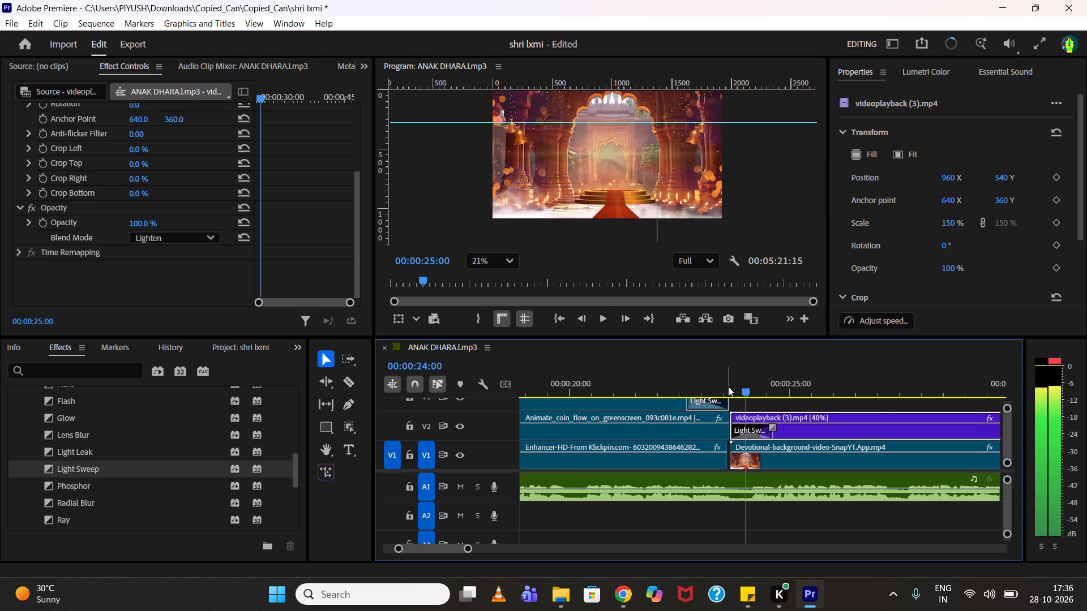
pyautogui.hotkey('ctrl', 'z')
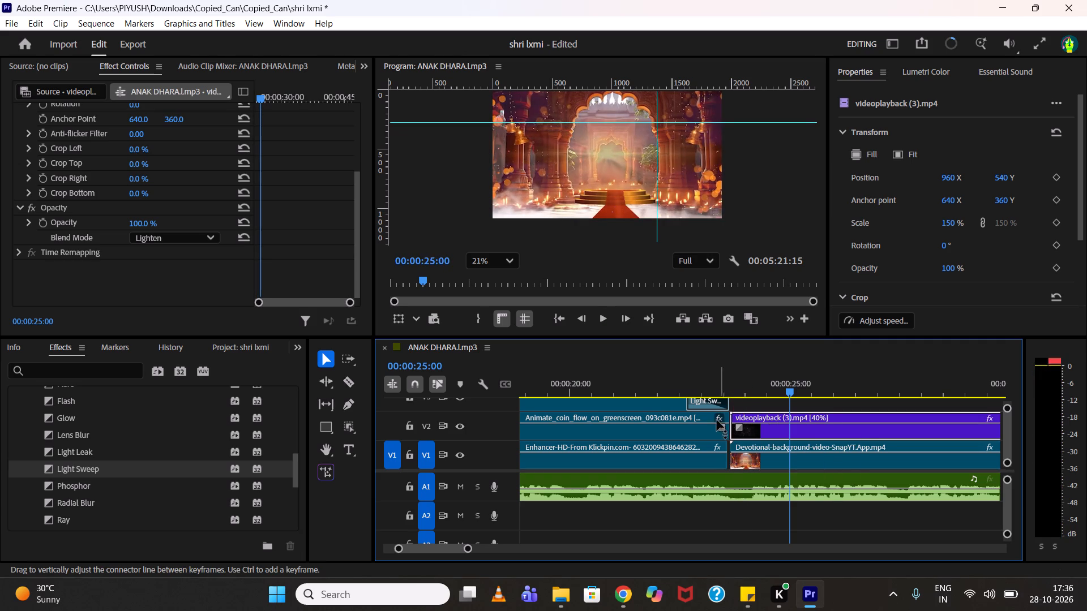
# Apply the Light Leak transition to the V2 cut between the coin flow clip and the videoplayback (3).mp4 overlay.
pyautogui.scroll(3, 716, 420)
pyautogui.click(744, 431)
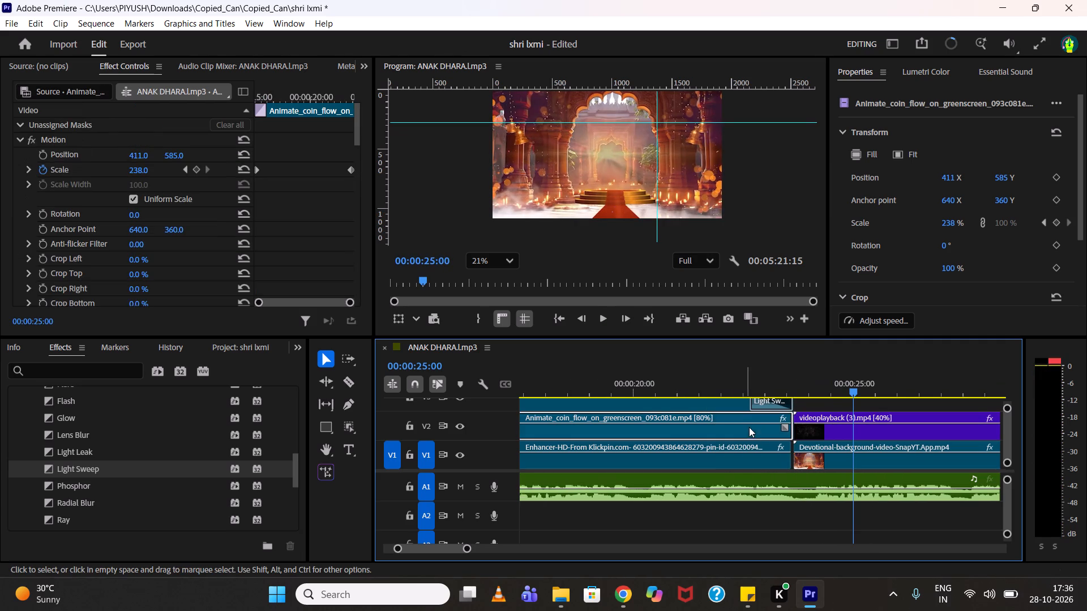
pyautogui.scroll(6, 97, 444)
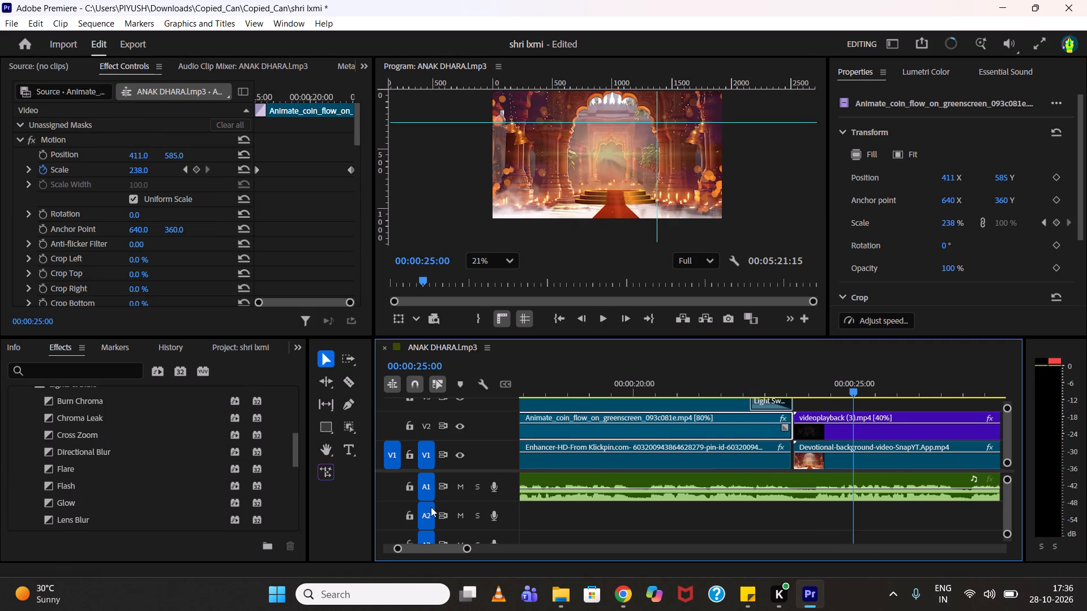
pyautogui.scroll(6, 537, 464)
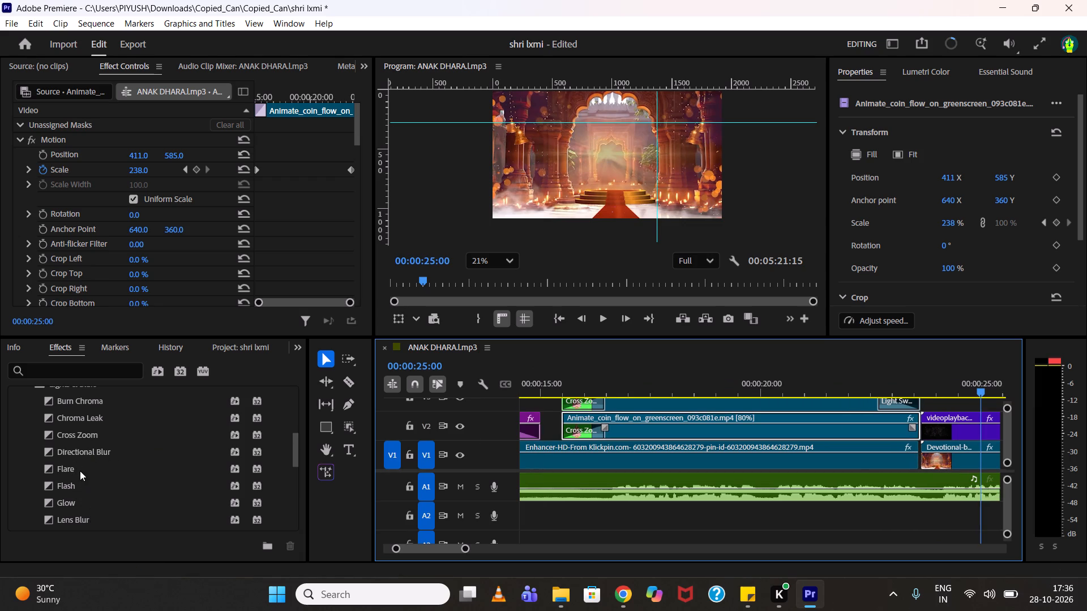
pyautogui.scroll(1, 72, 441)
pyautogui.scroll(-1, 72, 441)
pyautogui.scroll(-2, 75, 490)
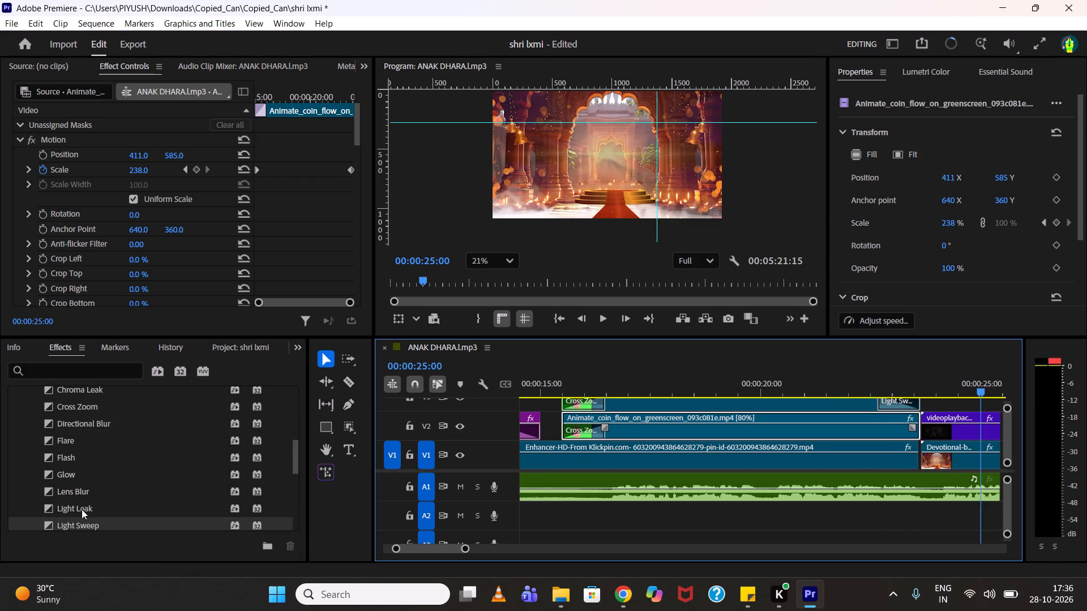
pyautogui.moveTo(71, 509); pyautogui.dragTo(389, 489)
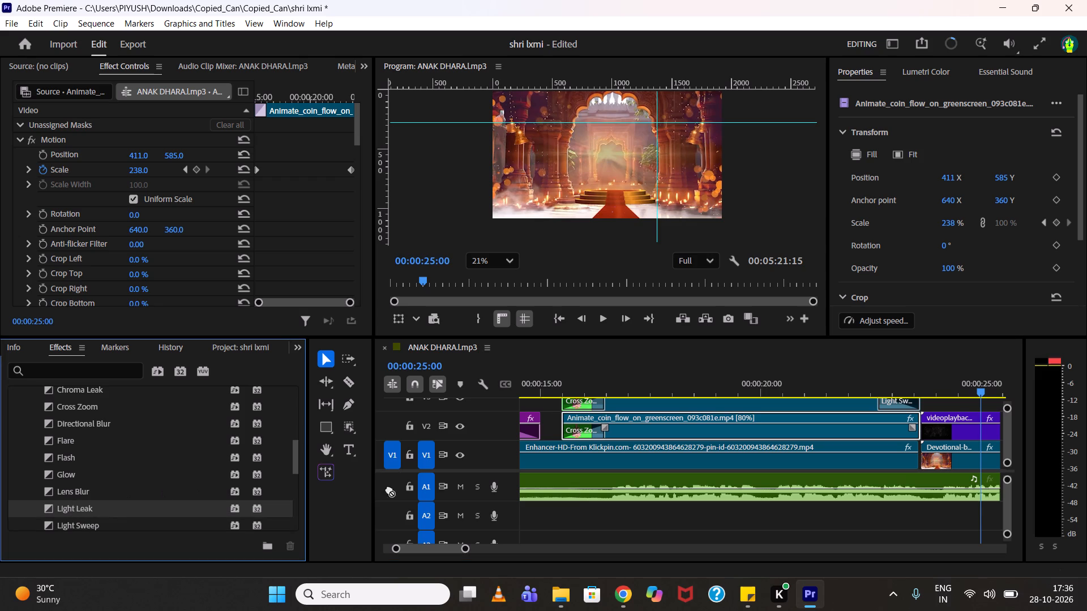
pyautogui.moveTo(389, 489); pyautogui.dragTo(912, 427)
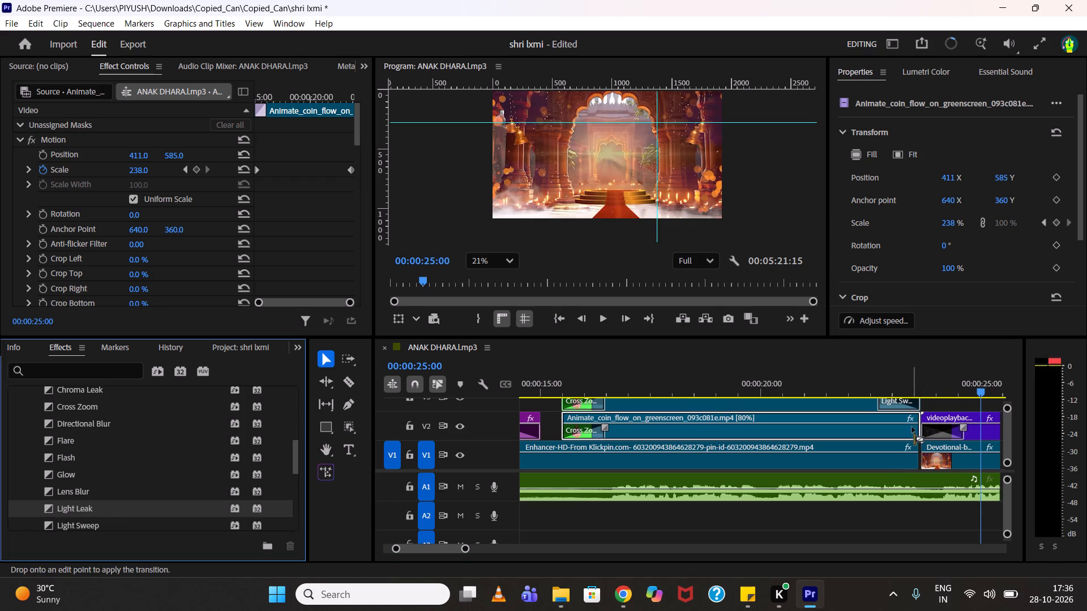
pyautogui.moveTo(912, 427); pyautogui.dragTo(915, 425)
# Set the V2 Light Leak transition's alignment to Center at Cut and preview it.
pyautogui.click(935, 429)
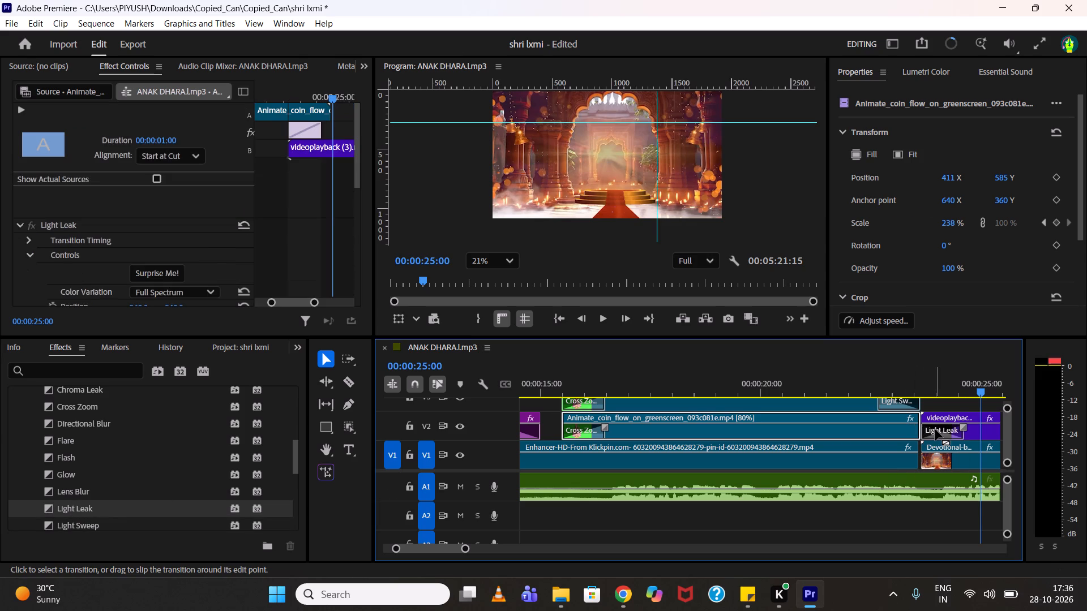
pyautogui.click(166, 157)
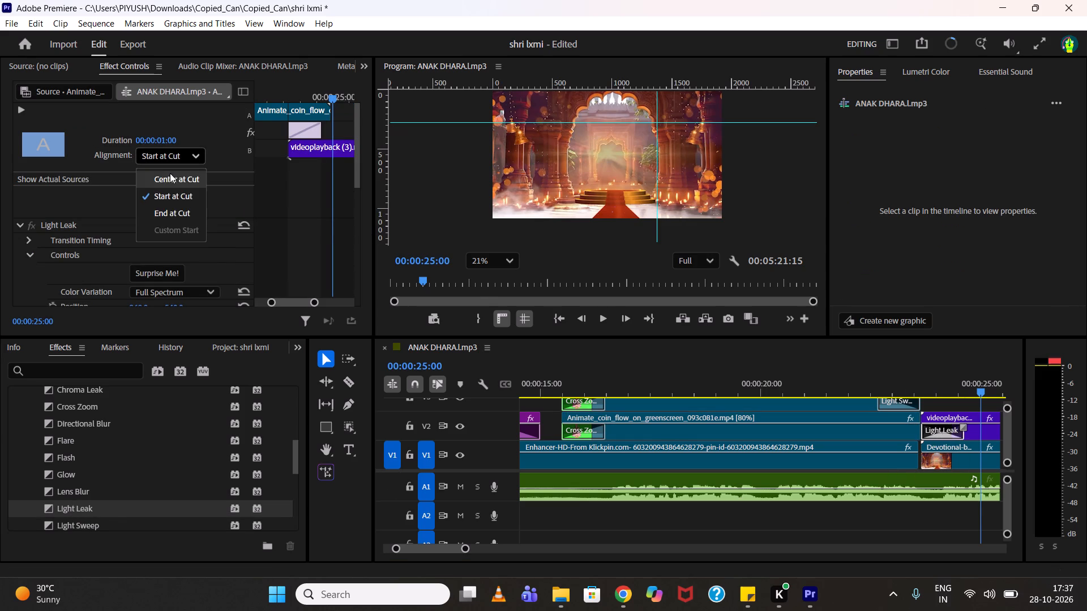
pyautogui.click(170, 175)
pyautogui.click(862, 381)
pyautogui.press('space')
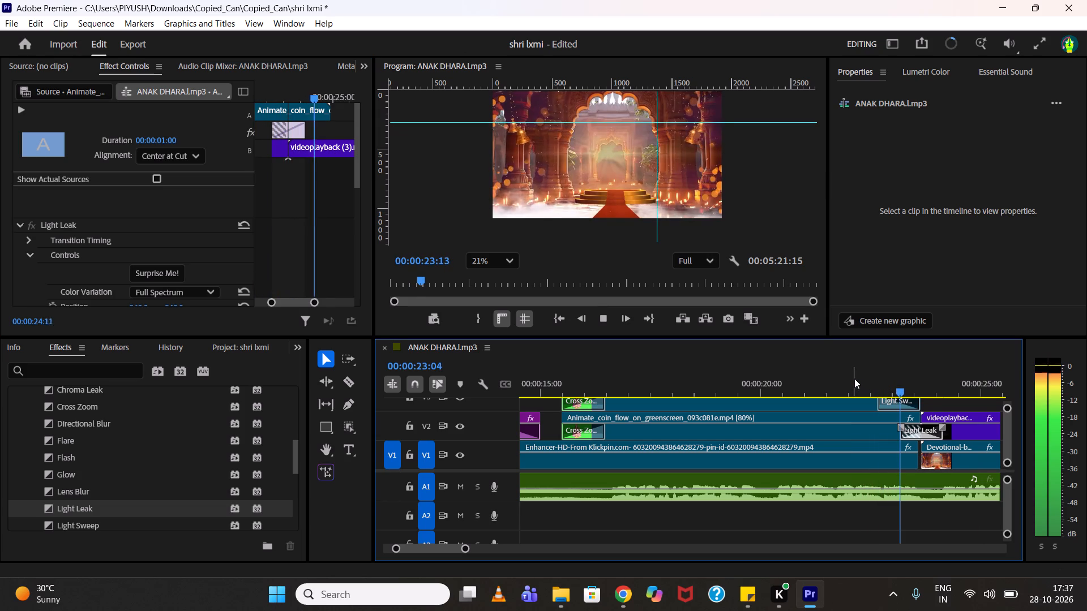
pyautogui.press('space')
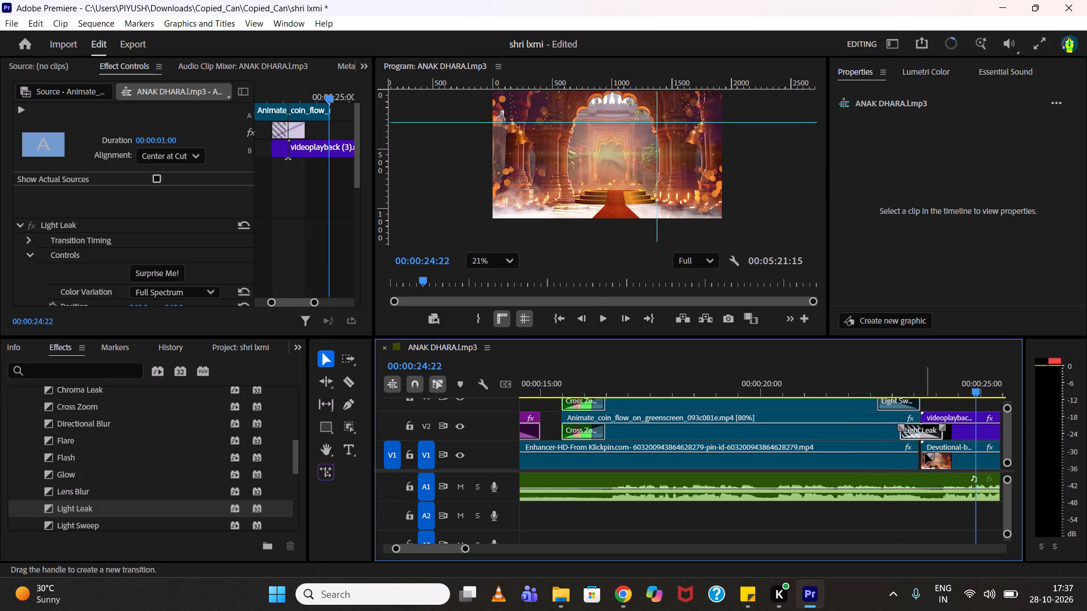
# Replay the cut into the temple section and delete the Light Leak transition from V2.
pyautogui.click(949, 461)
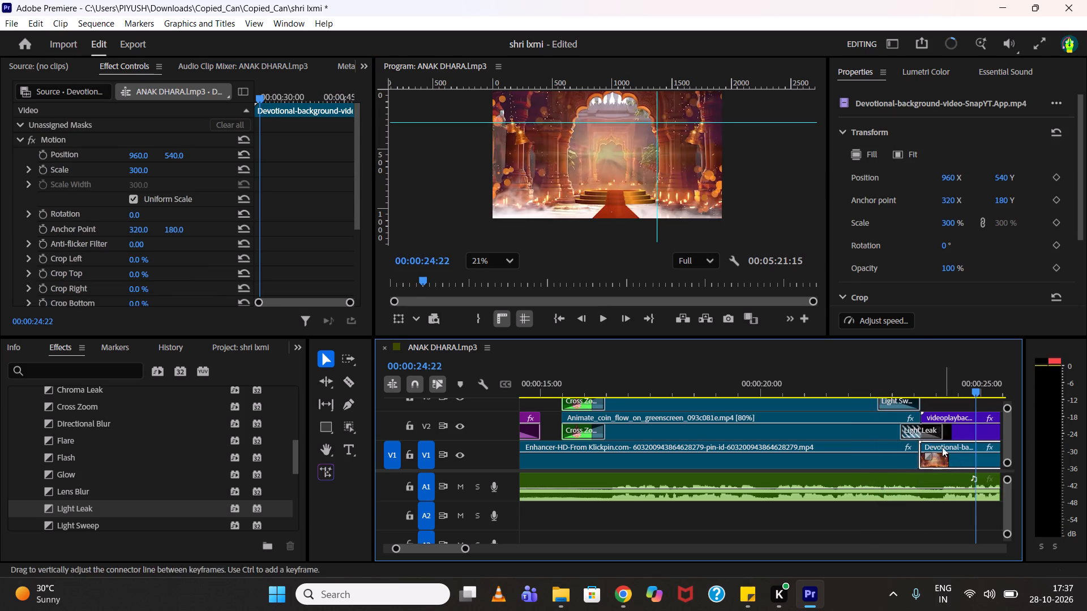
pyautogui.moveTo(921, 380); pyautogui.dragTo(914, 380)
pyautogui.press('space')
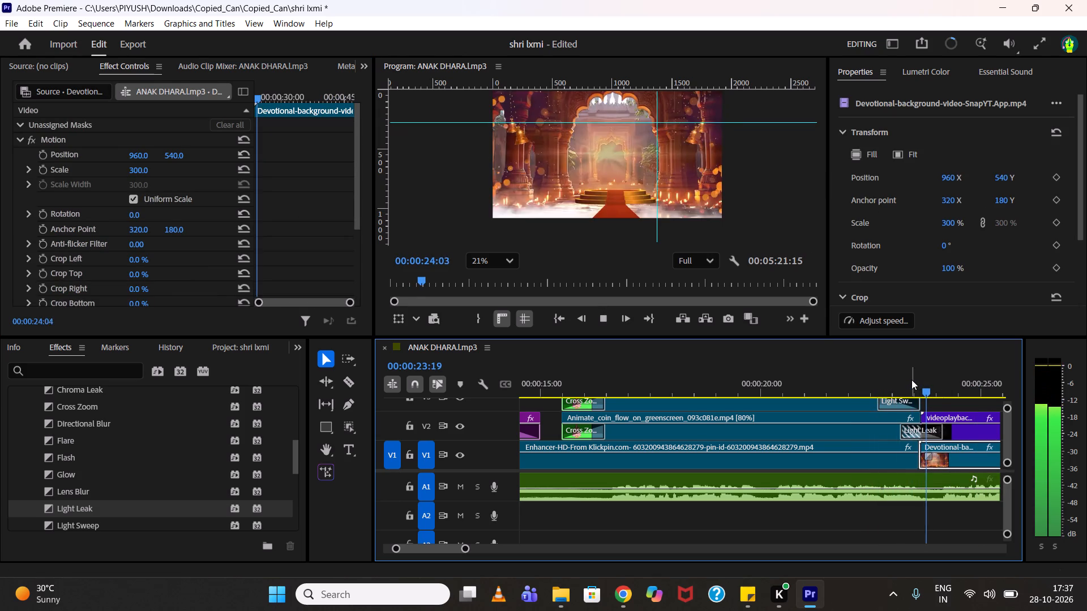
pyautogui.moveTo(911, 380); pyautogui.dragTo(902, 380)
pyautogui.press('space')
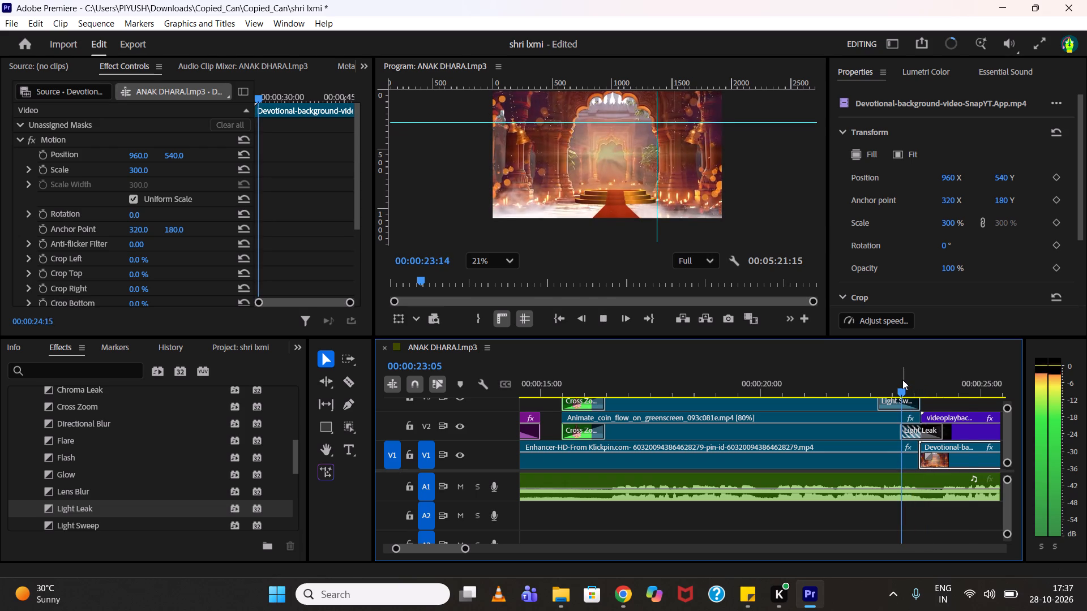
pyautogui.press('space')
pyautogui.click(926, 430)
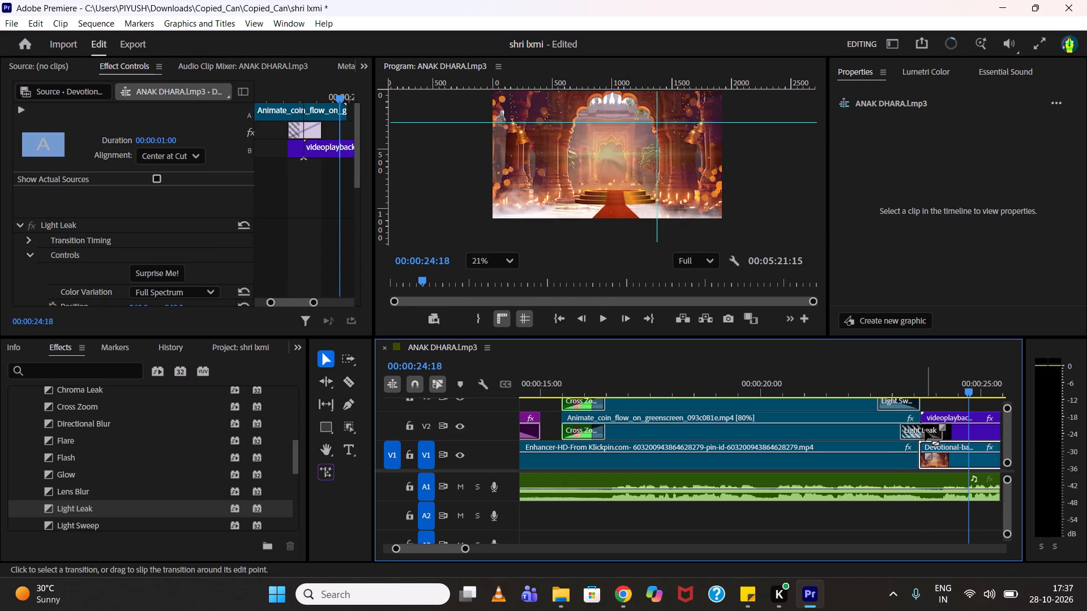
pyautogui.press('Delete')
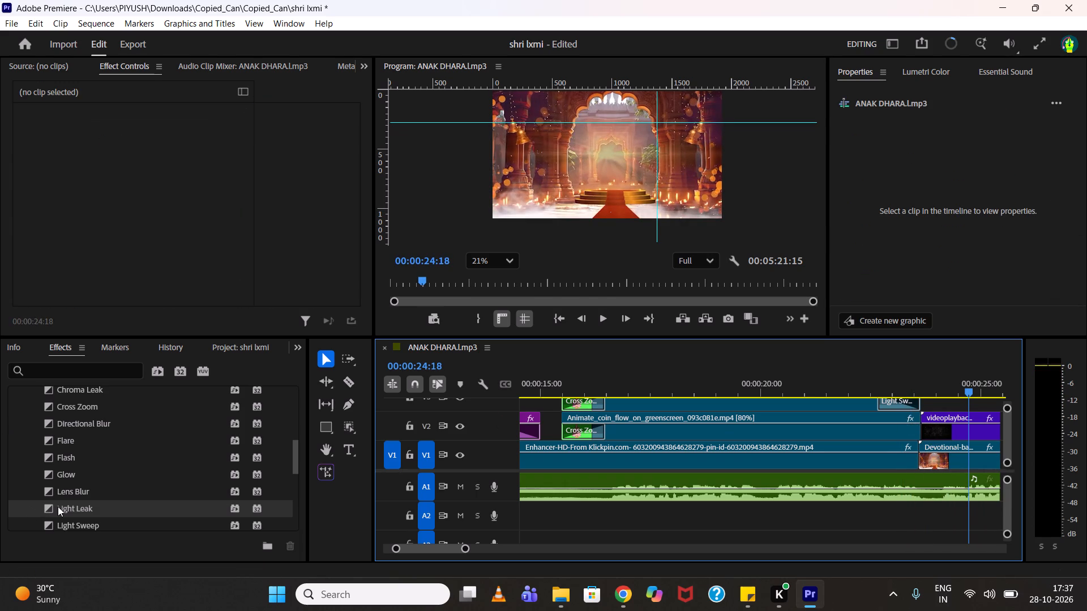
# Apply Light Leak to the V1 cut before the Devotional-background-video clip, aligned Center at Cut.
pyautogui.moveTo(60, 507); pyautogui.dragTo(926, 464)
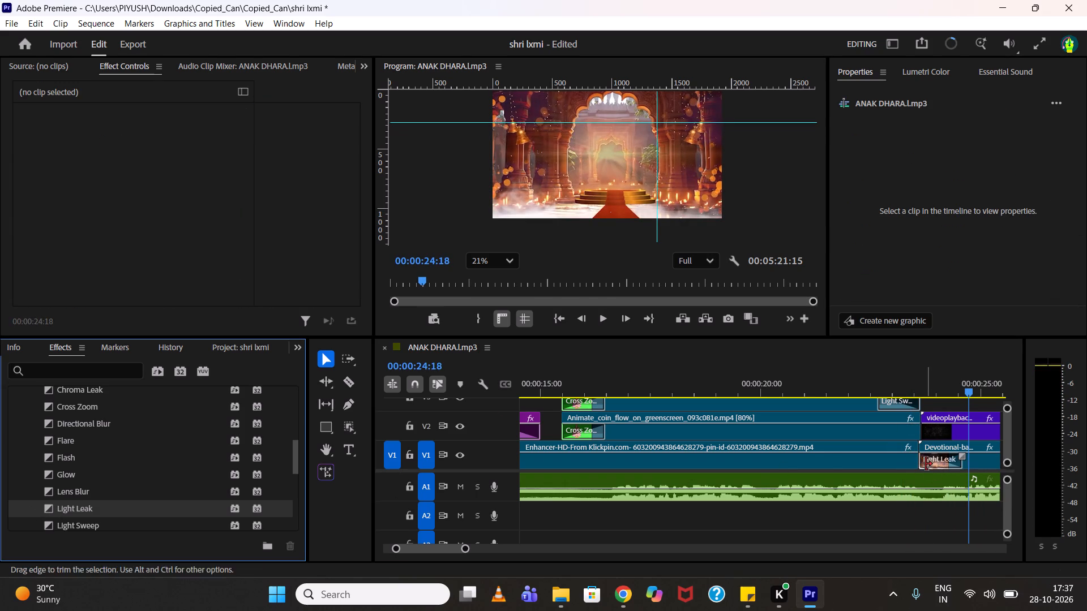
pyautogui.click(930, 460)
pyautogui.click(191, 157)
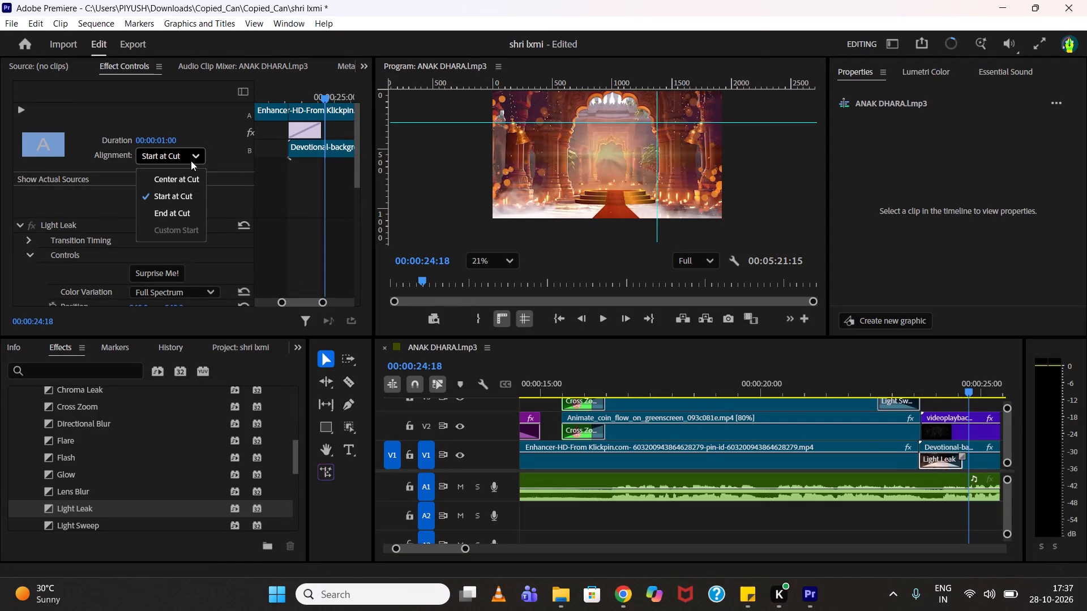
pyautogui.click(191, 173)
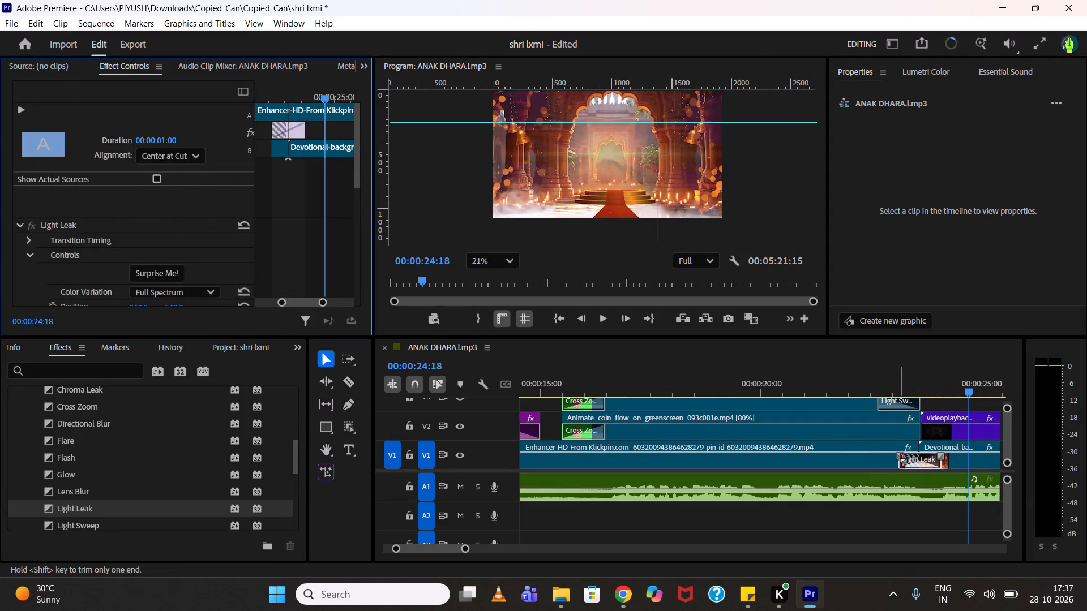
# Lengthen the V1 Light Leak transition to a duration of 00:00:01:24 and preview the cut.
pyautogui.moveTo(899, 461); pyautogui.dragTo(878, 460)
pyautogui.click(862, 380)
pyautogui.press('space')
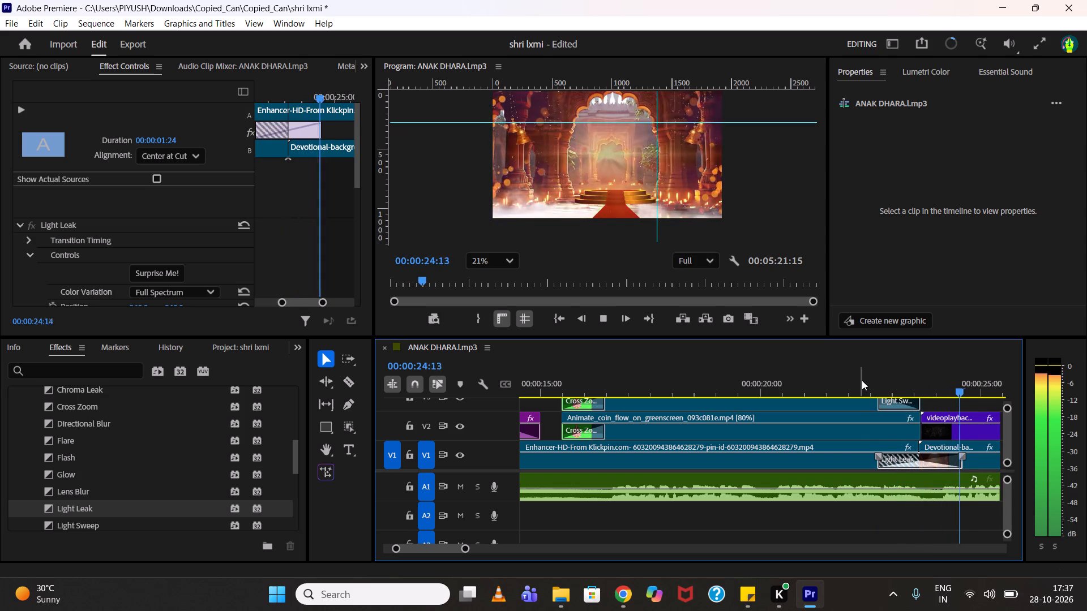
pyautogui.click(862, 380)
pyautogui.press('space')
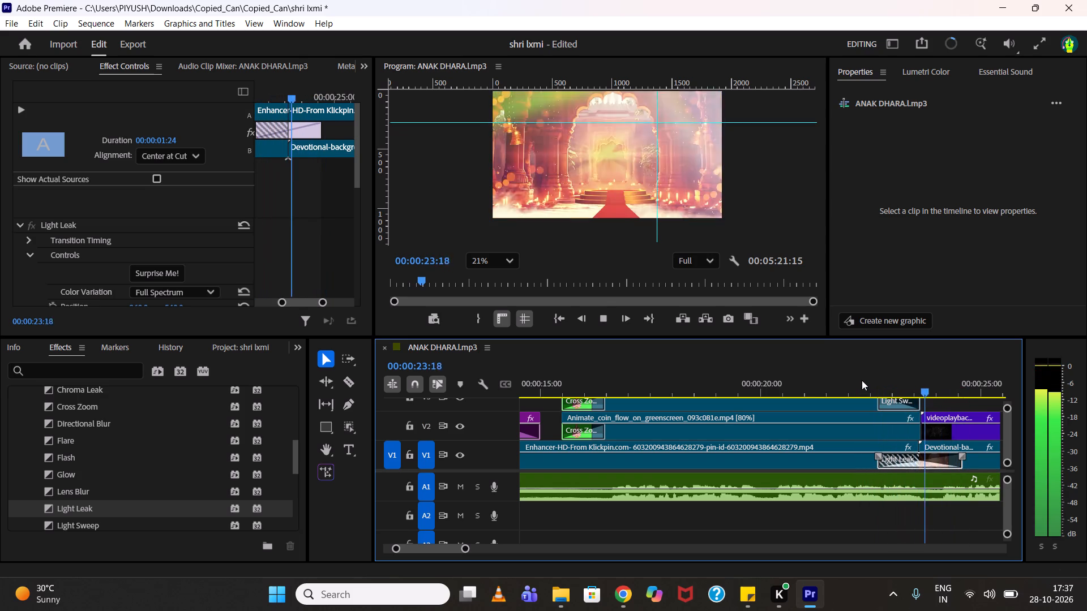
pyautogui.press('space')
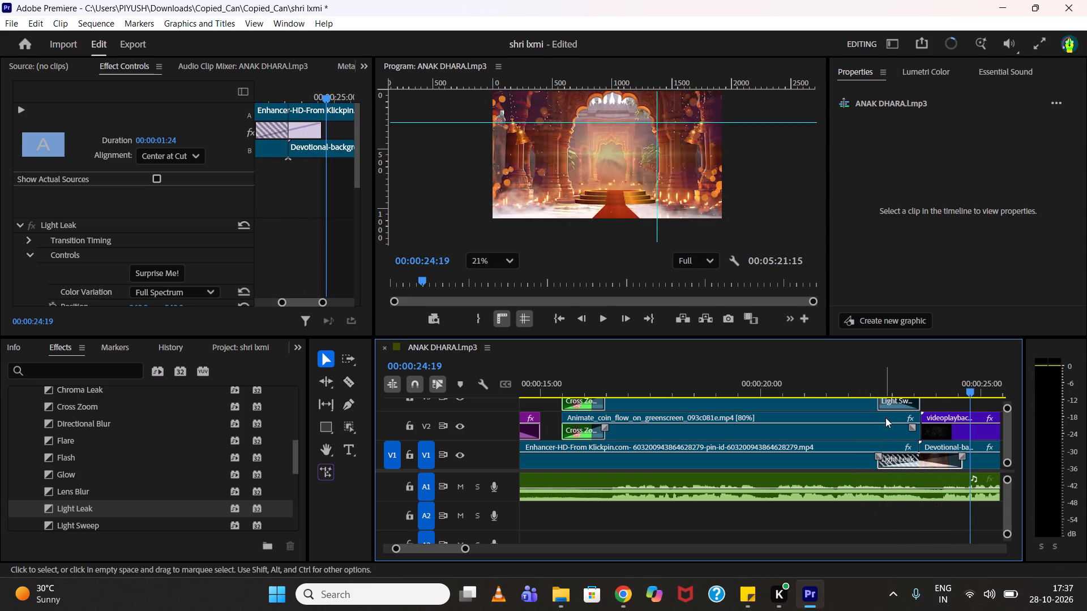
# Trim the end of the coin flow clip on V2 back to near the start of the V1 Light Leak and preview.
pyautogui.click(885, 424)
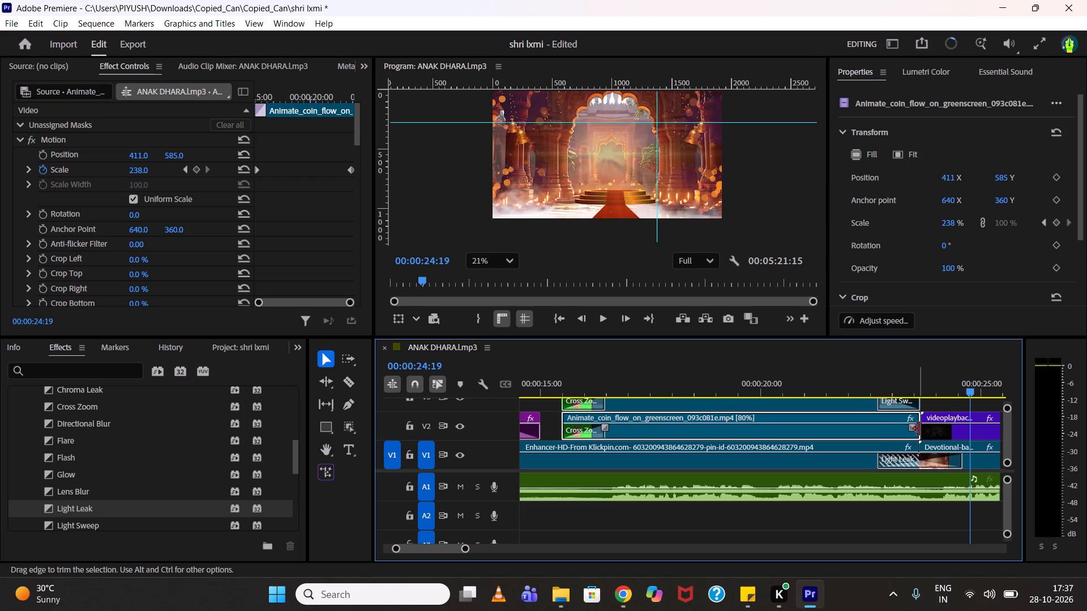
pyautogui.moveTo(919, 429); pyautogui.dragTo(884, 429)
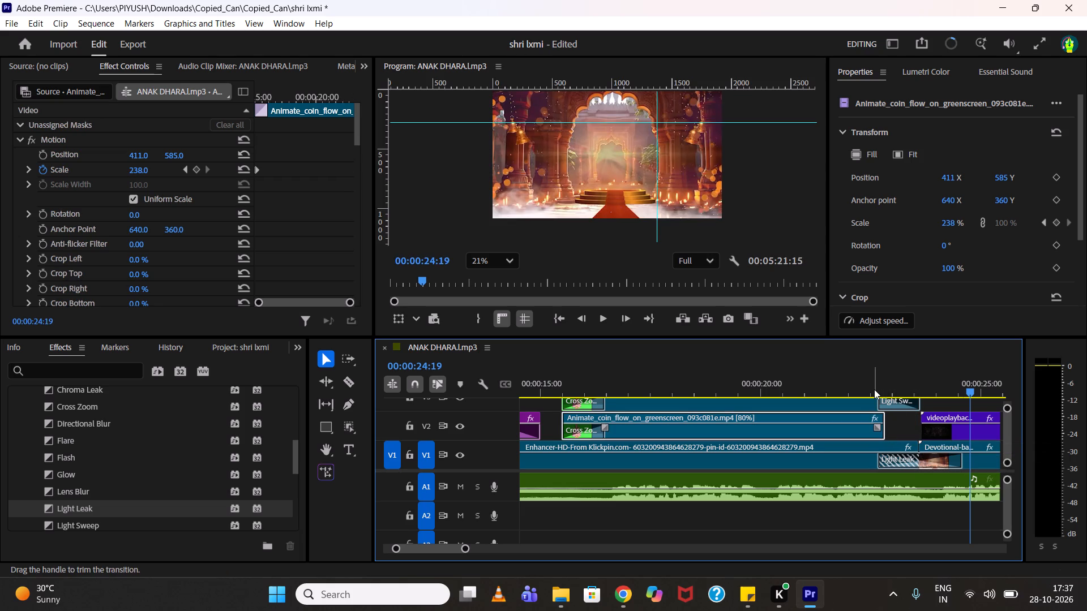
pyautogui.click(867, 383)
pyautogui.press('space')
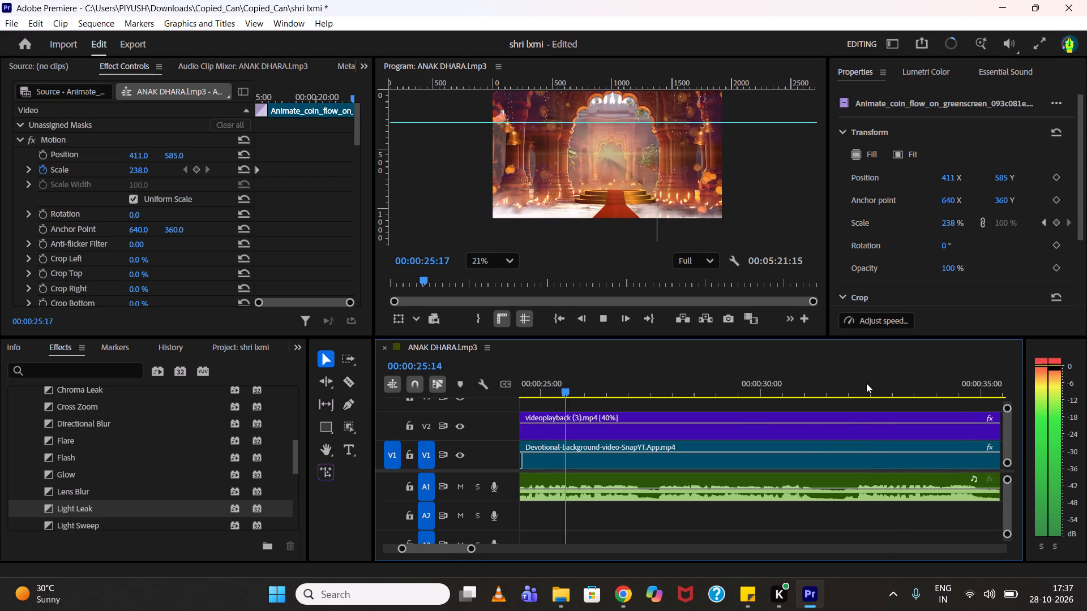
pyautogui.press('space')
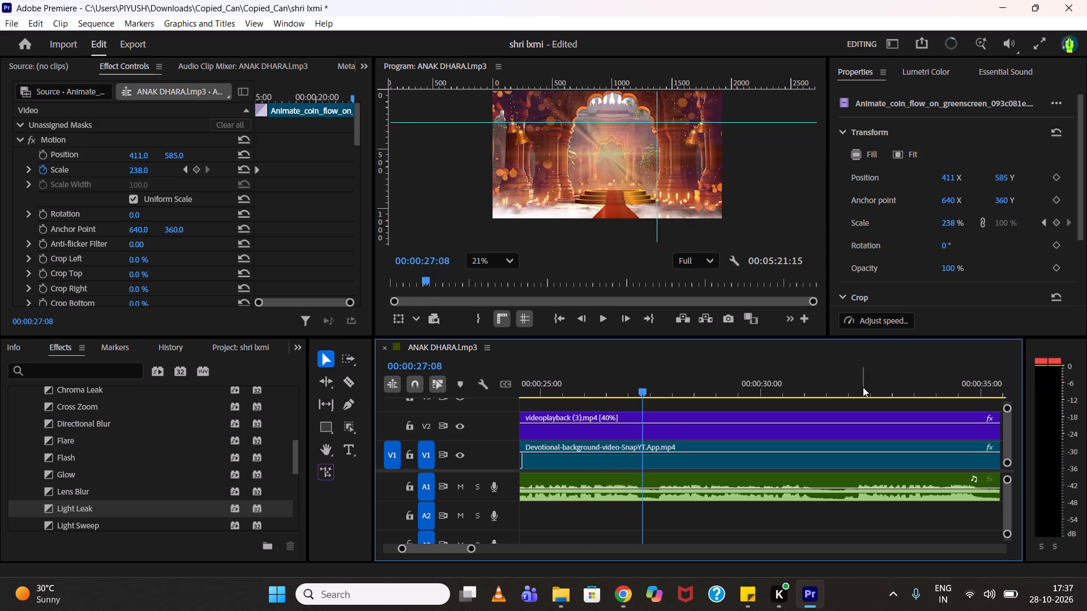
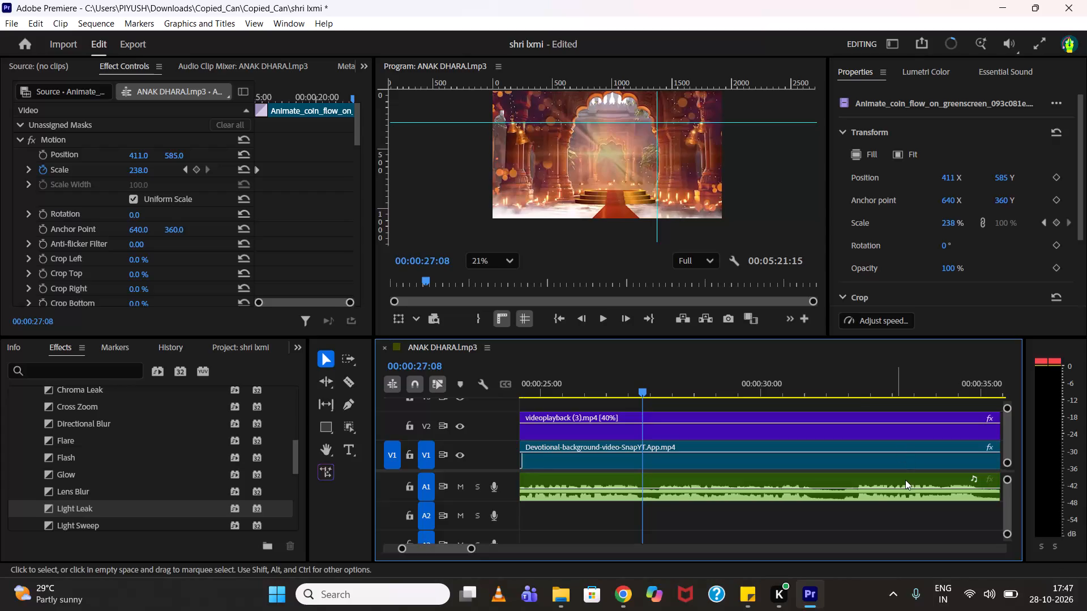
# Scrub back and forth across the V1 Light Leak transition to check the cut into the temple section.
pyautogui.scroll(1, 910, 465)
pyautogui.moveTo(644, 378); pyautogui.dragTo(639, 378)
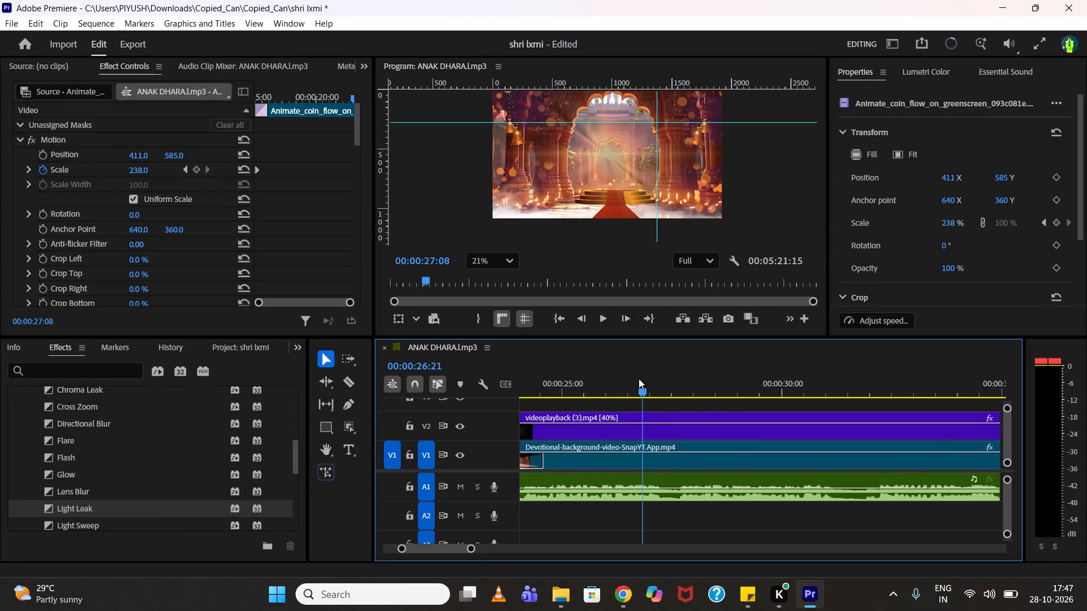
pyautogui.moveTo(639, 378); pyautogui.dragTo(592, 384)
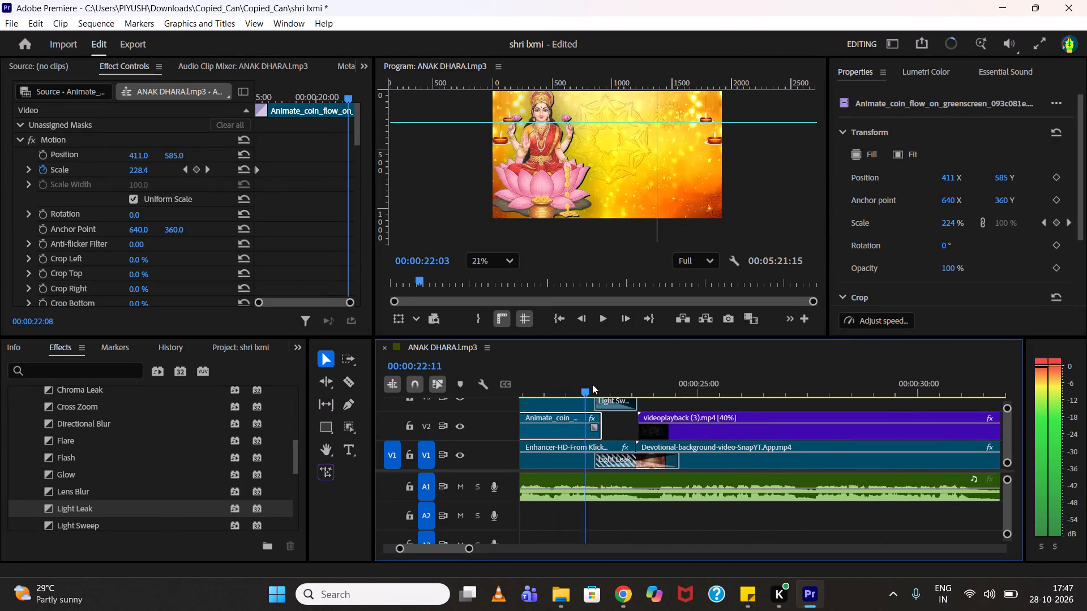
pyautogui.moveTo(592, 384); pyautogui.dragTo(649, 384)
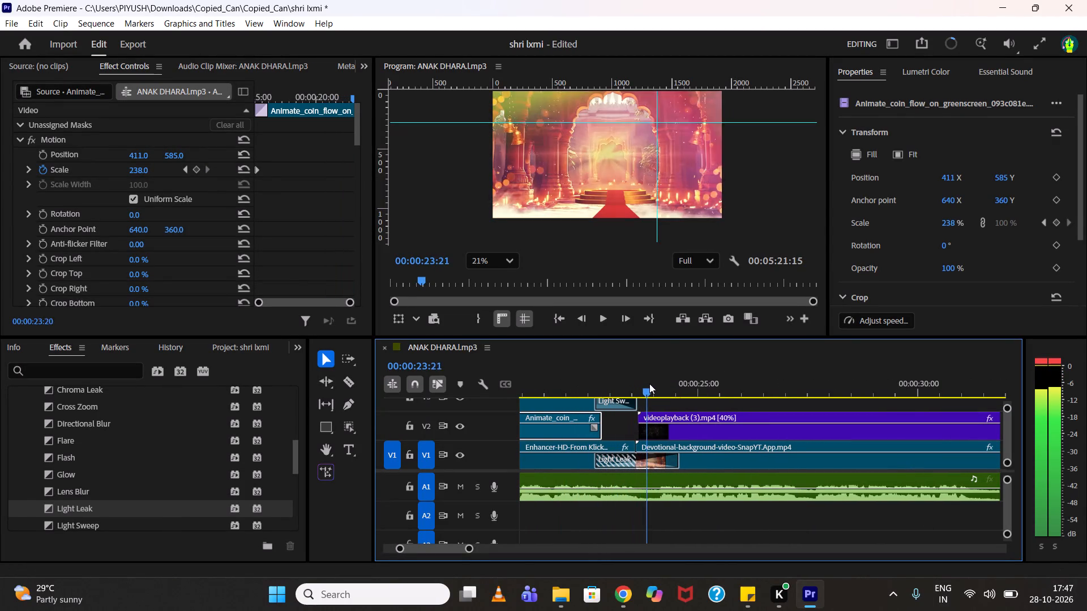
pyautogui.moveTo(649, 384); pyautogui.dragTo(661, 384)
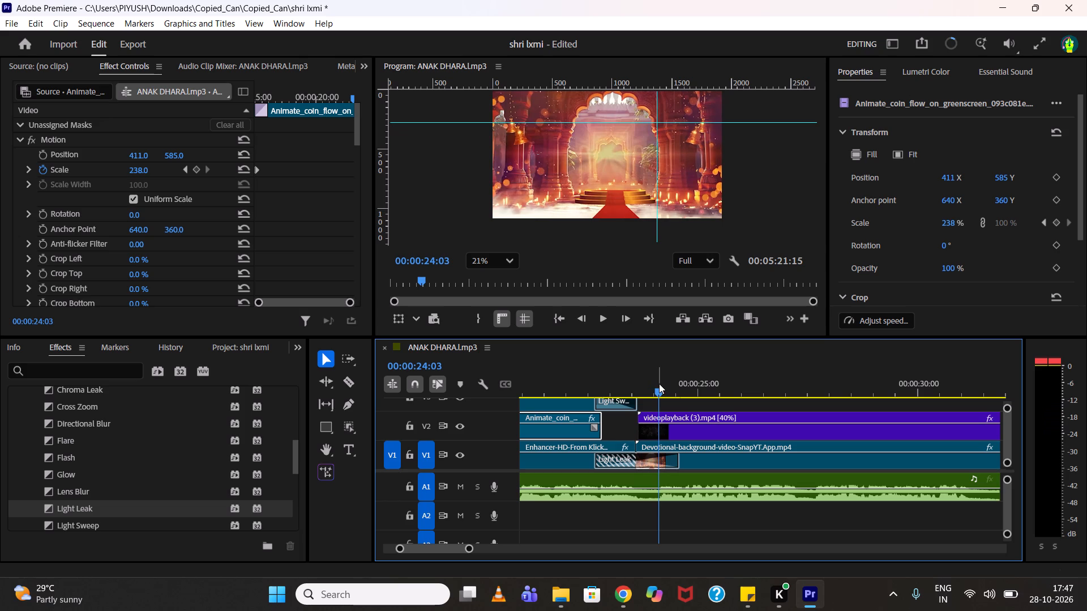
# Switch to Chrome and search Google for "laxmi mata video green screen" in a new tab.
pyautogui.click(637, 601)
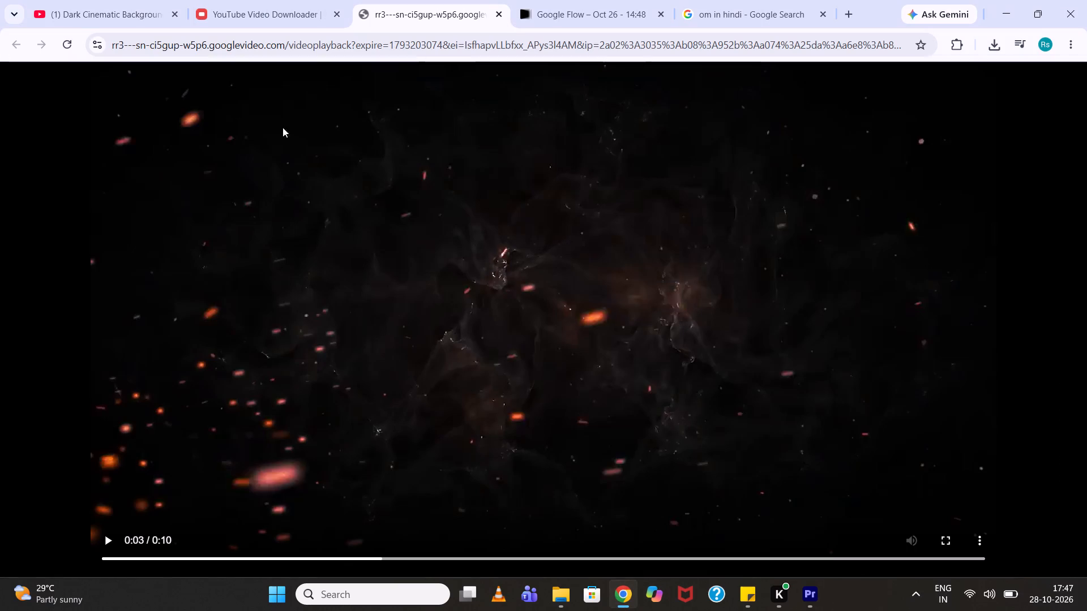
pyautogui.click(844, 13)
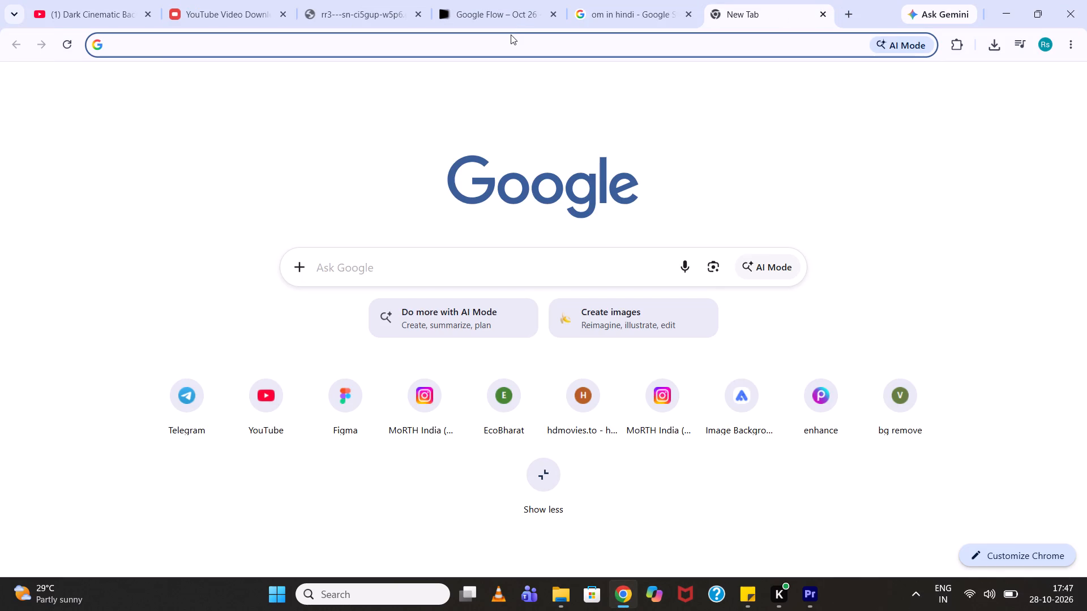
pyautogui.write('laxmi mata')
pyautogui.press('space')
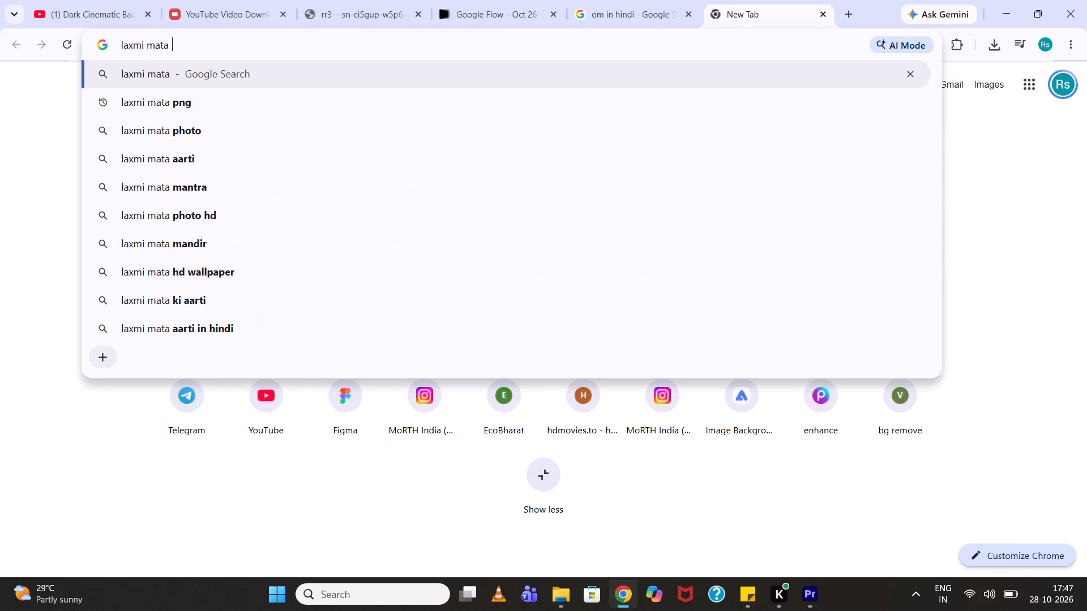
pyautogui.press('p')
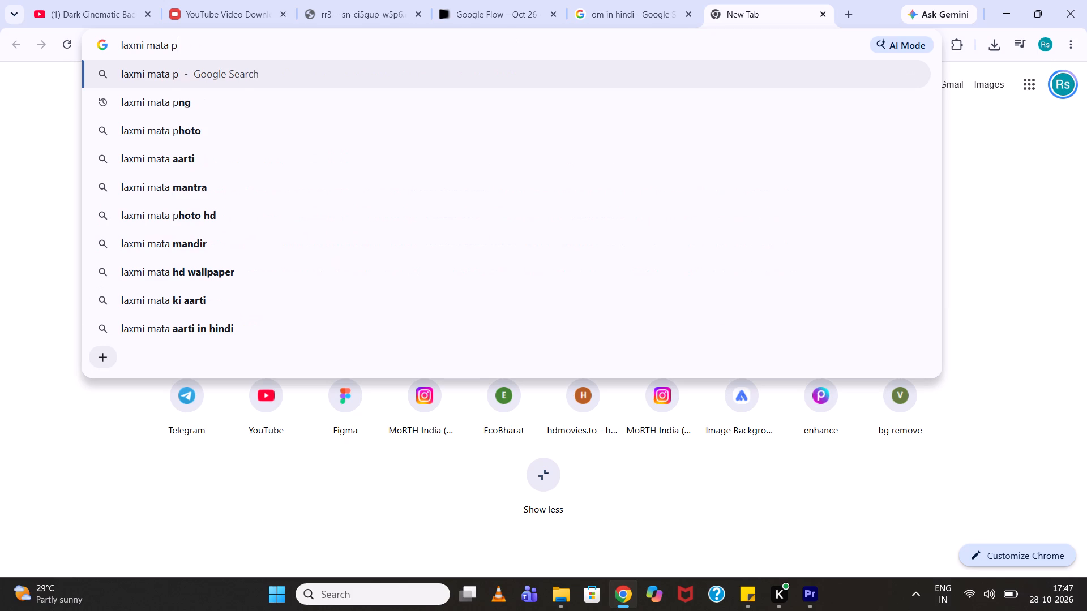
pyautogui.press('BackSpace')
pyautogui.write('video green screen')
pyautogui.press('Return')
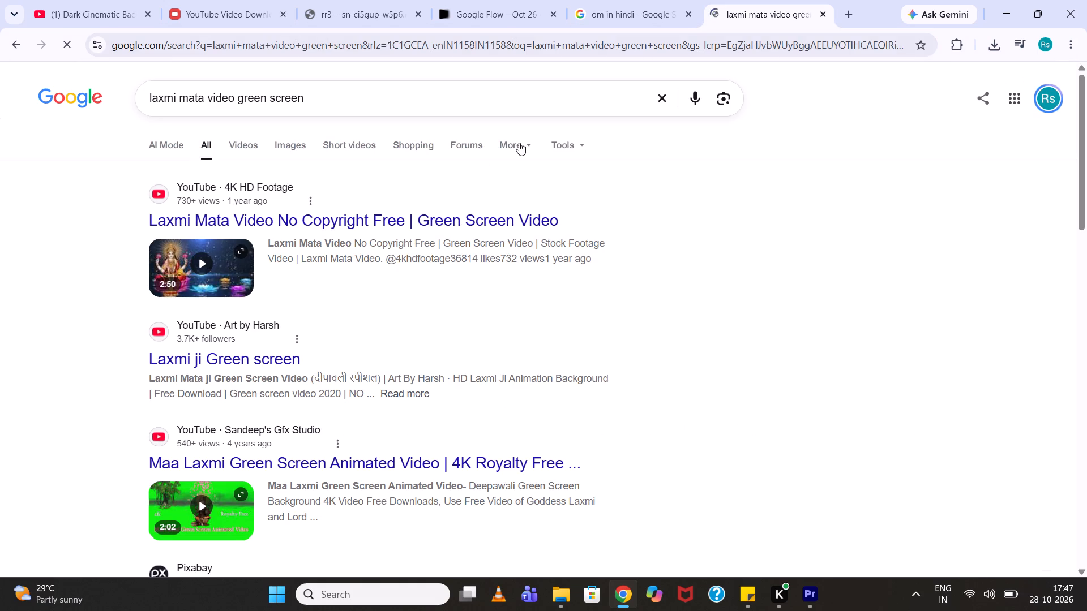
pyautogui.click(216, 282)
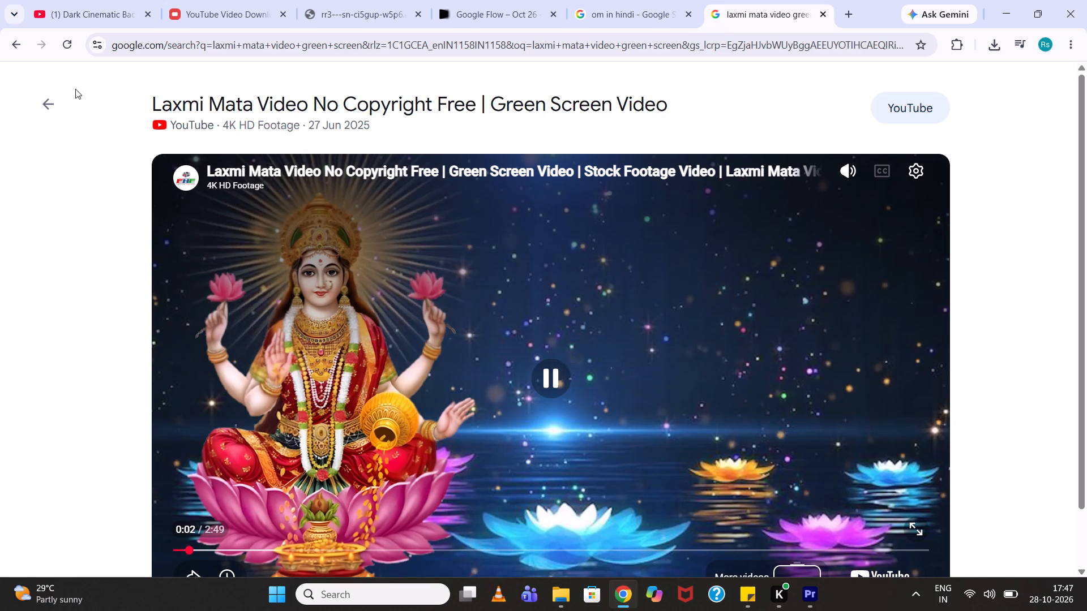
pyautogui.click(18, 53)
pyautogui.scroll(-1, 221, 462)
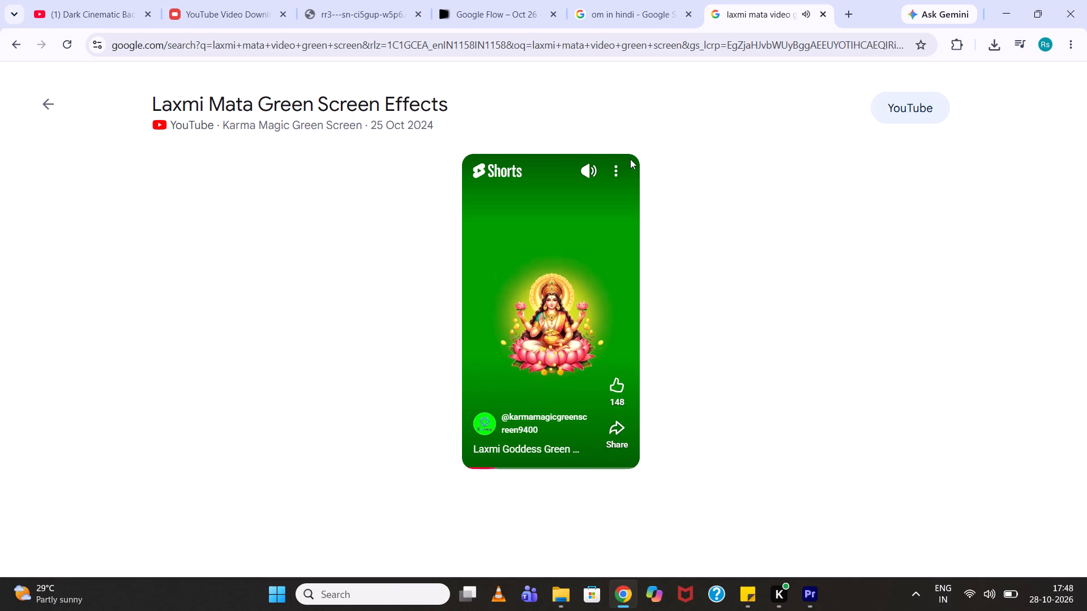
pyautogui.click(624, 179)
pyautogui.click(614, 330)
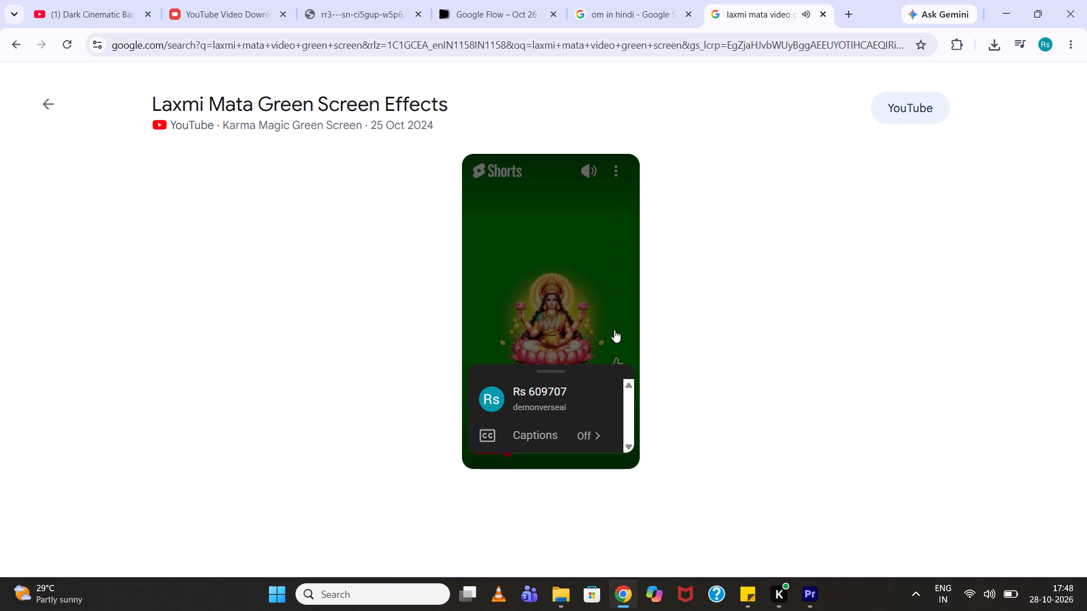
# Open the short's Karma Magic Green Screen channel on YouTube and look through its videos for Laxmi footage.
pyautogui.click(550, 394)
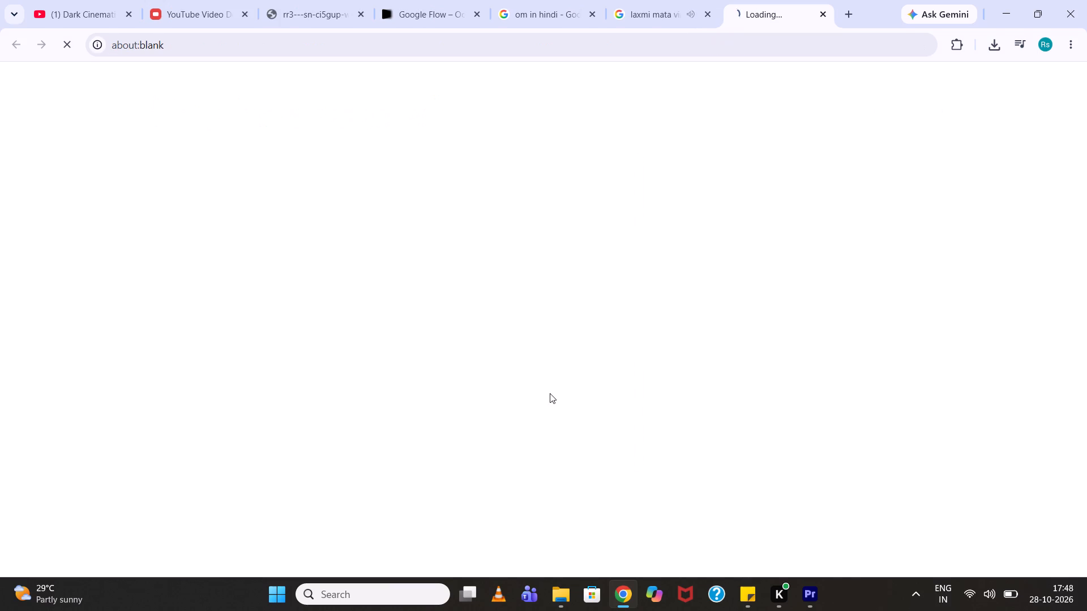
pyautogui.press('e')
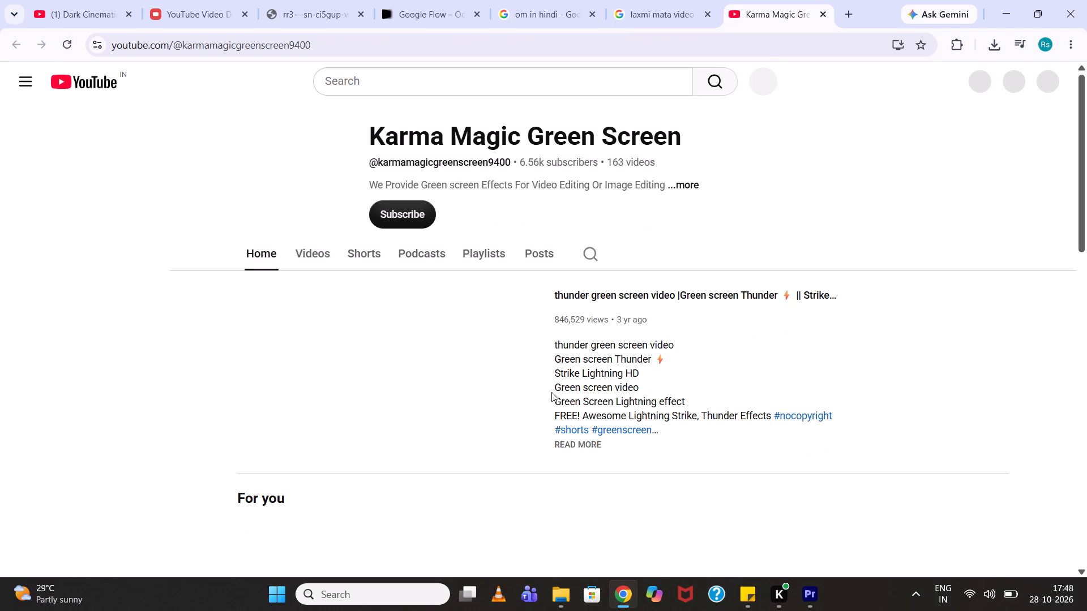
pyautogui.scroll(-4, 551, 388)
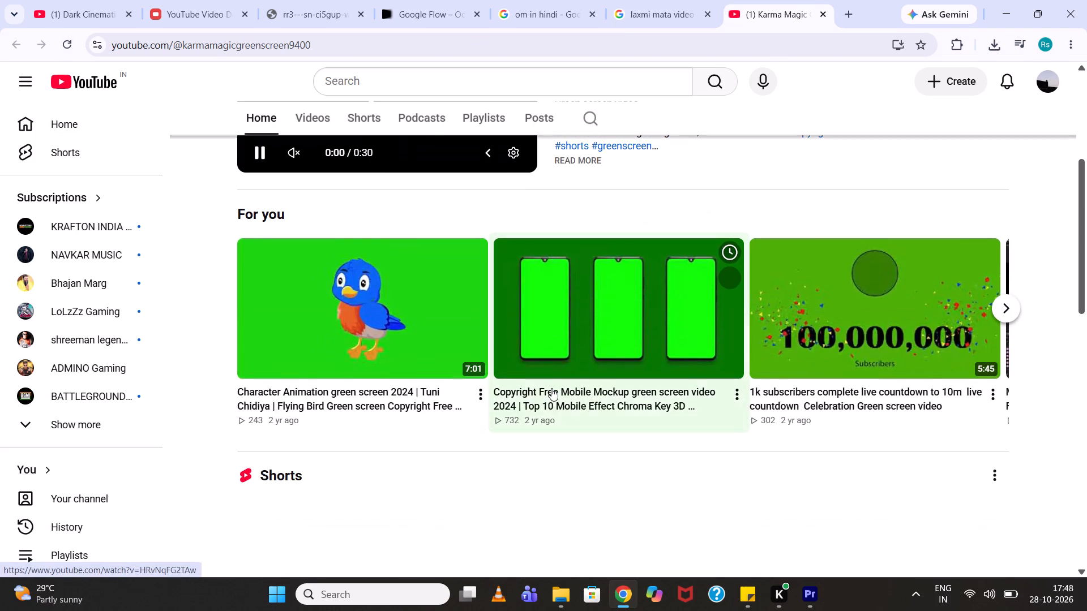
pyautogui.scroll(-6, 551, 388)
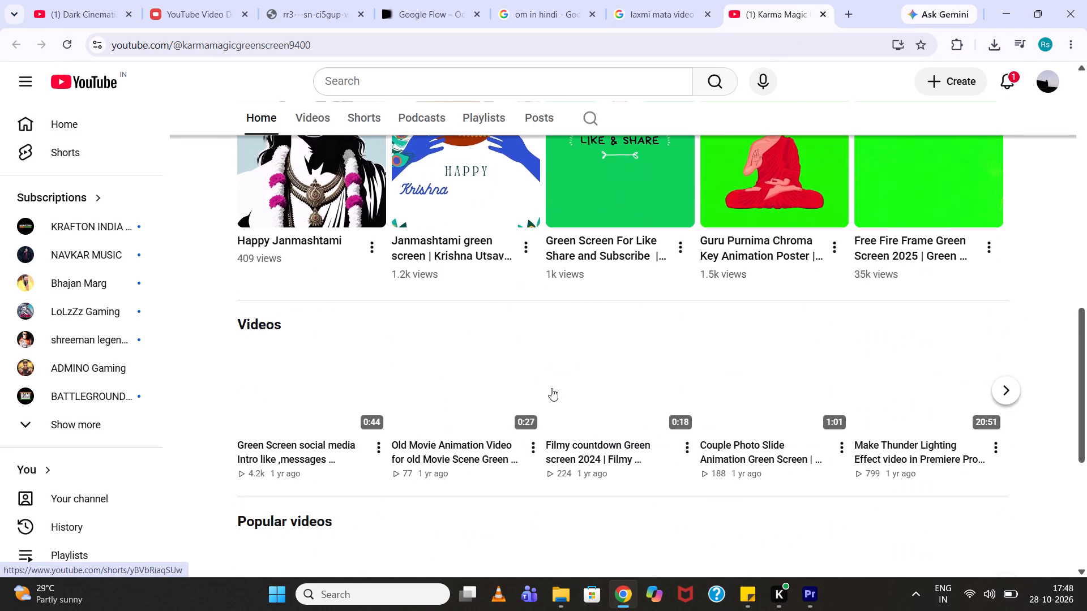
pyautogui.scroll(-2, 551, 388)
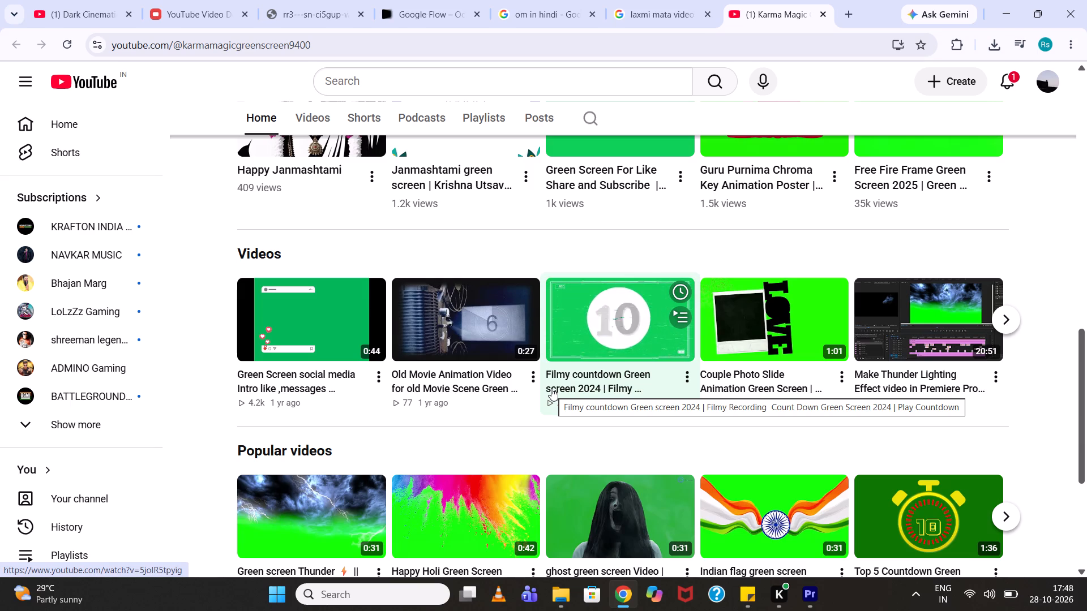
pyautogui.scroll(-6, 551, 388)
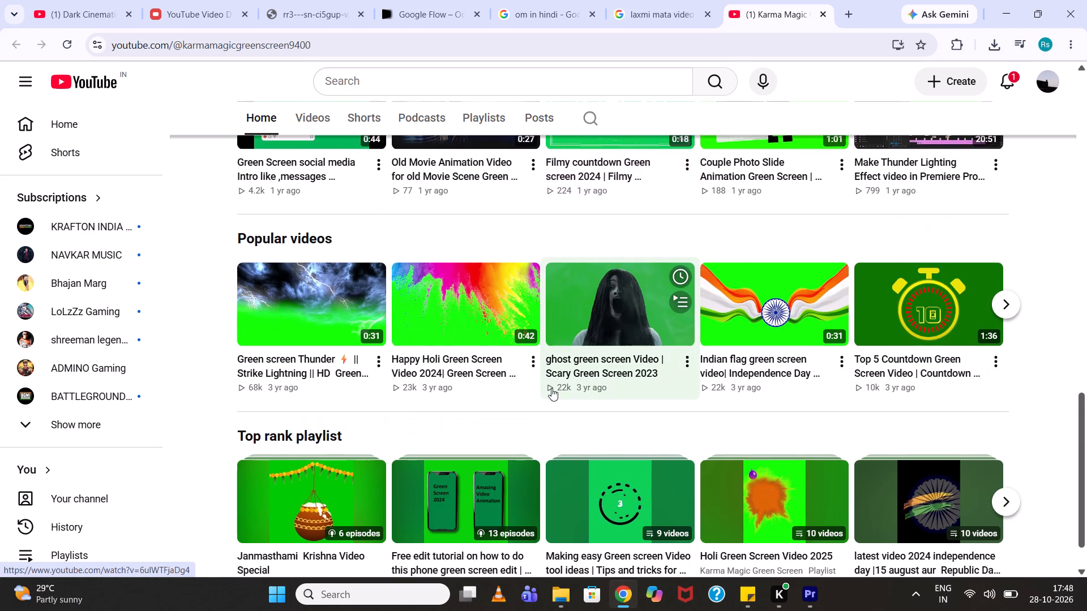
# Search YouTube for "laxmi mata green screen".
pyautogui.click(375, 89)
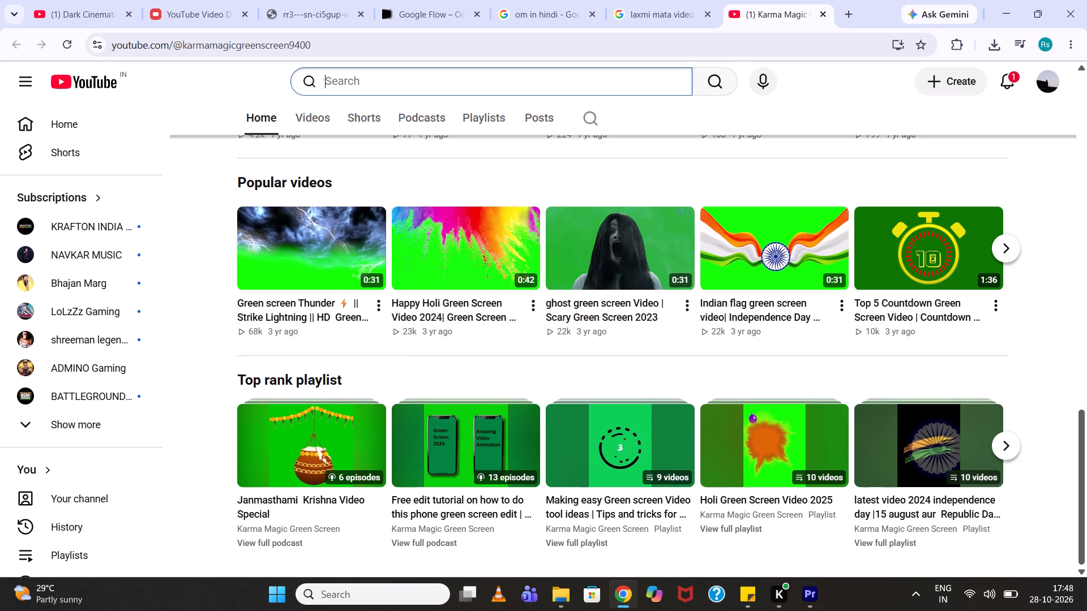
pyautogui.write('laxmi')
pyautogui.press('space')
pyautogui.write('mata green screen')
pyautogui.press('Return')
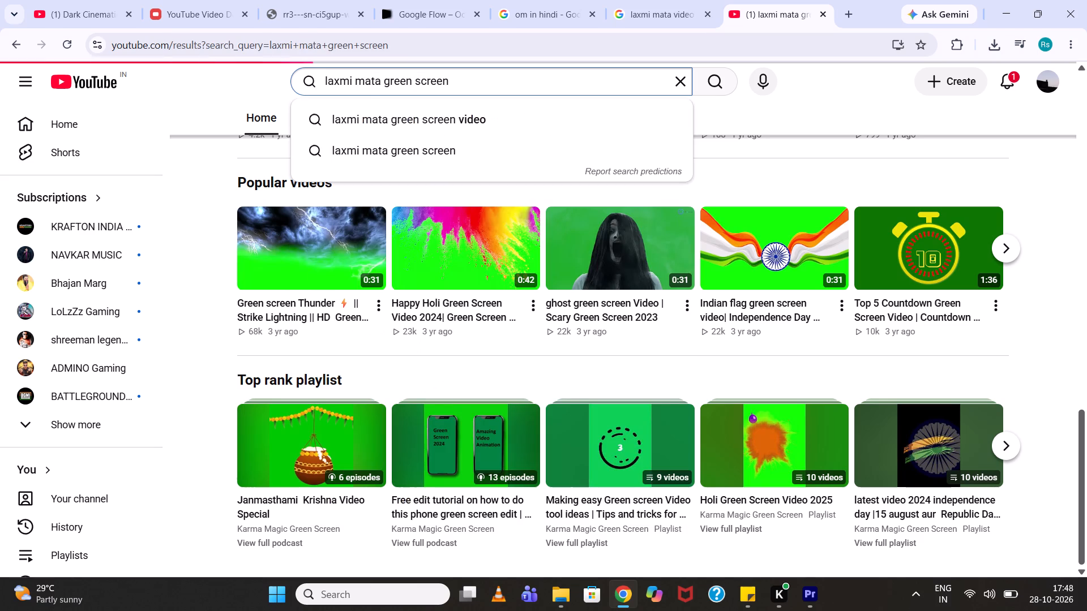
# Look through the results and open the Green Screen channel's "Laxmi Mata Green Screen Video| No Copyright| Green Screen Video Effect" clip.
pyautogui.scroll(-1, 569, 317)
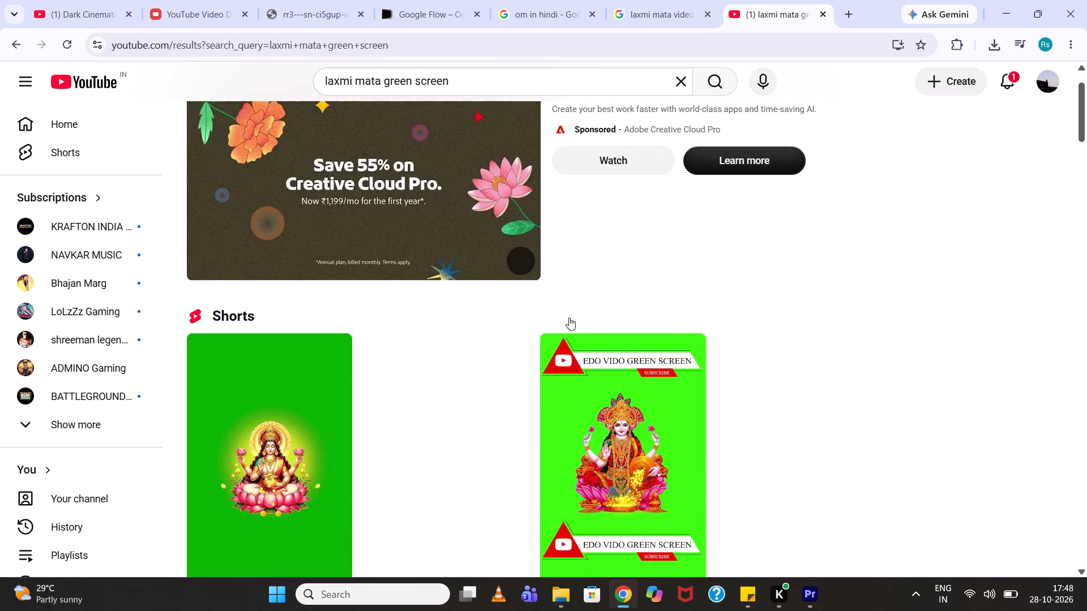
pyautogui.scroll(-1, 569, 317)
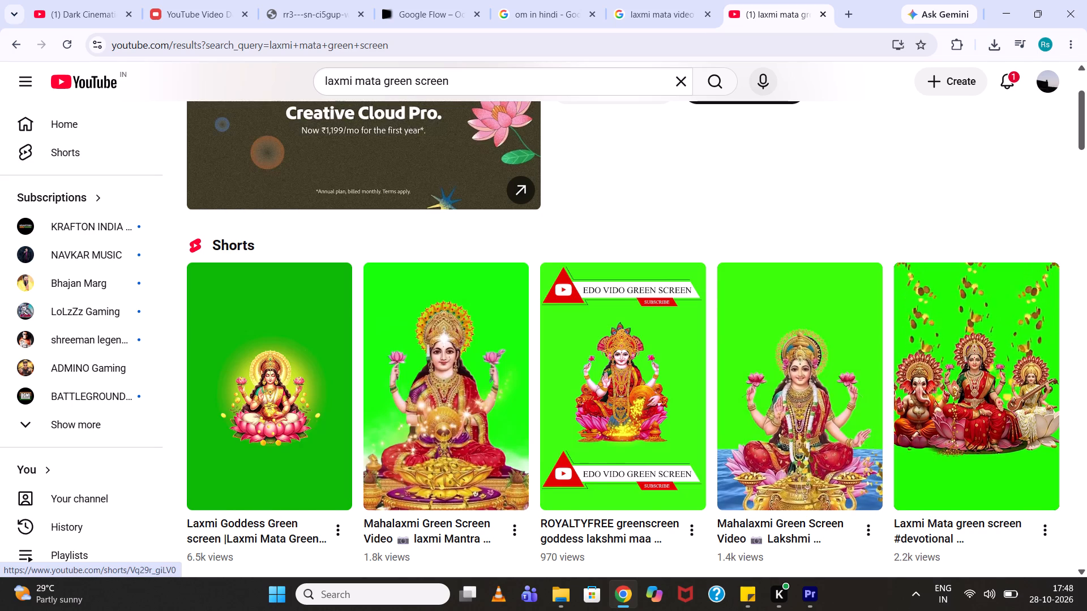
pyautogui.scroll(-4, 1005, 401)
pyautogui.scroll(-5, 700, 402)
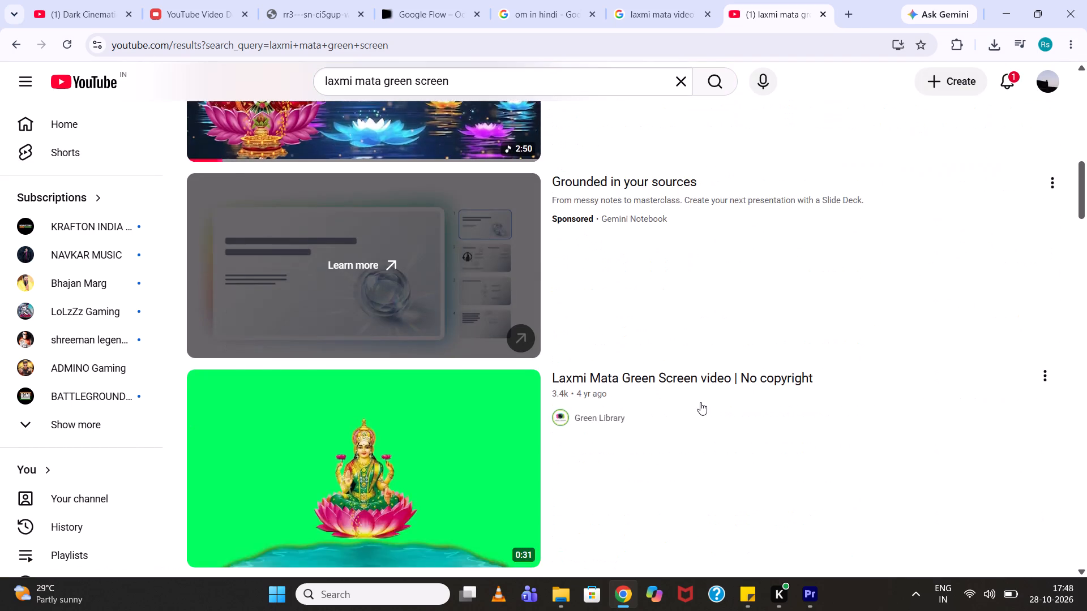
pyautogui.scroll(-1, 698, 405)
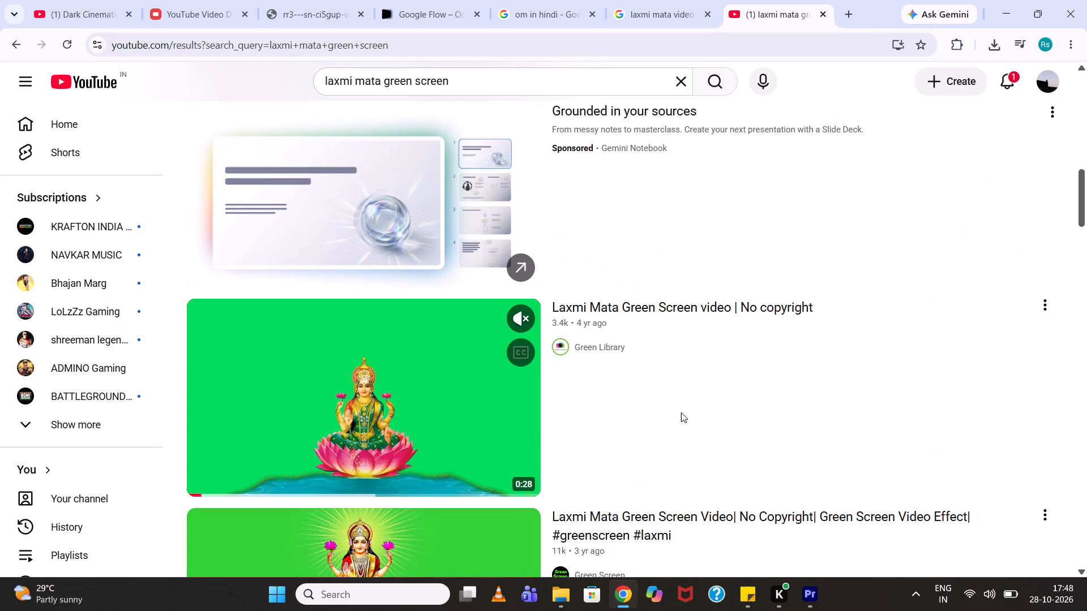
pyautogui.scroll(-3, 681, 412)
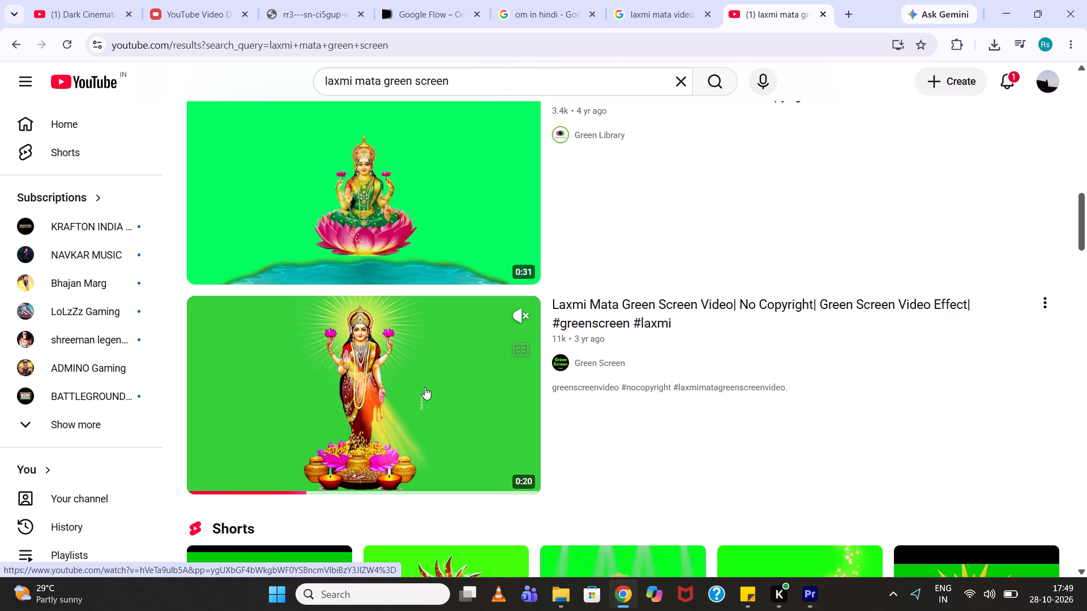
pyautogui.click(425, 387)
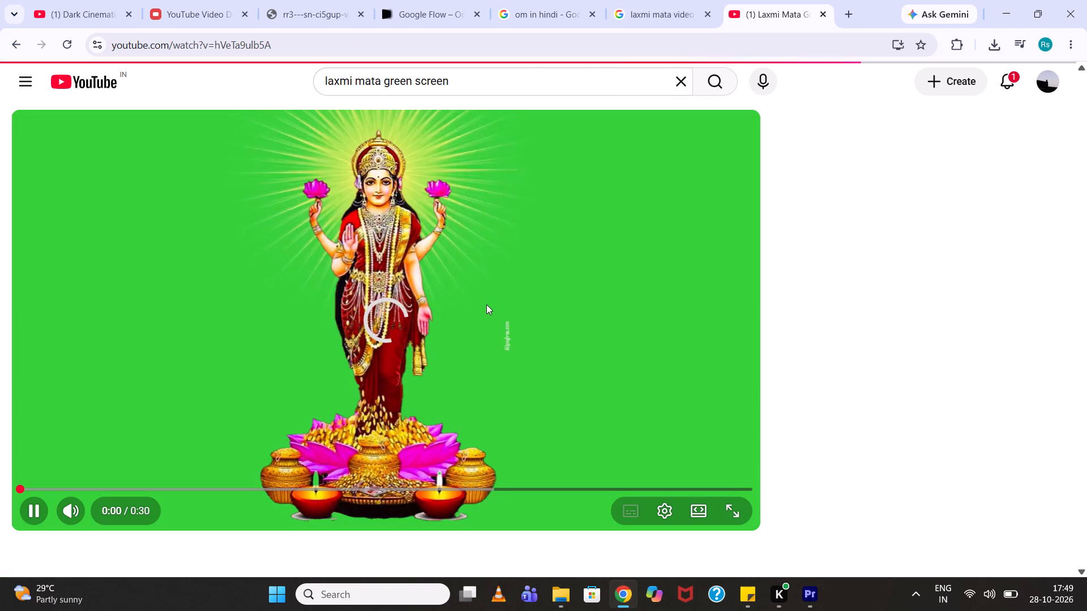
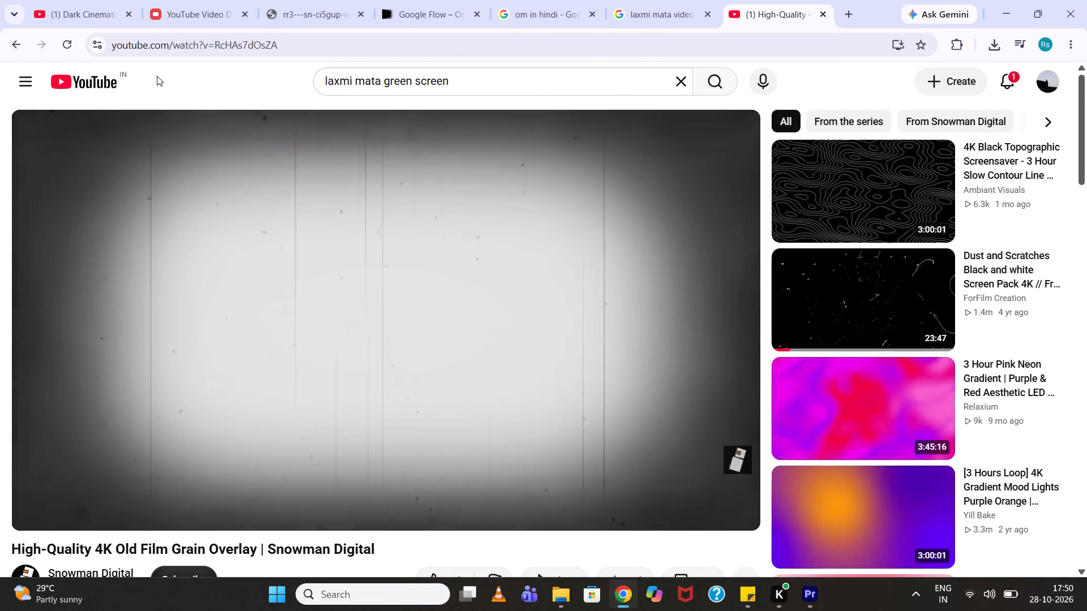
# Return to the Laxmi Mata Green Screen Video, pause it and copy its share link.
pyautogui.click(15, 45)
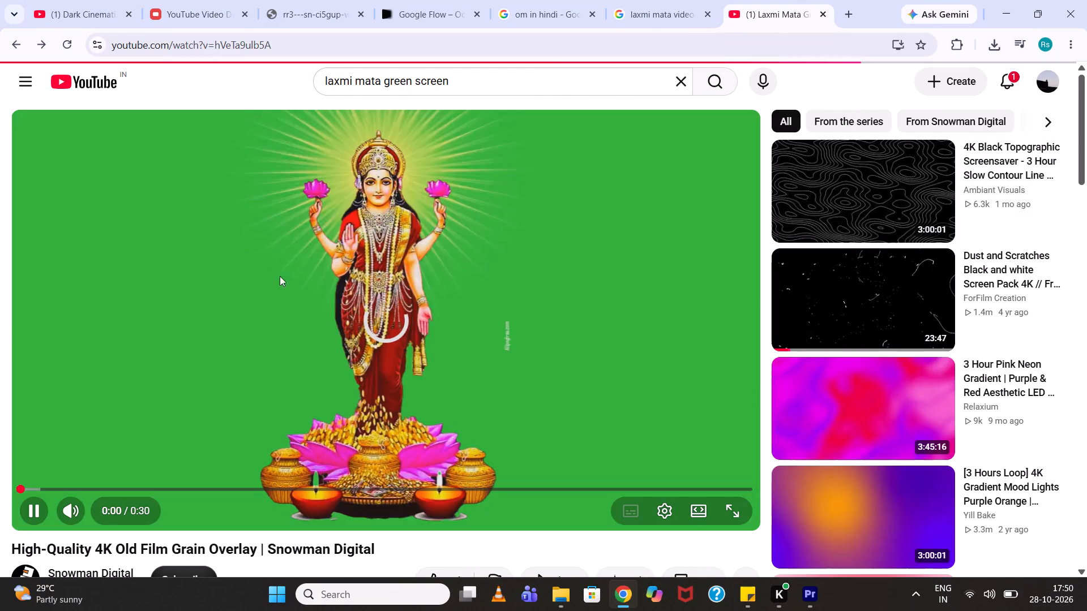
pyautogui.click(337, 346)
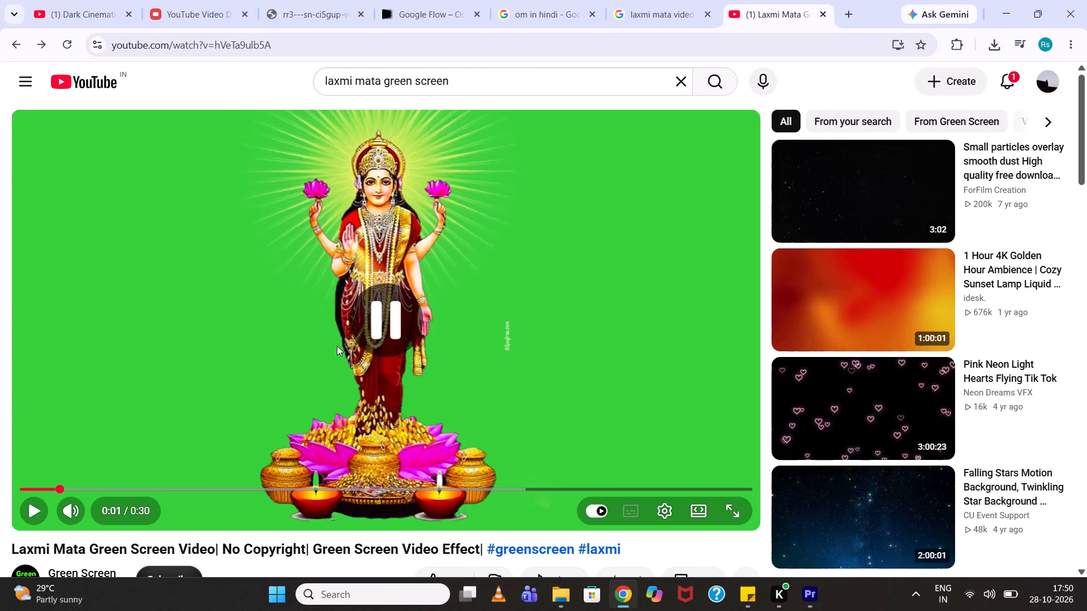
pyautogui.scroll(3, 325, 231)
pyautogui.scroll(-2, 325, 231)
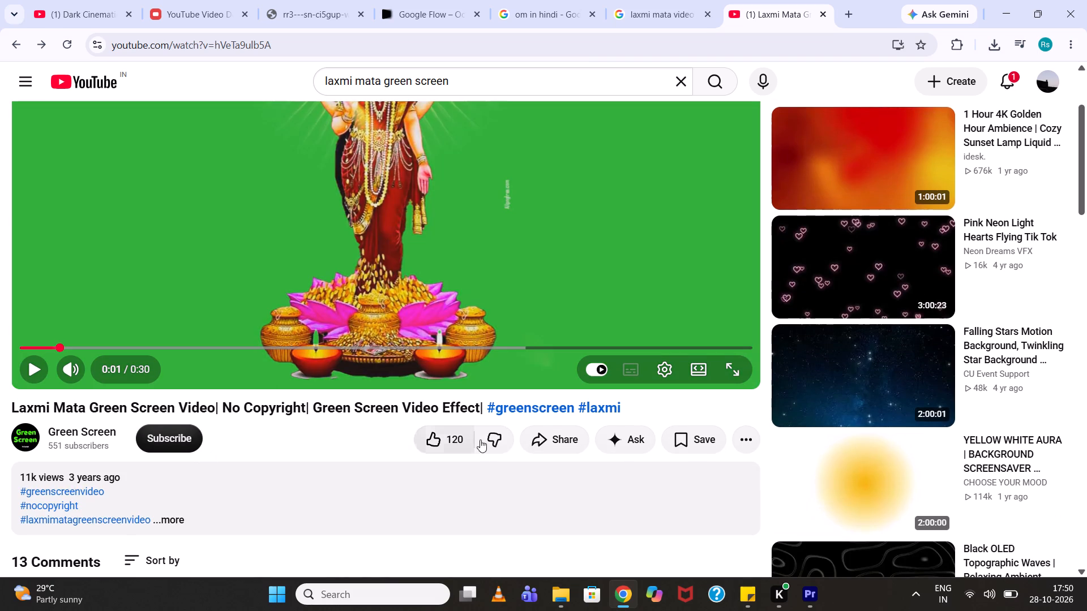
pyautogui.click(543, 445)
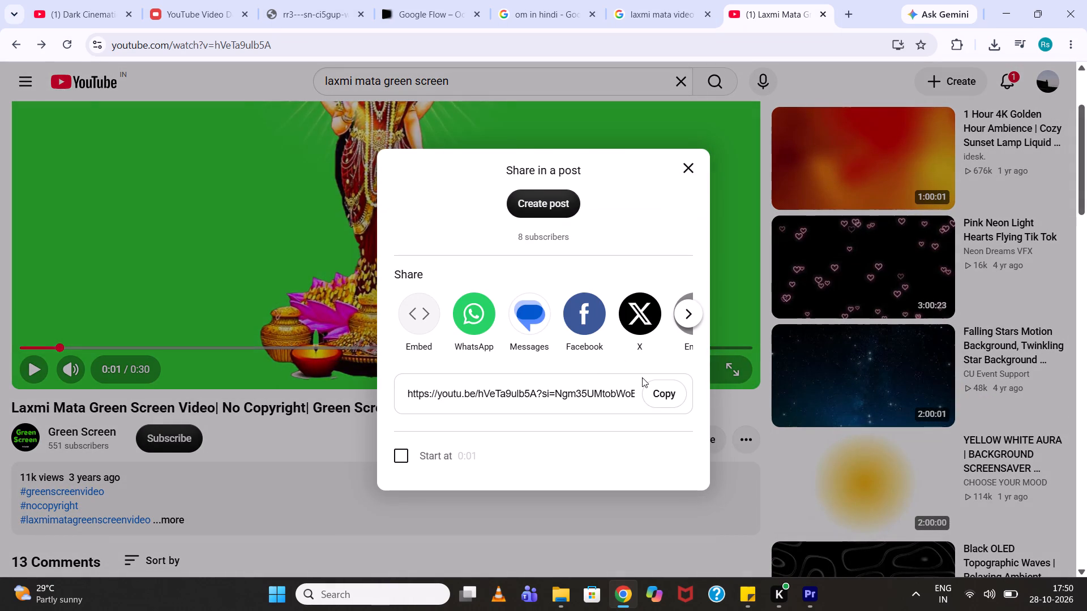
pyautogui.click(673, 393)
# Replace the link in the ytultra YouTube video downloader with the copied Laxmi Mata clip link and fetch its download options.
pyautogui.click(73, 0)
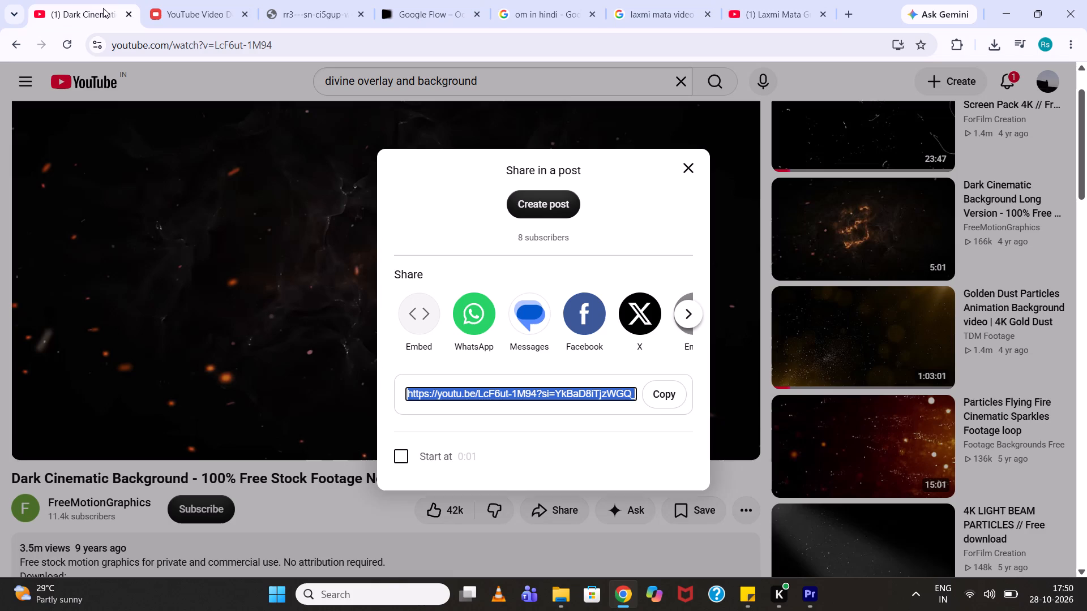
pyautogui.click(136, 7)
pyautogui.click(165, 5)
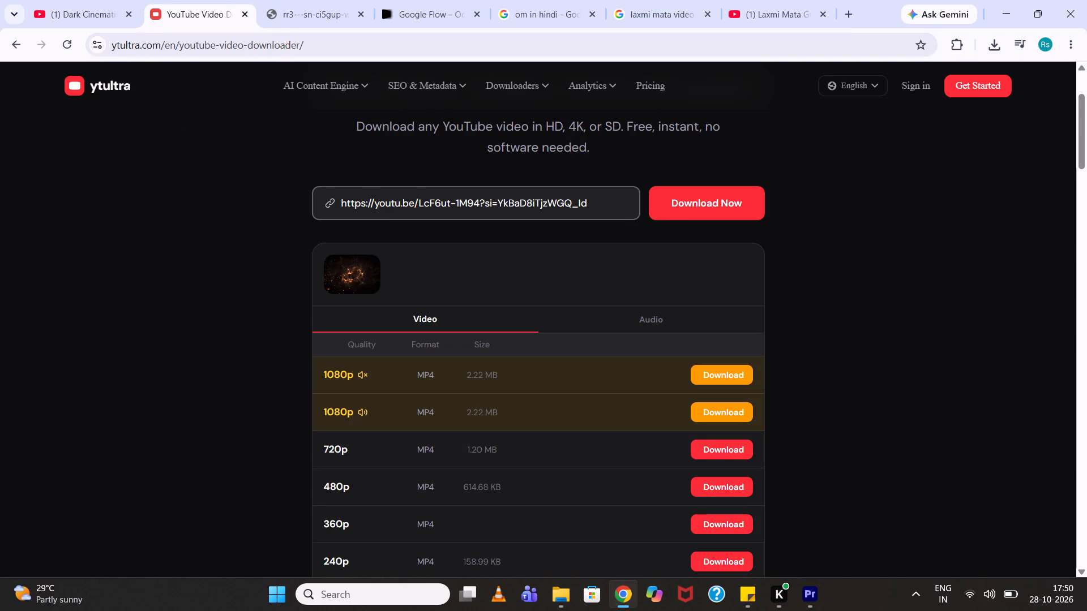
pyautogui.moveTo(614, 199); pyautogui.dragTo(329, 195)
pyautogui.hotkey('ctrl', 'v')
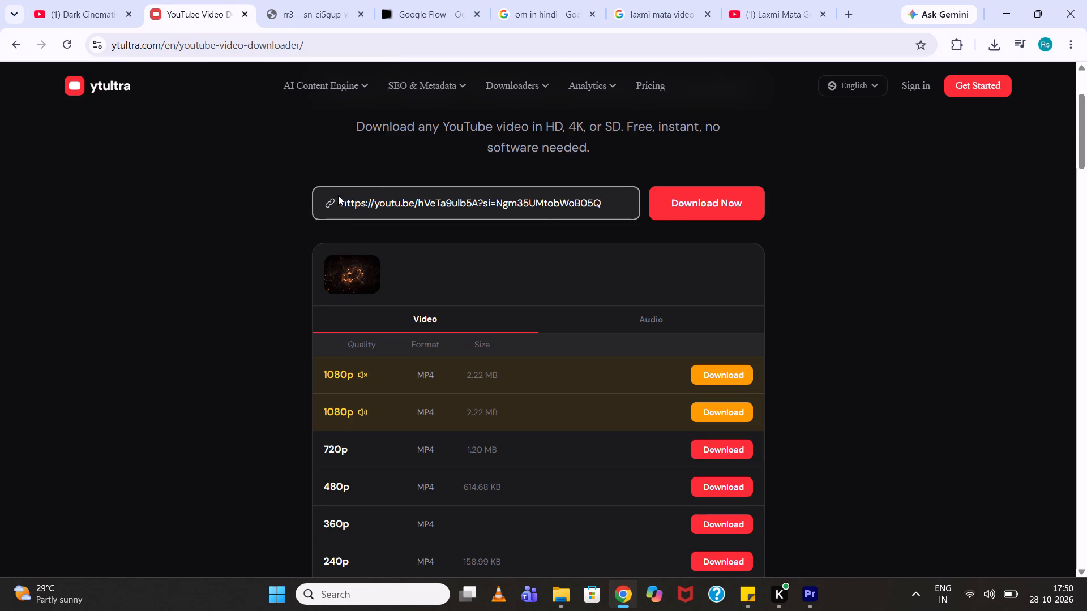
pyautogui.click(743, 205)
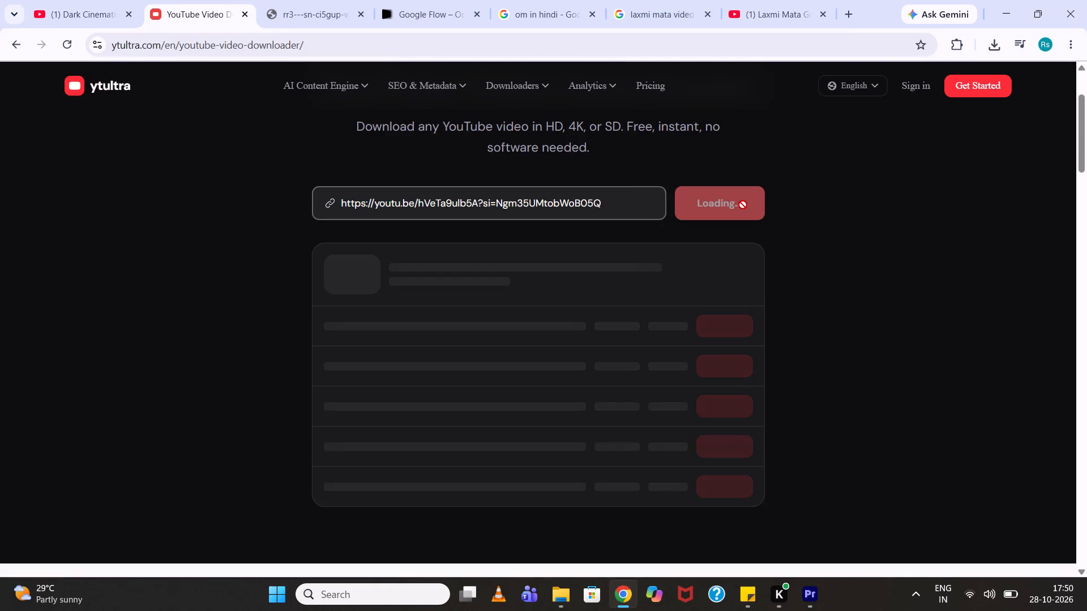
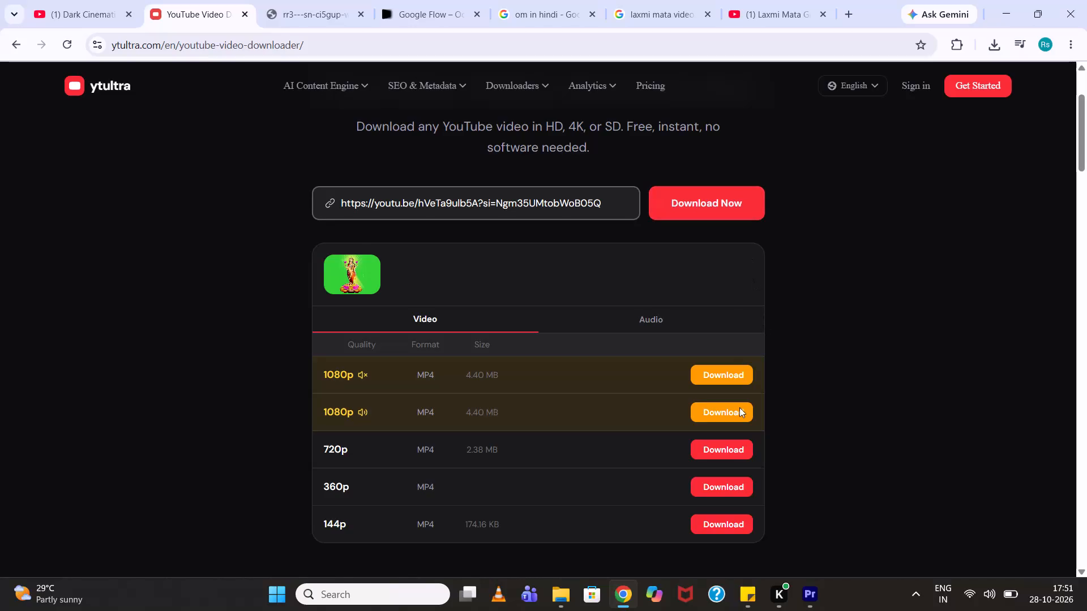
# Open the 720p MP4 version of the Laxmi Mata green screen clip, pause it and download the video file.
pyautogui.click(714, 442)
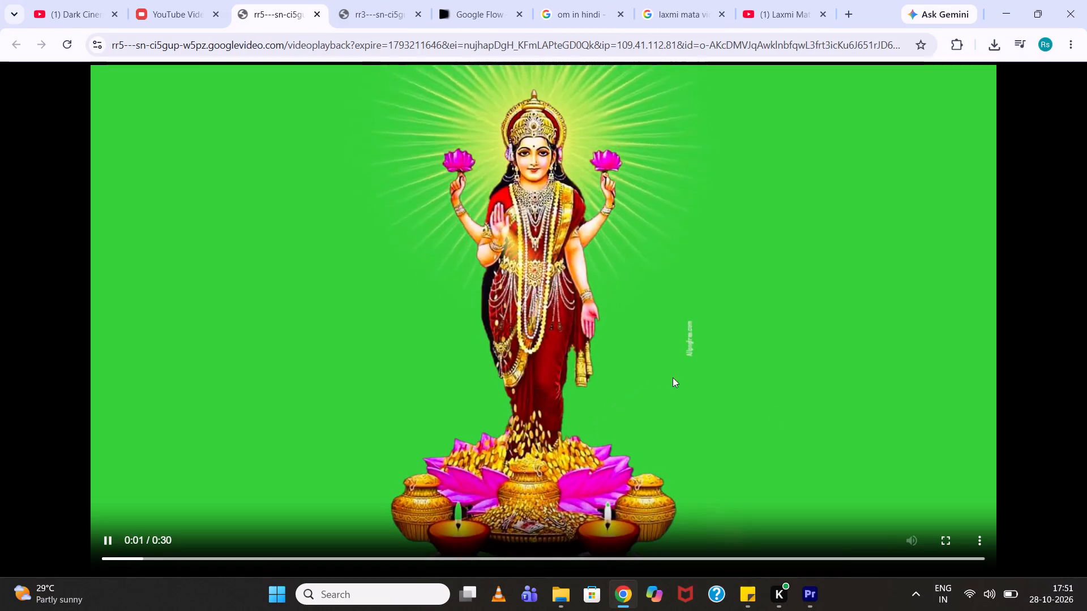
pyautogui.moveTo(773, 556); pyautogui.dragTo(662, 556)
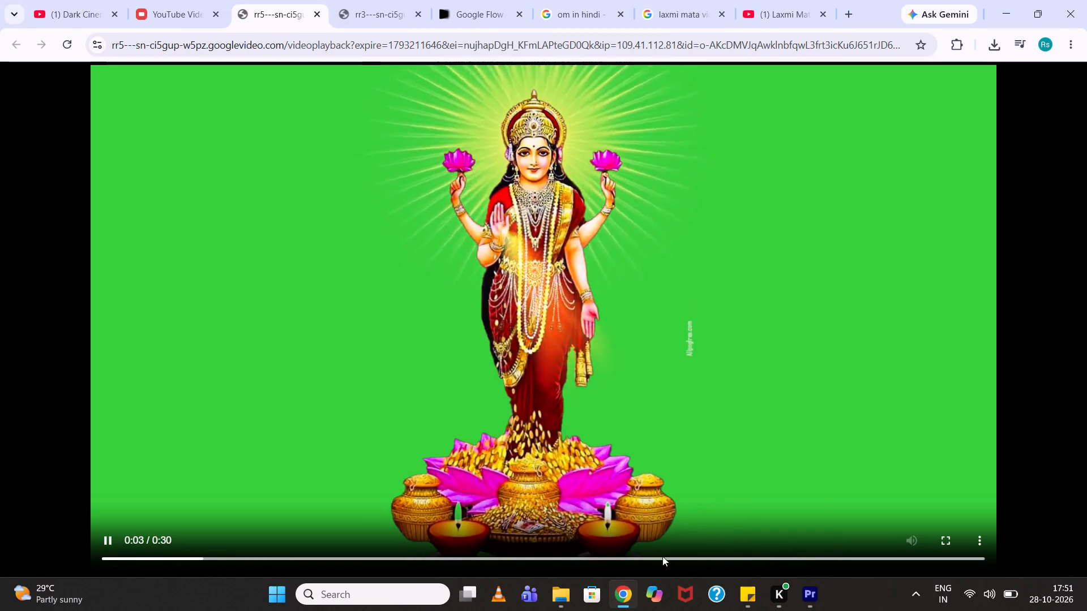
pyautogui.moveTo(662, 556); pyautogui.dragTo(662, 556)
pyautogui.click(696, 341)
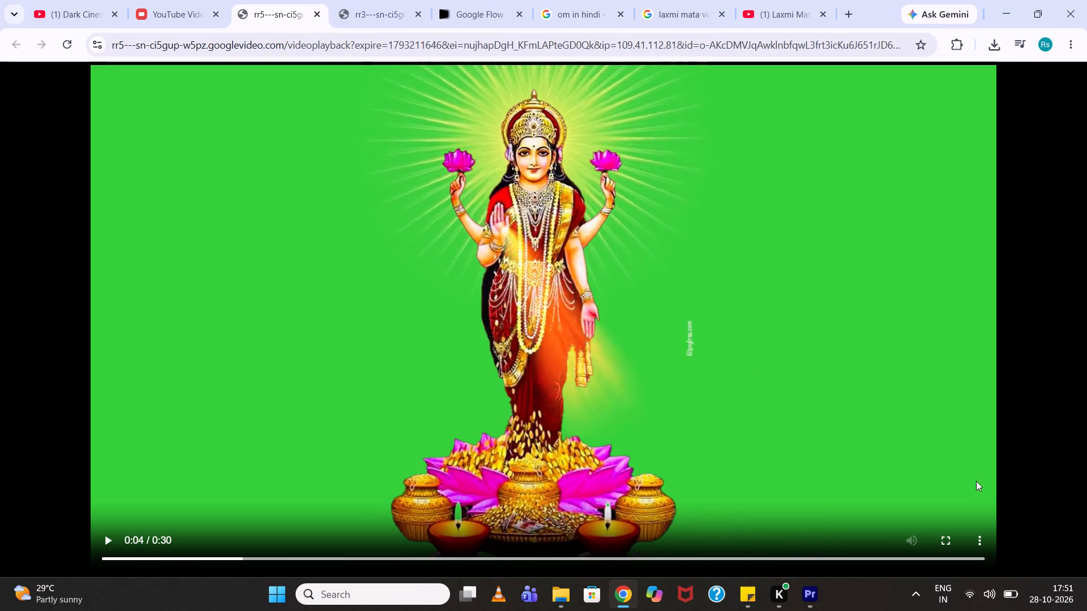
pyautogui.click(975, 552)
pyautogui.click(909, 481)
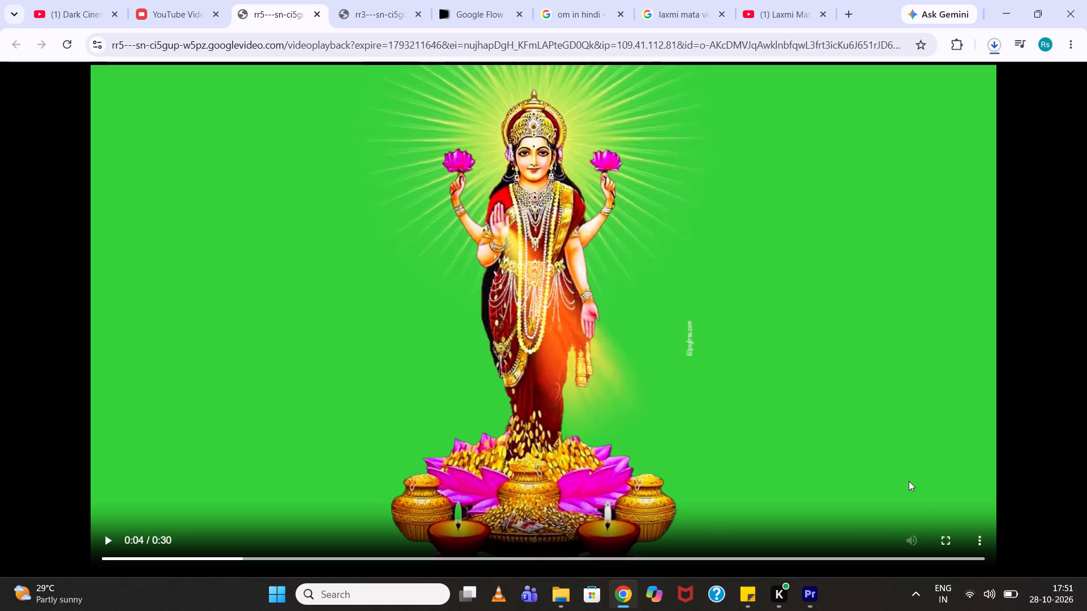
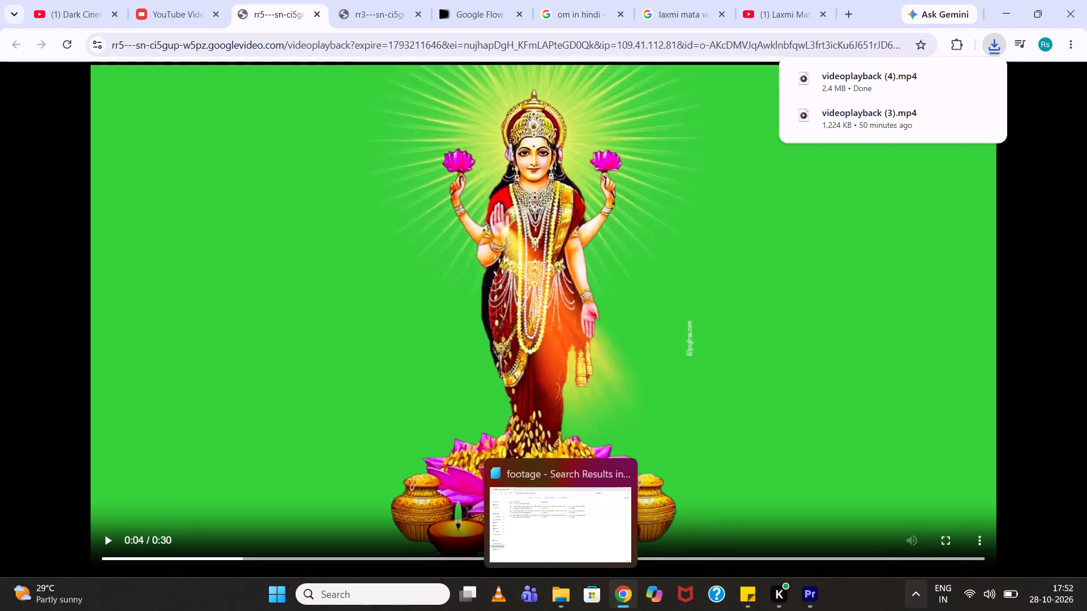
# Switch to Adobe Premiere and import videoplayback (4).mp4 from the Downloads folder into the project.
pyautogui.click(811, 590)
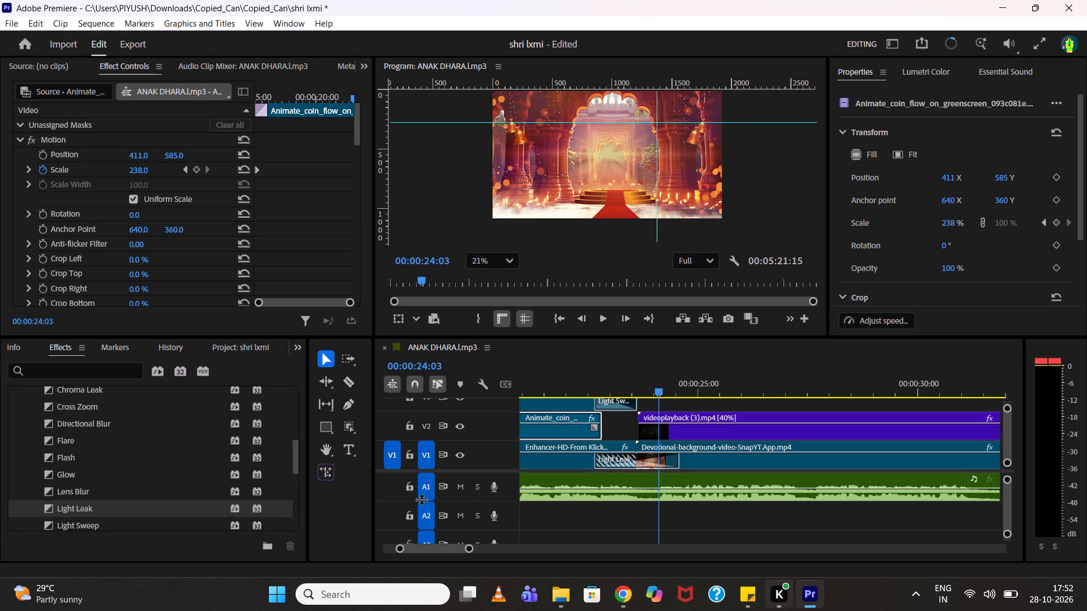
pyautogui.hotkey('ctrl', 'i')
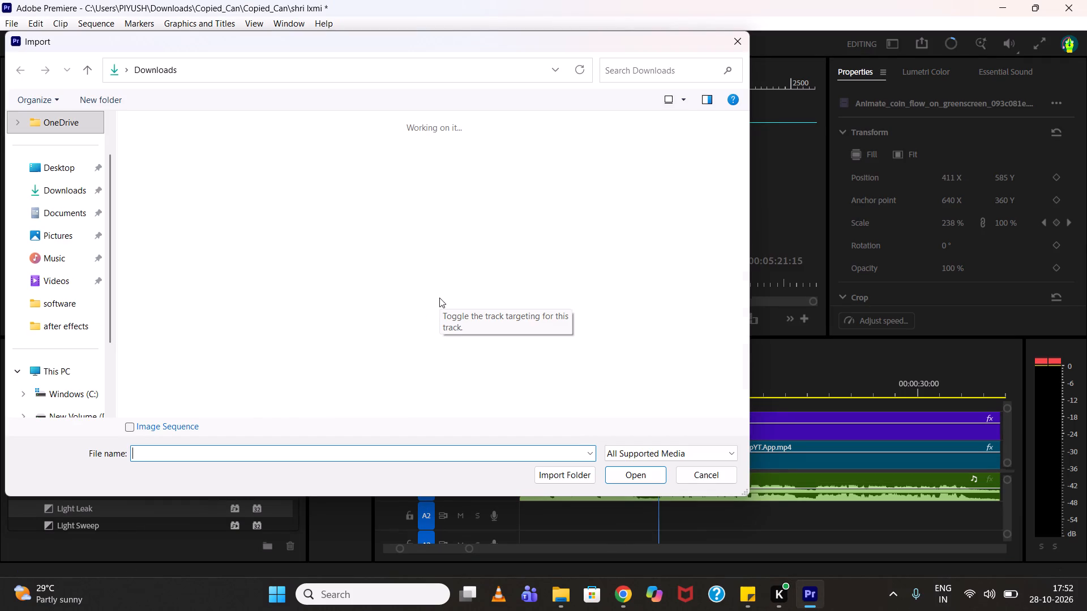
pyautogui.scroll(3, 169, 275)
pyautogui.scroll(3, 378, 222)
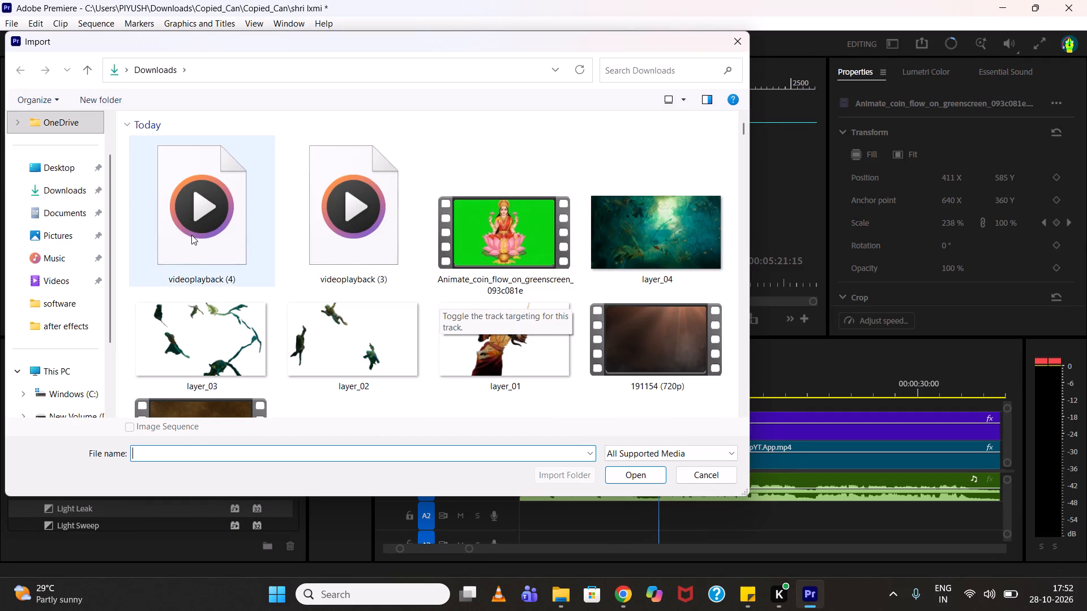
pyautogui.doubleClick(191, 235)
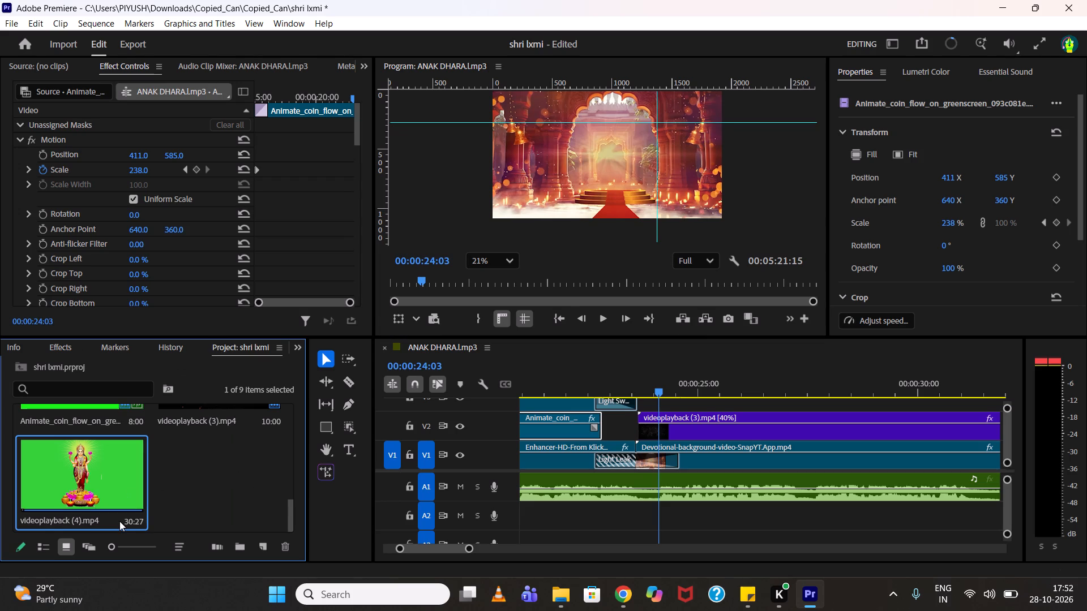
# Place only the video of videoplayback (4).mp4 above V2, aligned with the start of videoplayback (3).mp4, and view the frame at 00:00:23:22.
pyautogui.doubleClick(119, 521)
pyautogui.moveTo(157, 264); pyautogui.dragTo(158, 264)
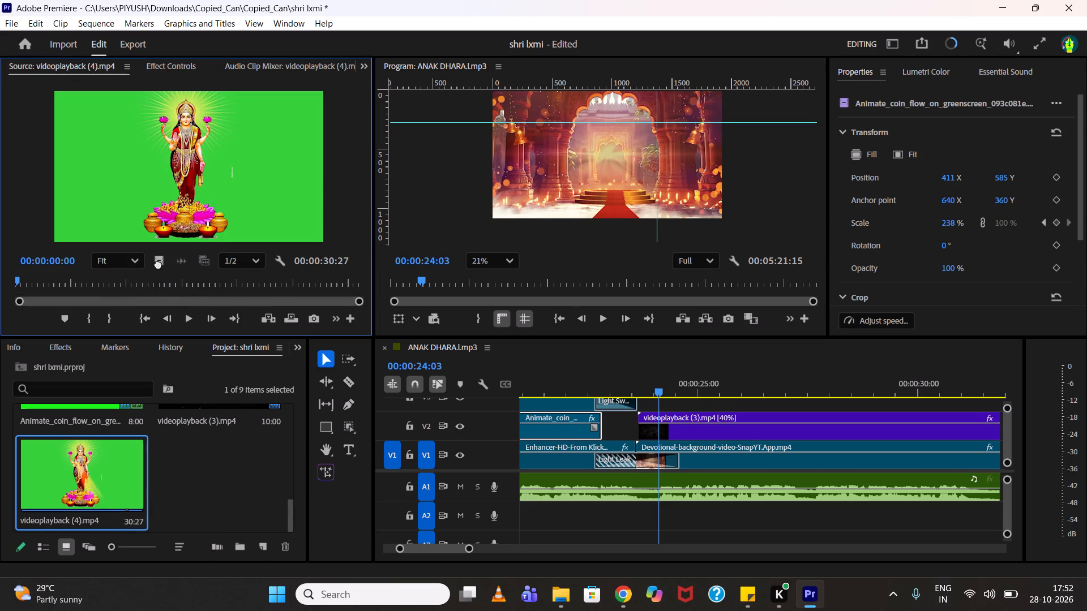
pyautogui.moveTo(158, 264); pyautogui.dragTo(641, 402)
pyautogui.moveTo(636, 376); pyautogui.dragTo(652, 377)
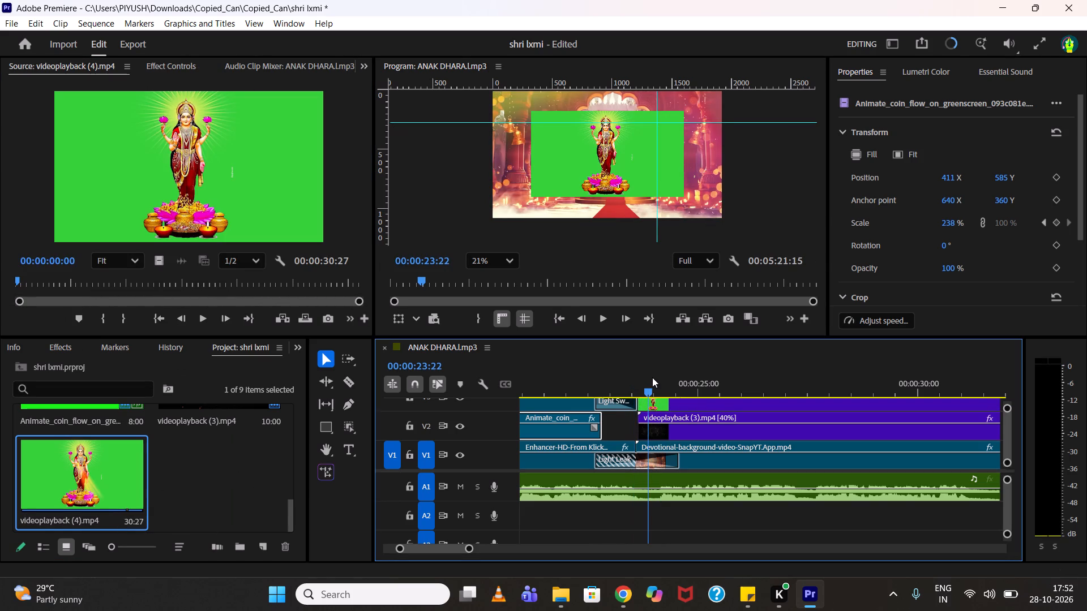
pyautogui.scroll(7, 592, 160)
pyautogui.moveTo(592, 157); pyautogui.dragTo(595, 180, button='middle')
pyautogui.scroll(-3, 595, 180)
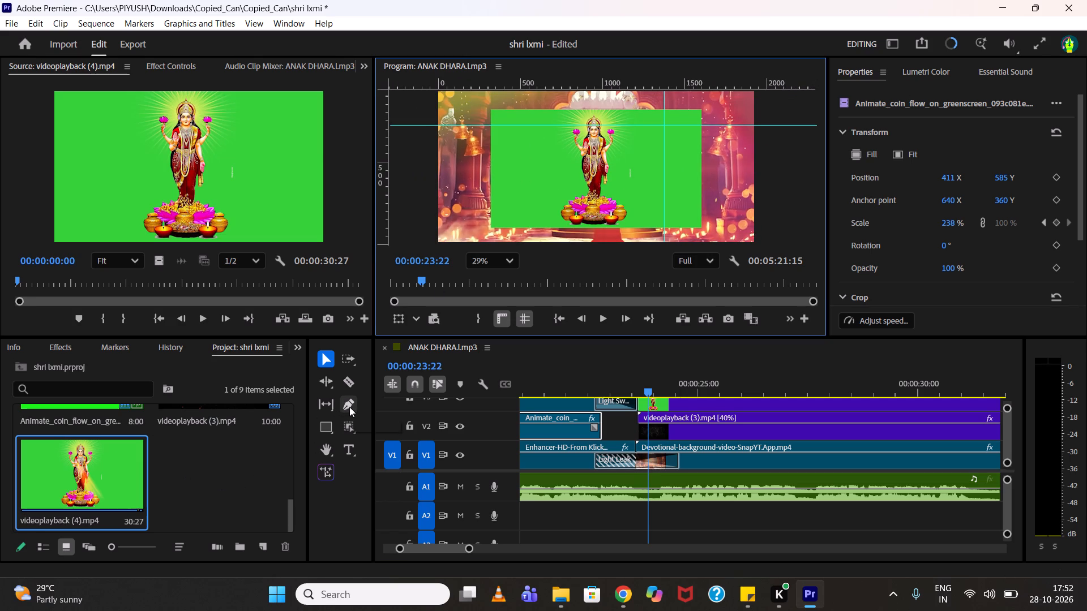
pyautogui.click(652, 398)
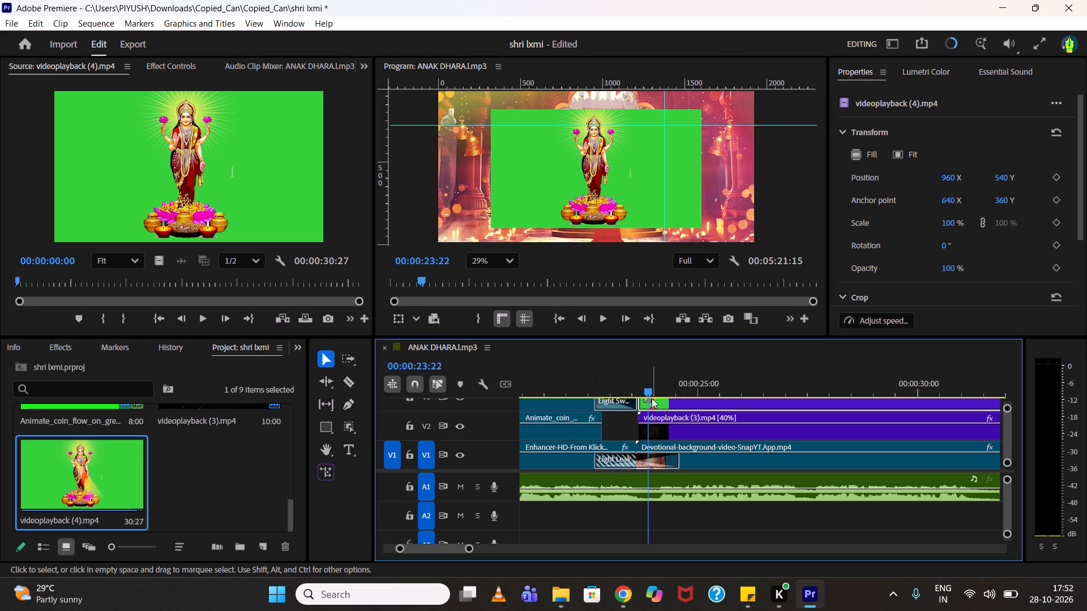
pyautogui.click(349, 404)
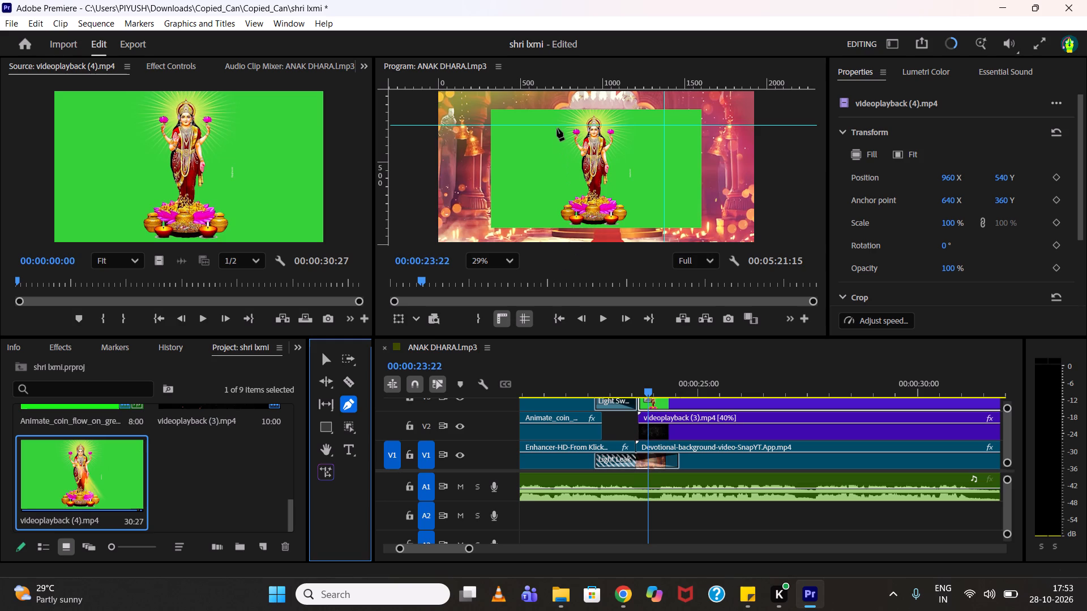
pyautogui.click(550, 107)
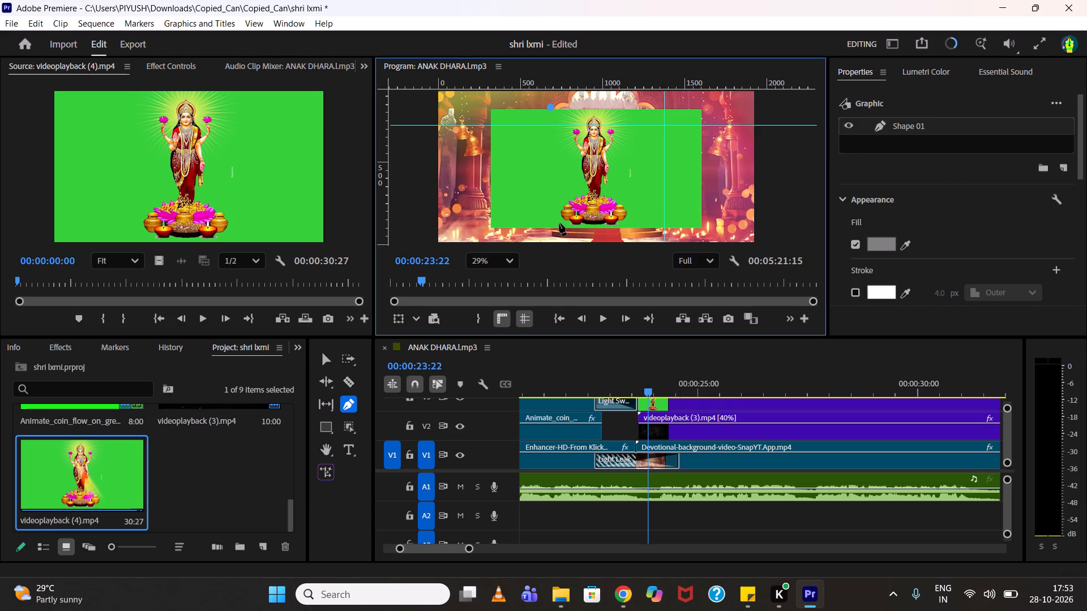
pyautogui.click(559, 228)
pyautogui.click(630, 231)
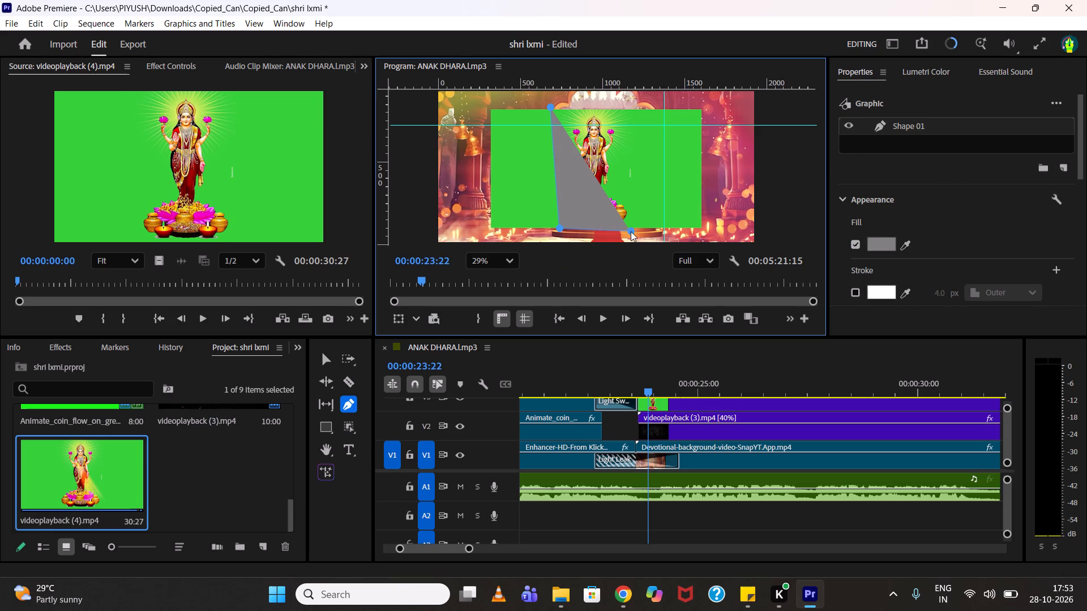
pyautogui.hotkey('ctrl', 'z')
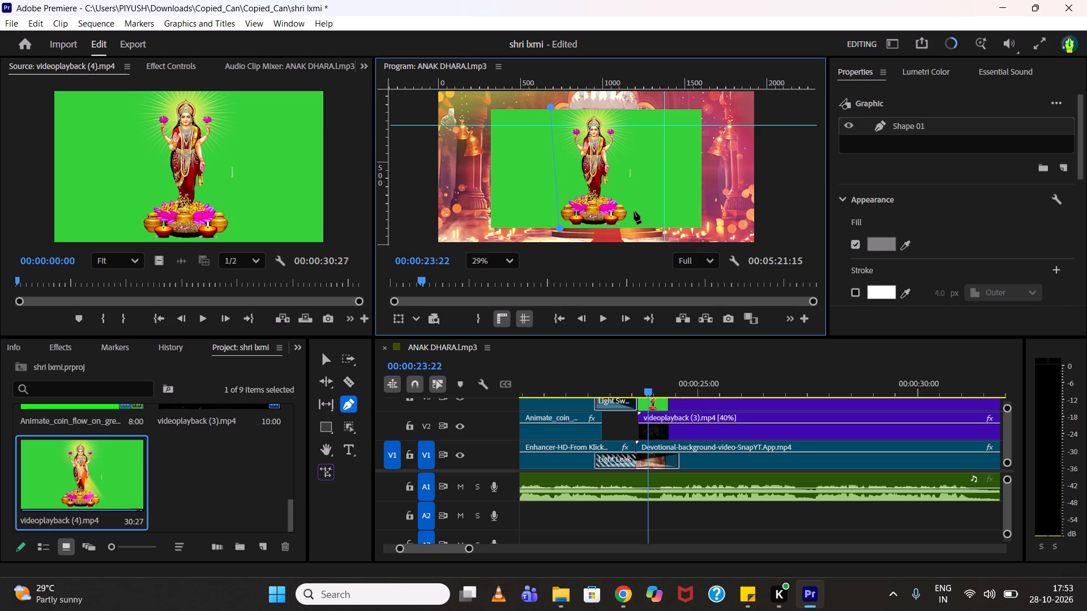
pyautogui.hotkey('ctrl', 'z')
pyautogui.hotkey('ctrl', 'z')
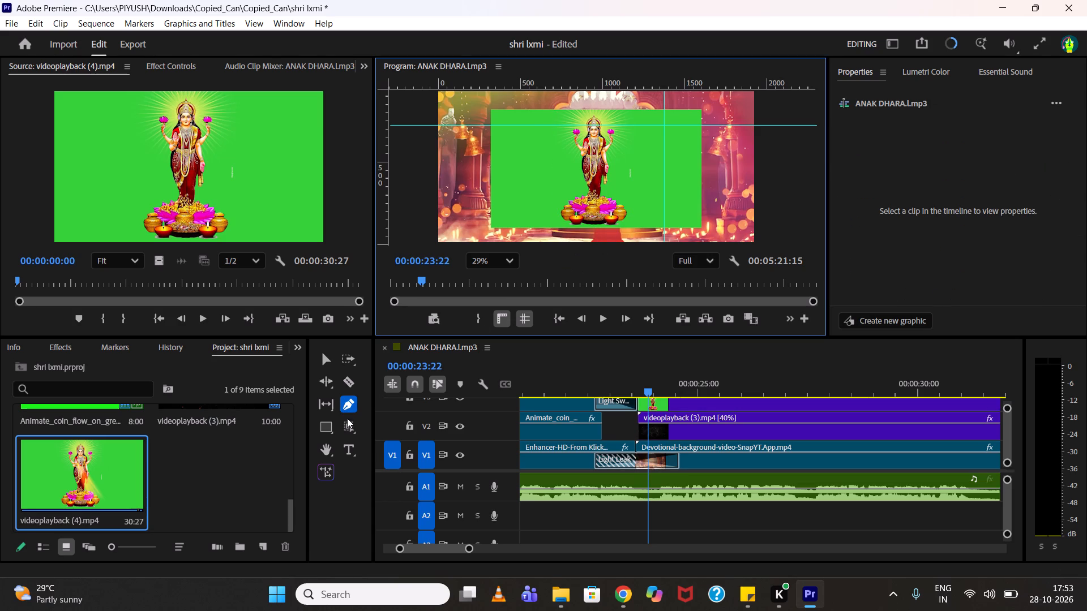
# Draw a closed pen mask on the videoplayback (4).mp4 clip around the goddess and her lotus base.
pyautogui.moveTo(346, 423); pyautogui.dragTo(390, 466)
pyautogui.click(666, 408)
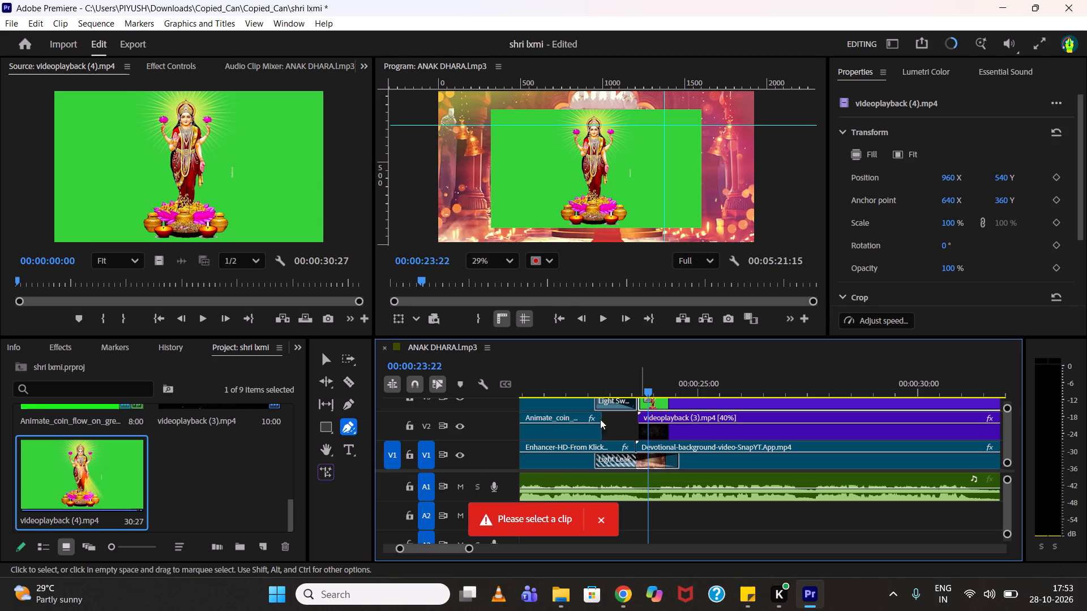
pyautogui.click(559, 110)
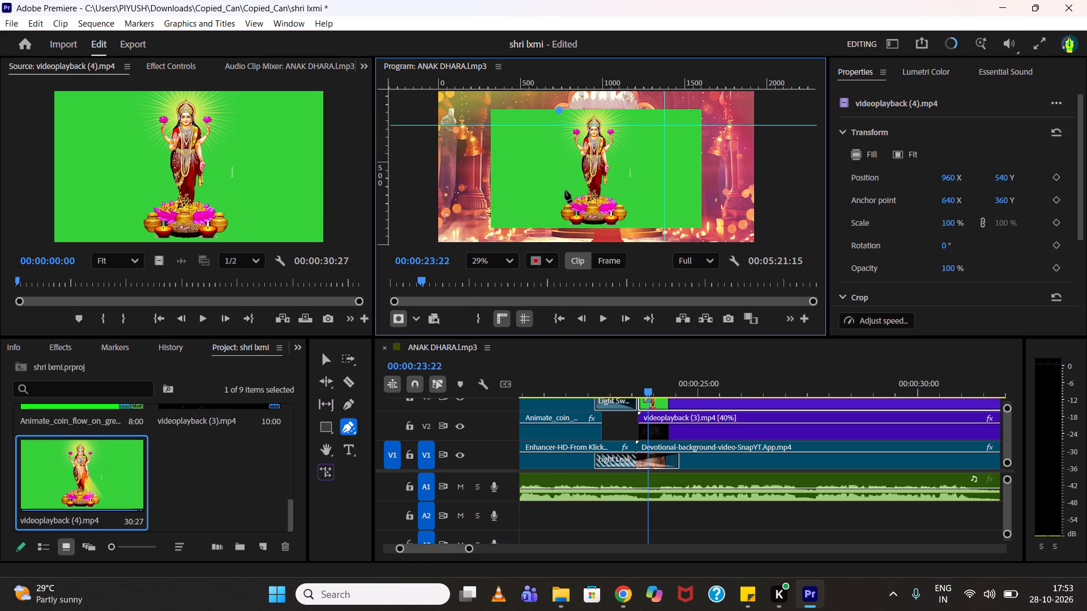
pyautogui.click(554, 229)
pyautogui.click(630, 227)
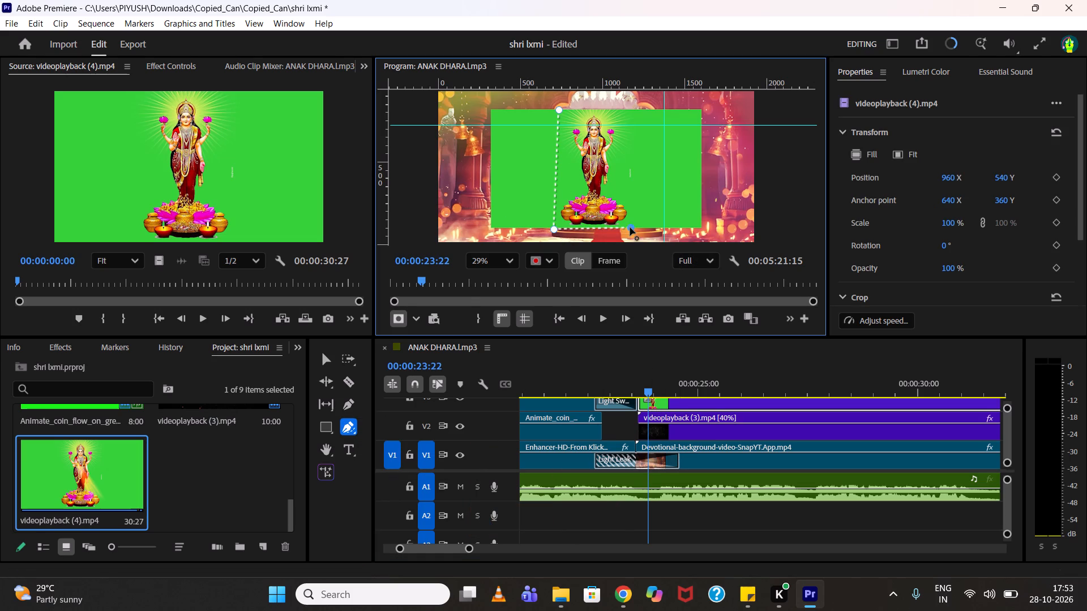
pyautogui.click(635, 208)
pyautogui.click(623, 184)
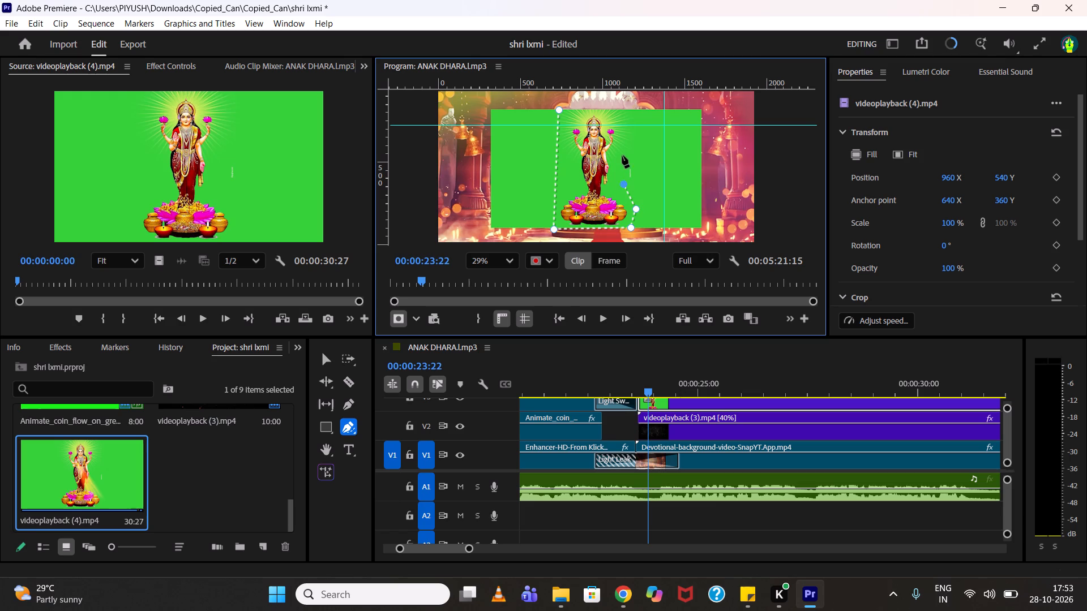
pyautogui.click(623, 154)
pyautogui.click(630, 122)
pyautogui.click(628, 105)
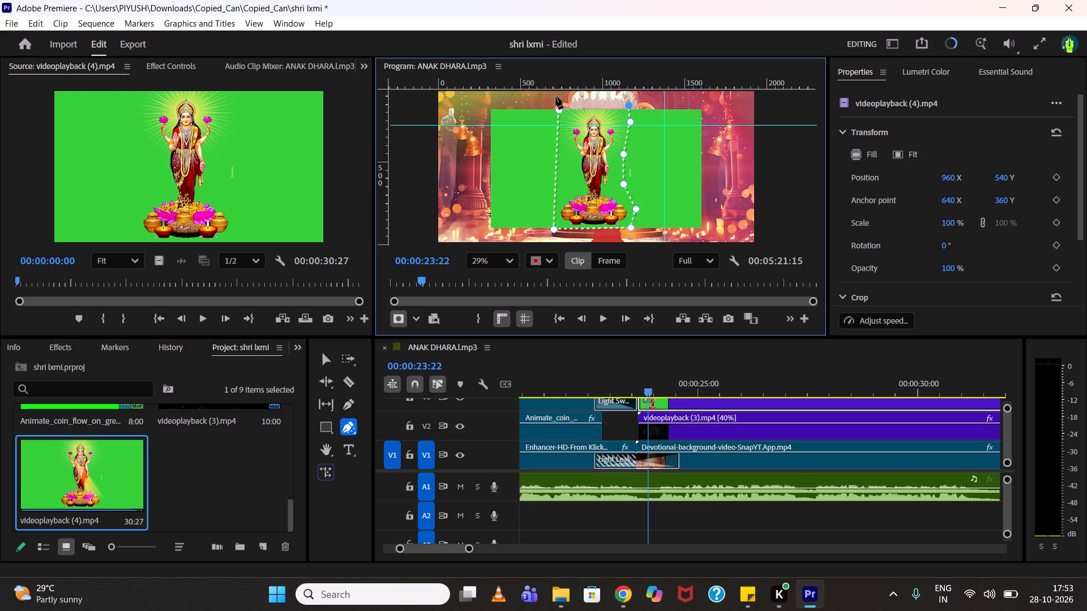
pyautogui.click(555, 96)
pyautogui.click(557, 109)
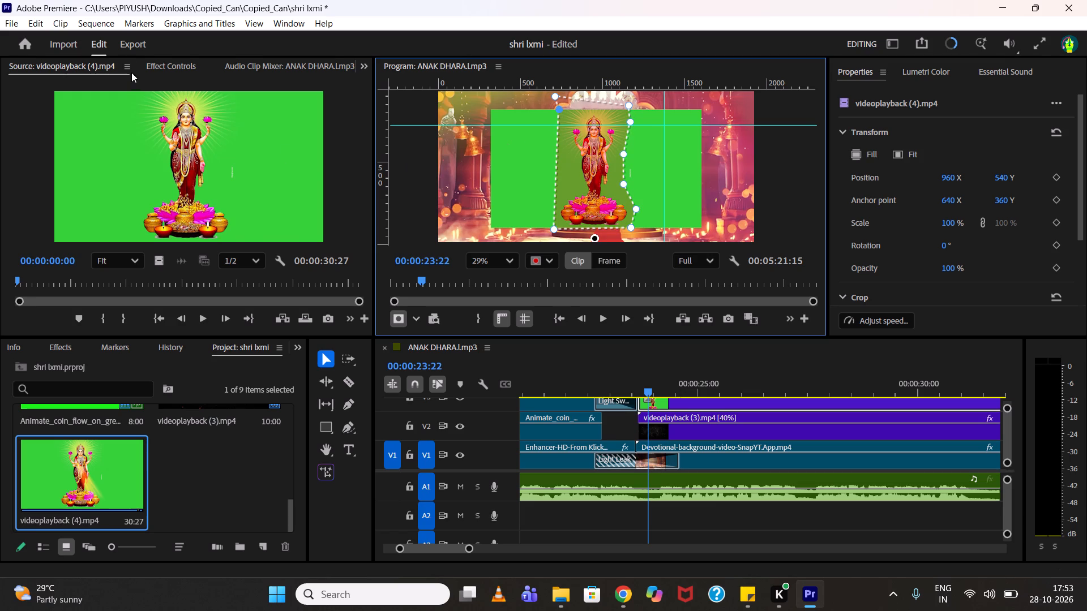
# Find the Ultra Key effect by searching for "ultra" and apply it to the videoplayback (4).mp4 clip.
pyautogui.click(170, 66)
pyautogui.rightClick(84, 137)
pyautogui.click(126, 144)
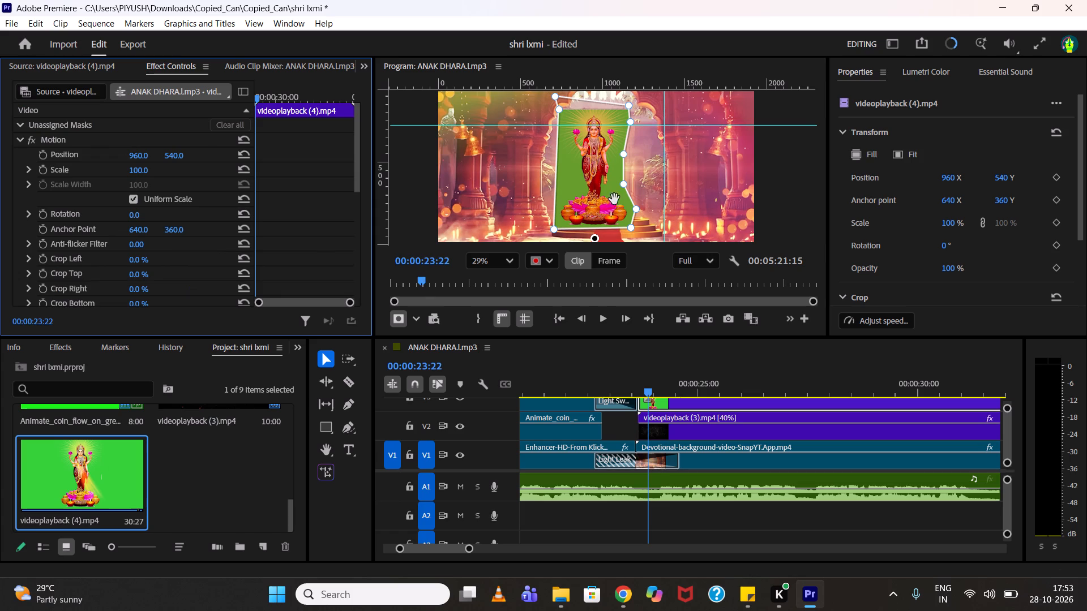
pyautogui.click(294, 352)
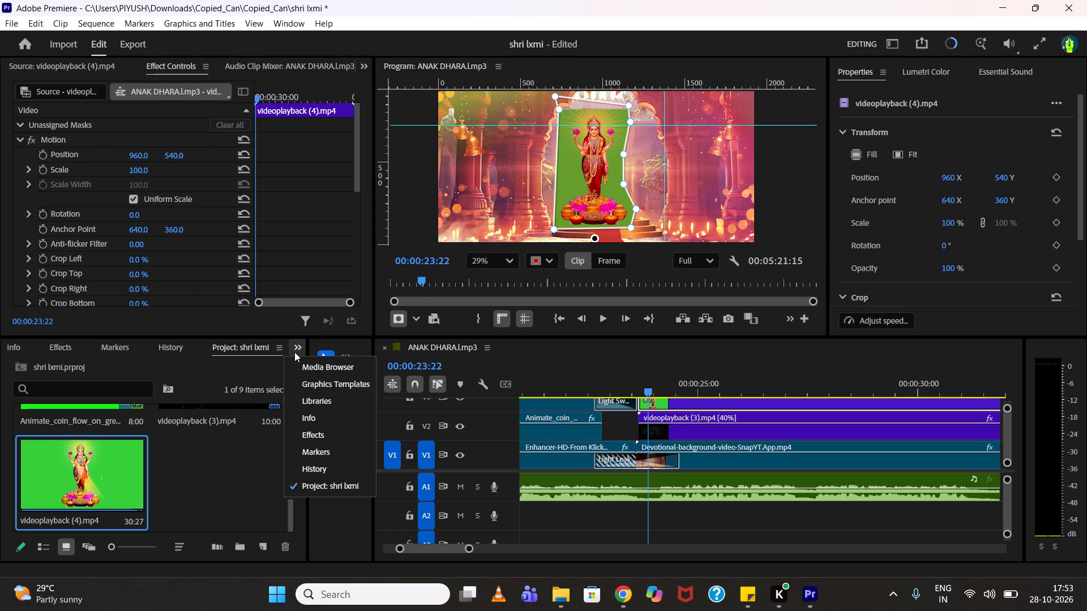
pyautogui.click(316, 438)
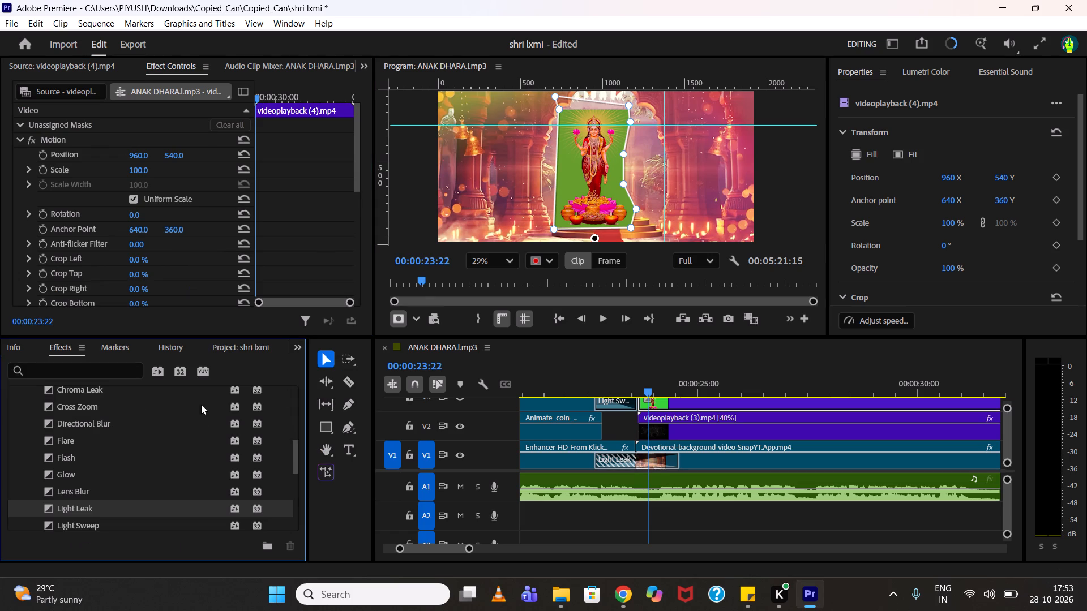
pyautogui.click(110, 373)
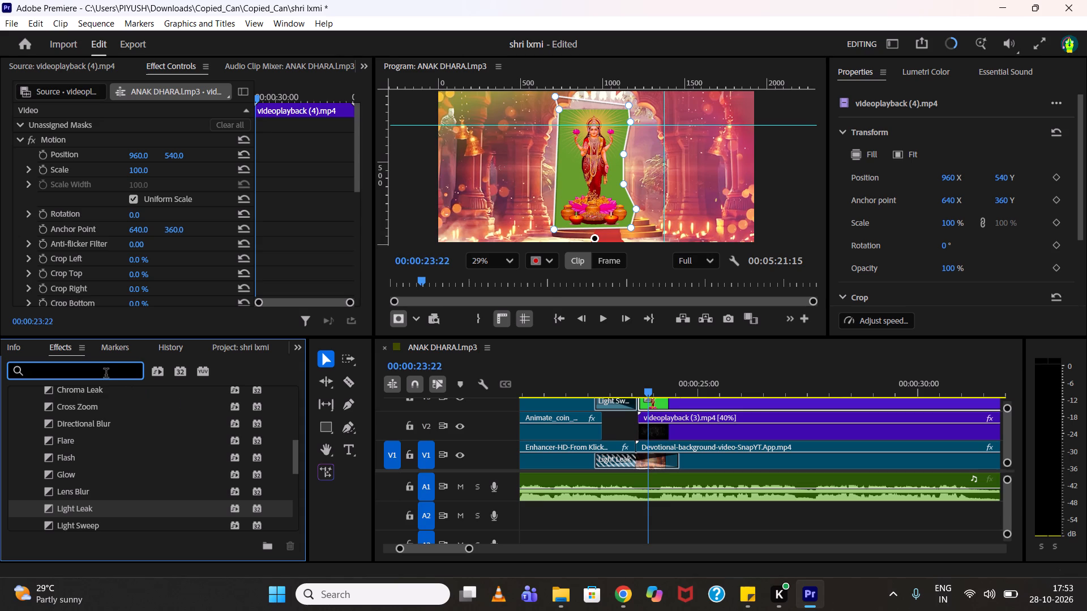
pyautogui.press('c')
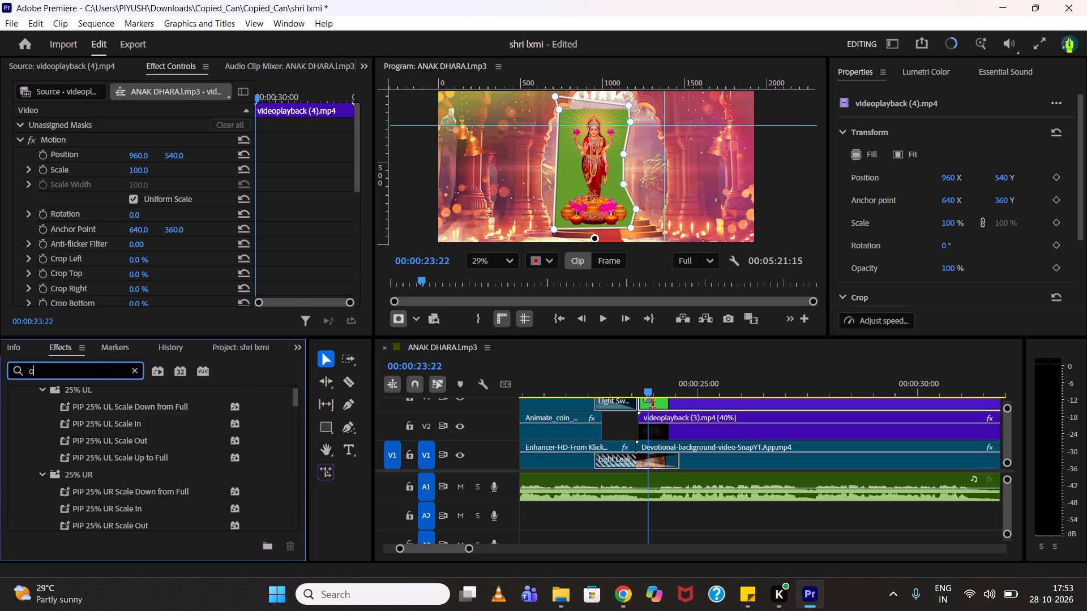
pyautogui.press('BackSpace')
pyautogui.write('ultra')
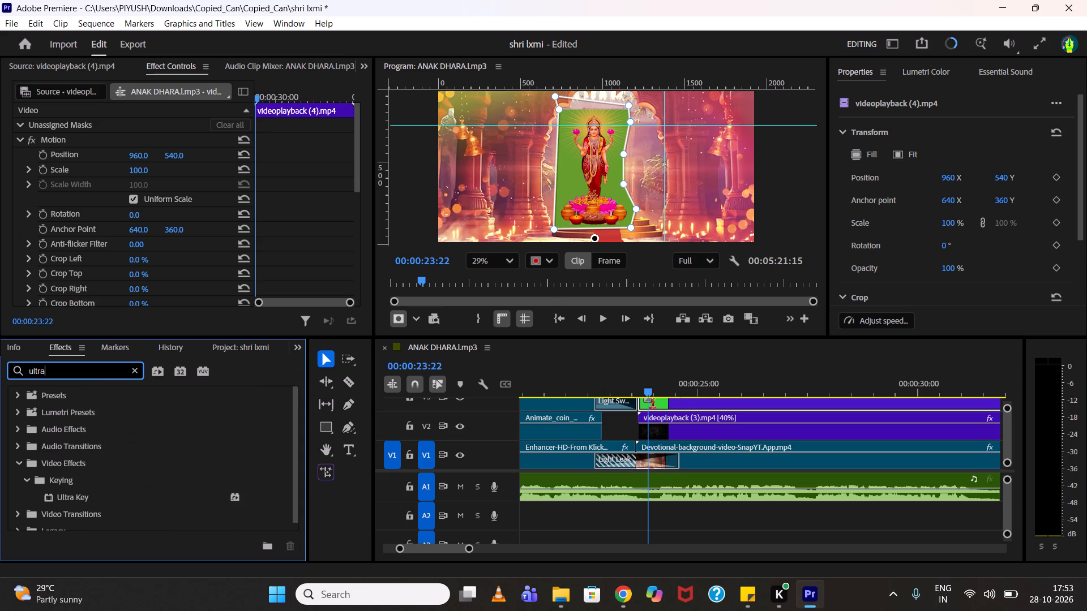
pyautogui.moveTo(82, 493); pyautogui.dragTo(121, 498)
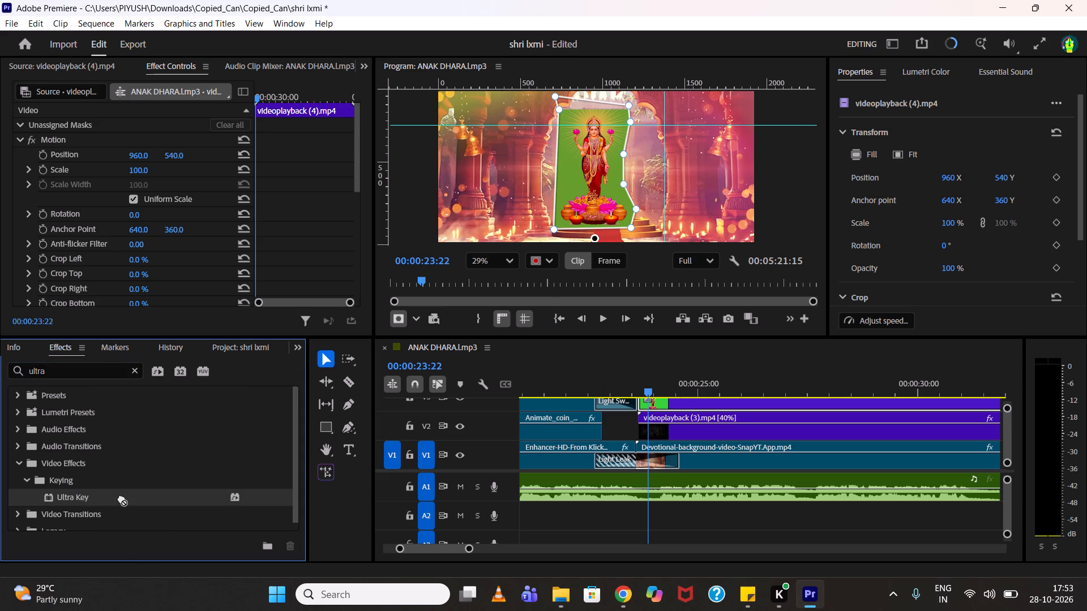
pyautogui.moveTo(121, 498); pyautogui.dragTo(728, 405)
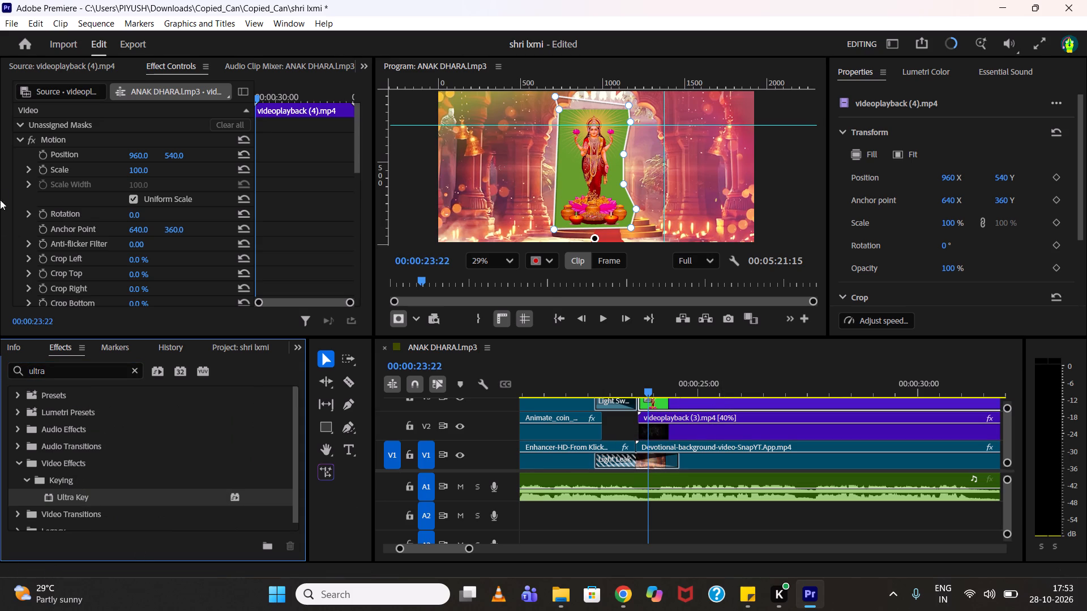
# Set the Ultra Key's key color by sampling the green background beside the goddess.
pyautogui.scroll(-14, 25, 214)
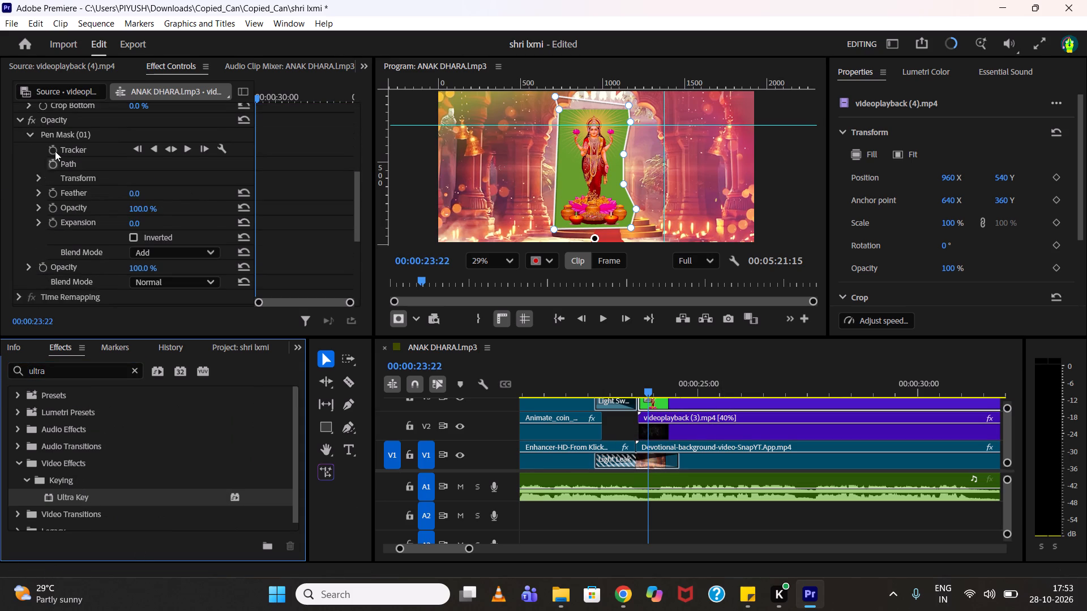
pyautogui.scroll(-6, 59, 154)
pyautogui.scroll(-5, 106, 233)
pyautogui.click(151, 196)
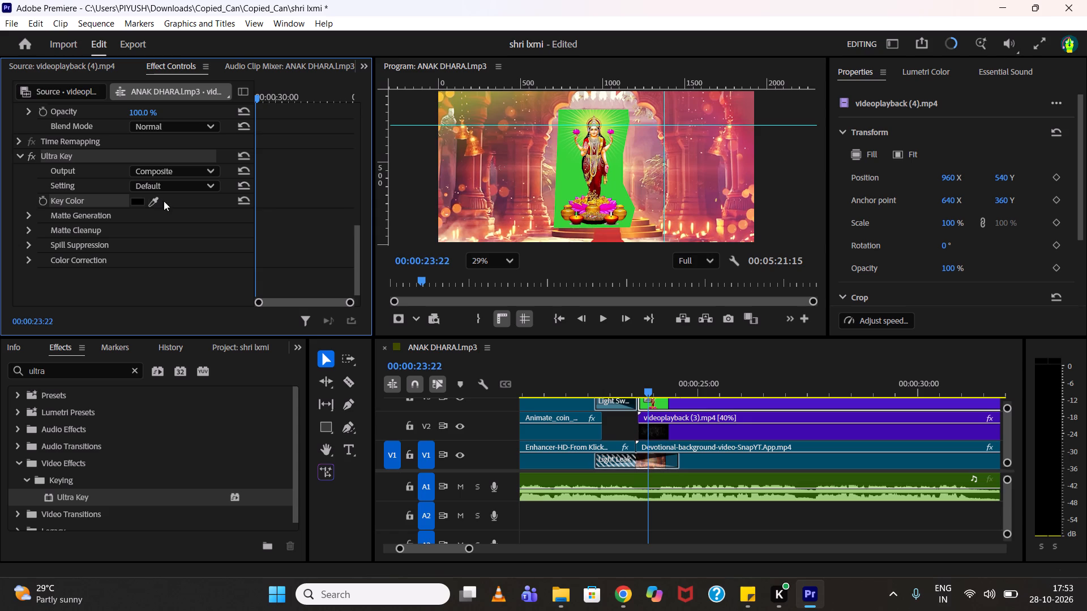
pyautogui.click(157, 200)
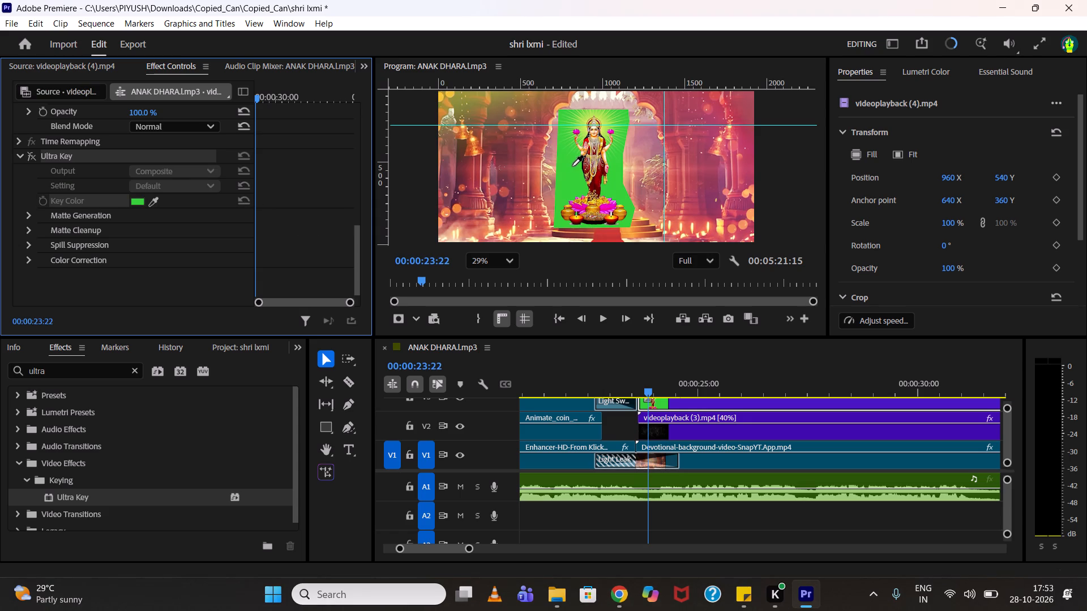
pyautogui.click(572, 166)
# Reposition the keyed goddess clip over the temple's red-carpet steps, at about 1020 X, 609 Y.
pyautogui.scroll(9, 596, 157)
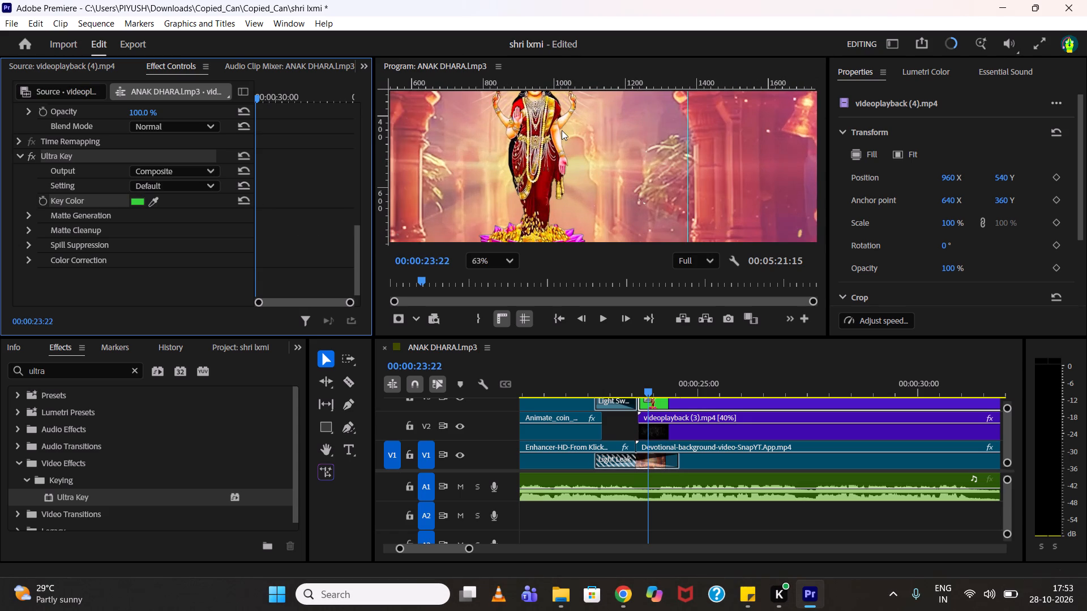
pyautogui.scroll(-9, 562, 130)
pyautogui.moveTo(570, 132); pyautogui.dragTo(563, 134)
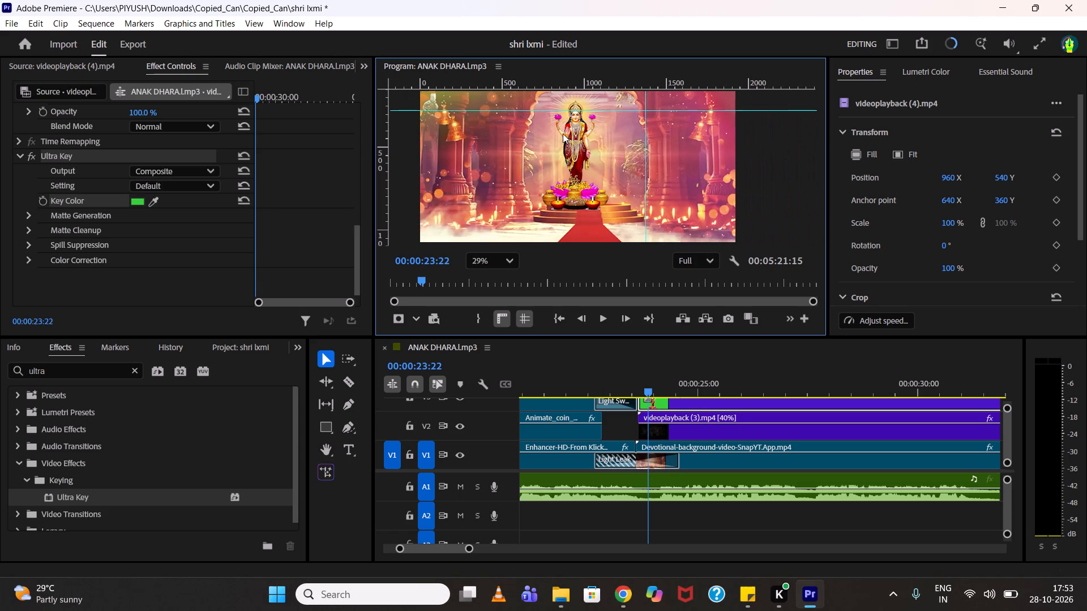
pyautogui.moveTo(563, 134); pyautogui.dragTo(548, 136)
pyautogui.doubleClick(568, 134)
pyautogui.moveTo(572, 134); pyautogui.dragTo(548, 136)
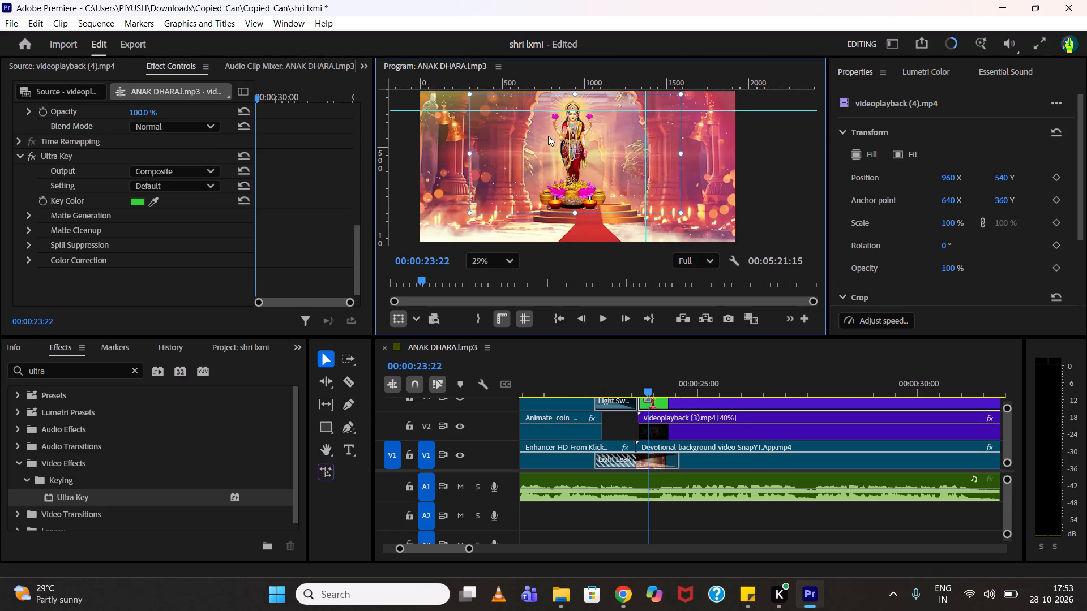
pyautogui.moveTo(548, 136); pyautogui.dragTo(573, 145)
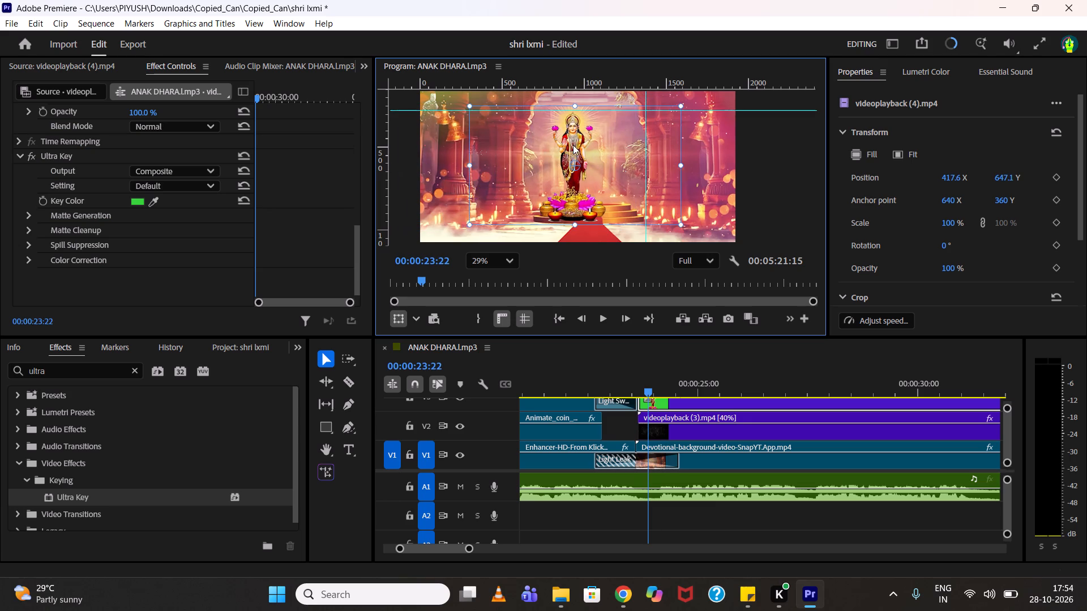
pyautogui.moveTo(573, 145); pyautogui.dragTo(583, 145)
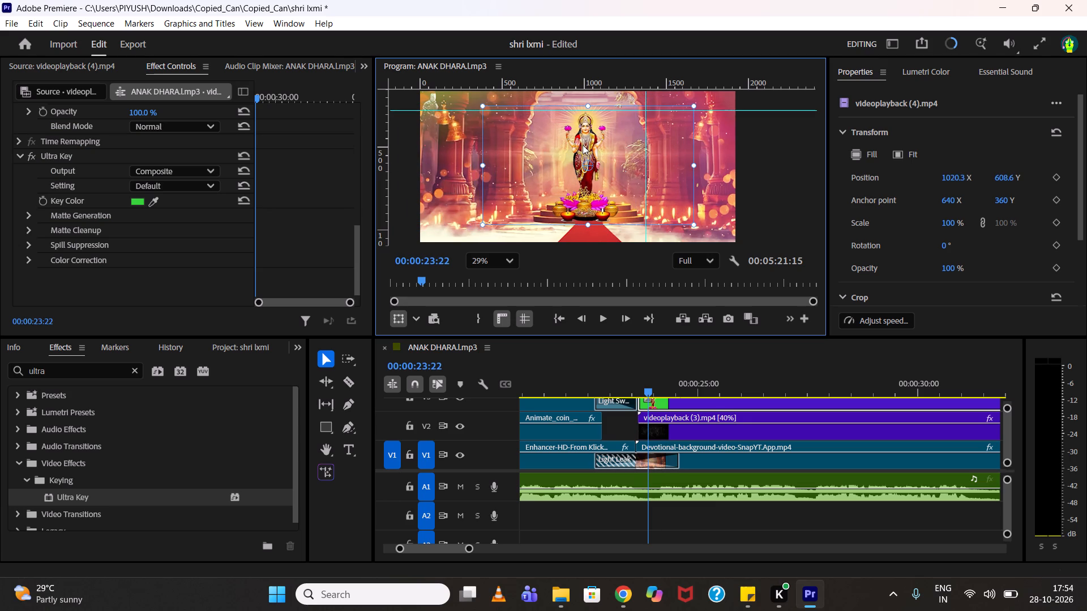
# Nudge the keyed goddess clip slightly sideways to about 1029 X, 609 Y.
pyautogui.moveTo(583, 145); pyautogui.dragTo(584, 145)
pyautogui.scroll(-5, 584, 145)
pyautogui.scroll(1, 584, 145)
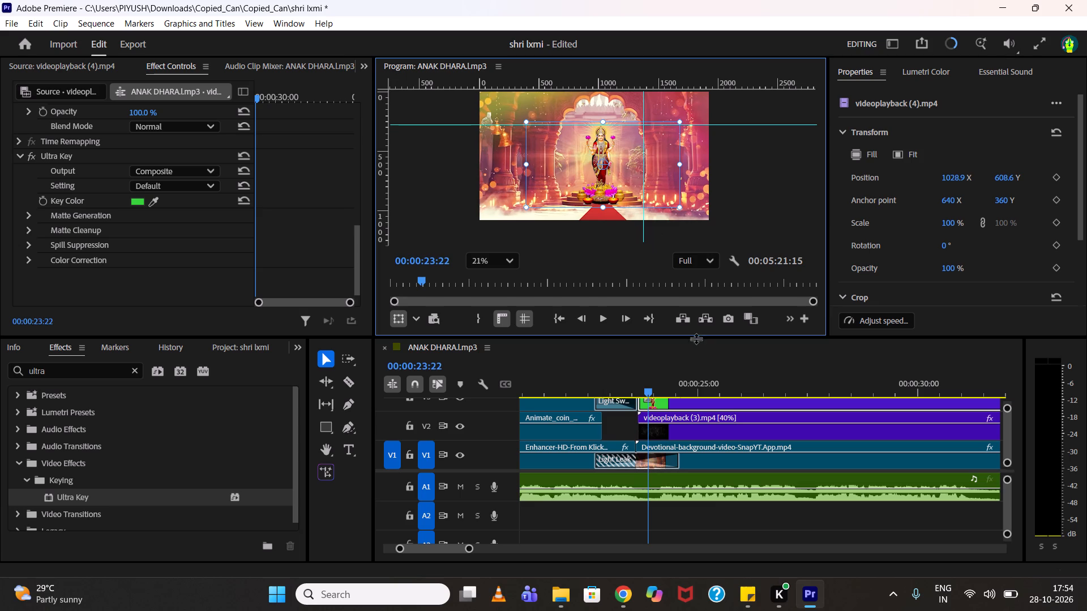
# Add a 100% scale keyframe to the videoplayback (4).mp4 clip at its start, 00:00:23:16.
pyautogui.moveTo(645, 375); pyautogui.dragTo(640, 373)
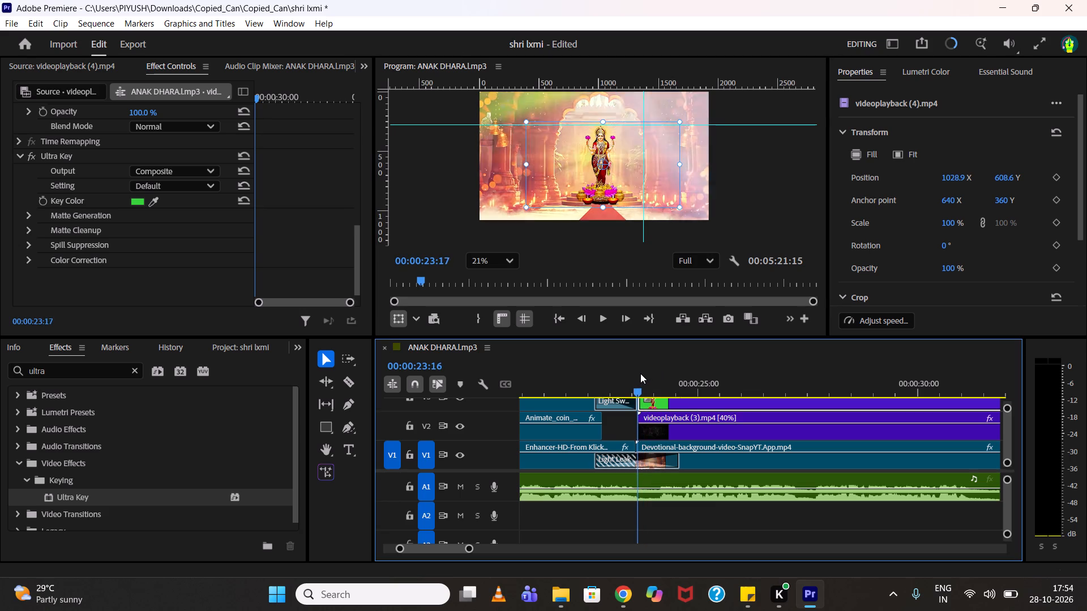
pyautogui.moveTo(640, 373); pyautogui.dragTo(639, 372)
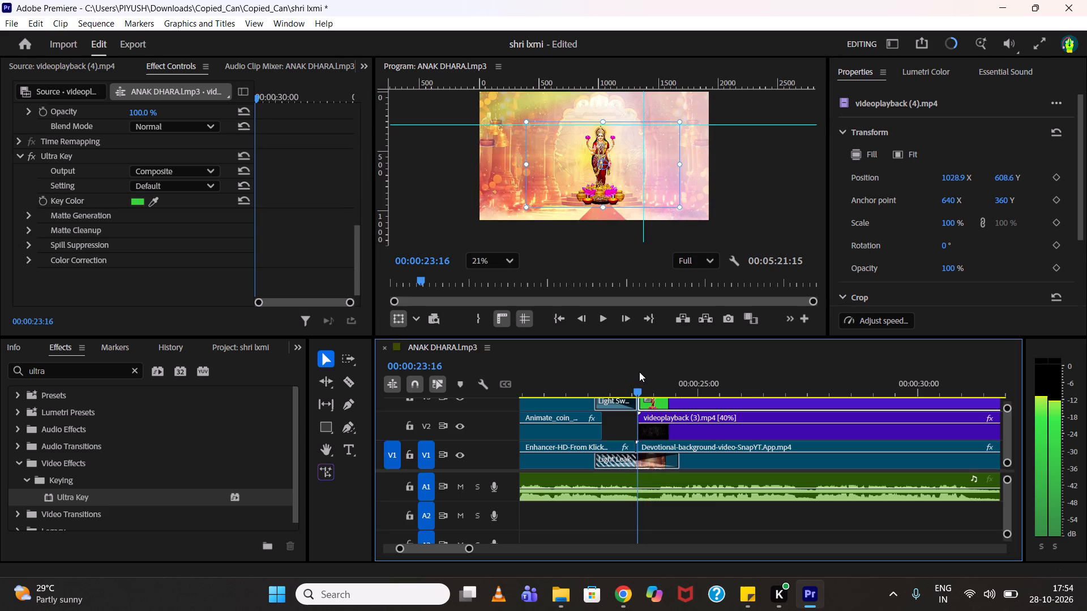
pyautogui.moveTo(639, 372); pyautogui.dragTo(640, 372)
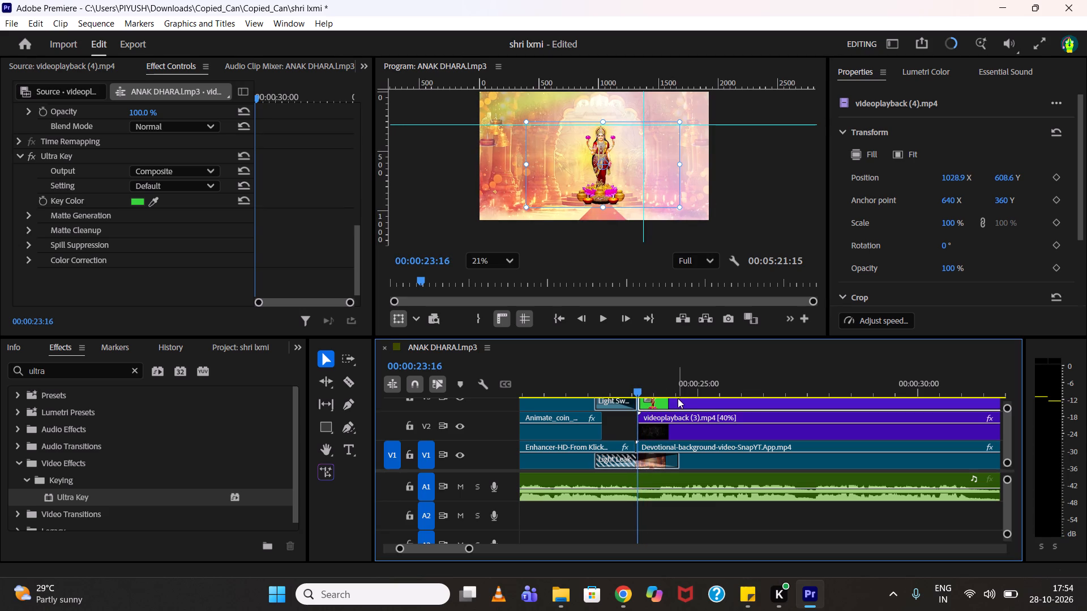
pyautogui.click(680, 400)
pyautogui.click(674, 402)
pyautogui.scroll(-5, 74, 137)
pyautogui.scroll(13, 74, 137)
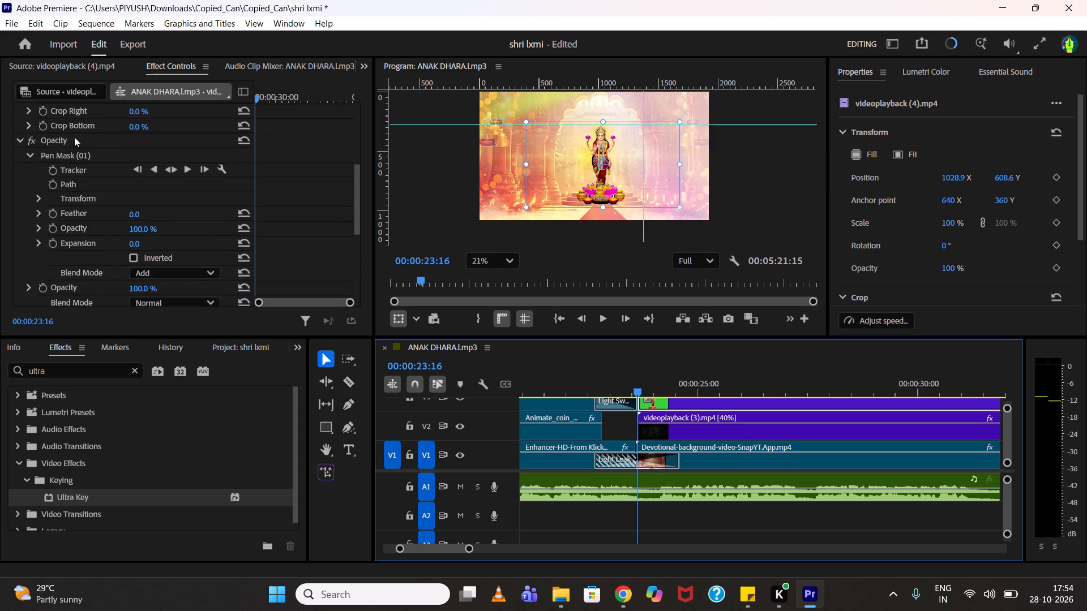
pyautogui.scroll(14, 69, 132)
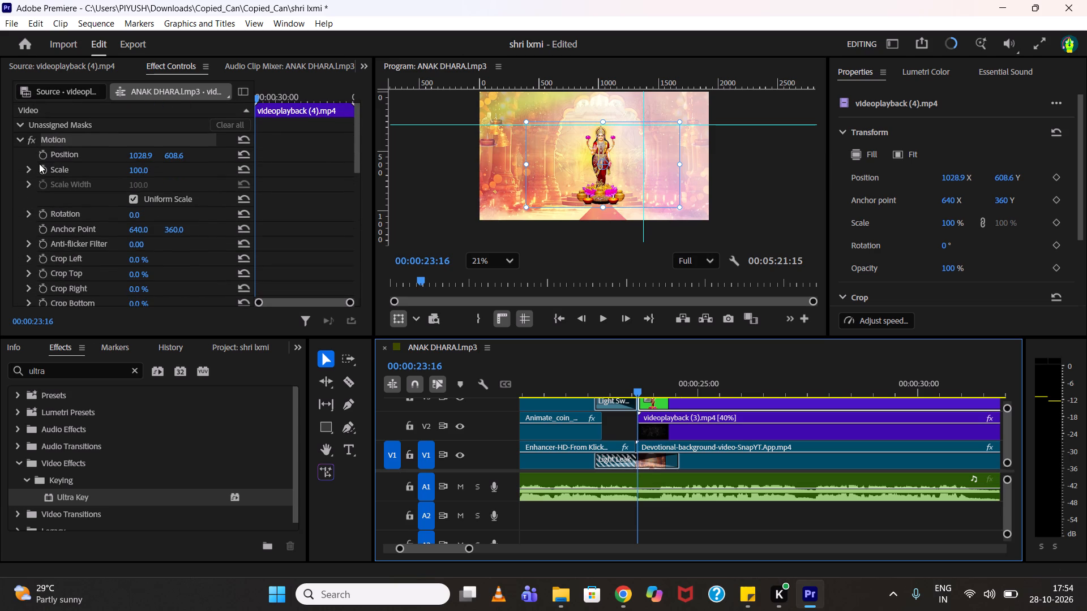
pyautogui.click(41, 163)
pyautogui.click(43, 166)
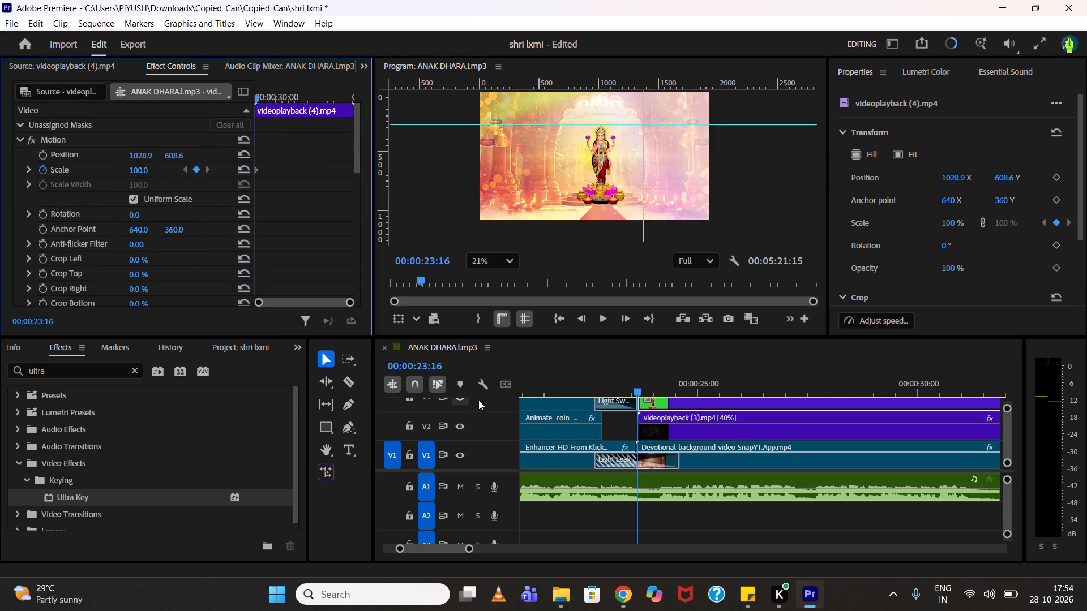
# Add a second scale keyframe of 145% to the goddess clip at 00:00:24:11.
pyautogui.moveTo(660, 386); pyautogui.dragTo(665, 385)
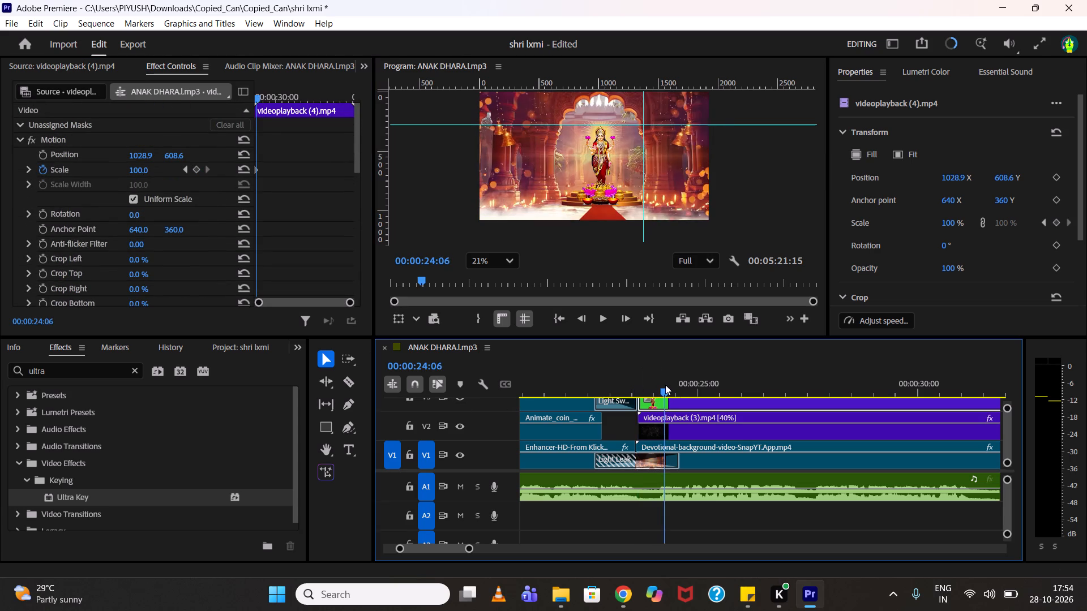
pyautogui.moveTo(665, 385); pyautogui.dragTo(675, 385)
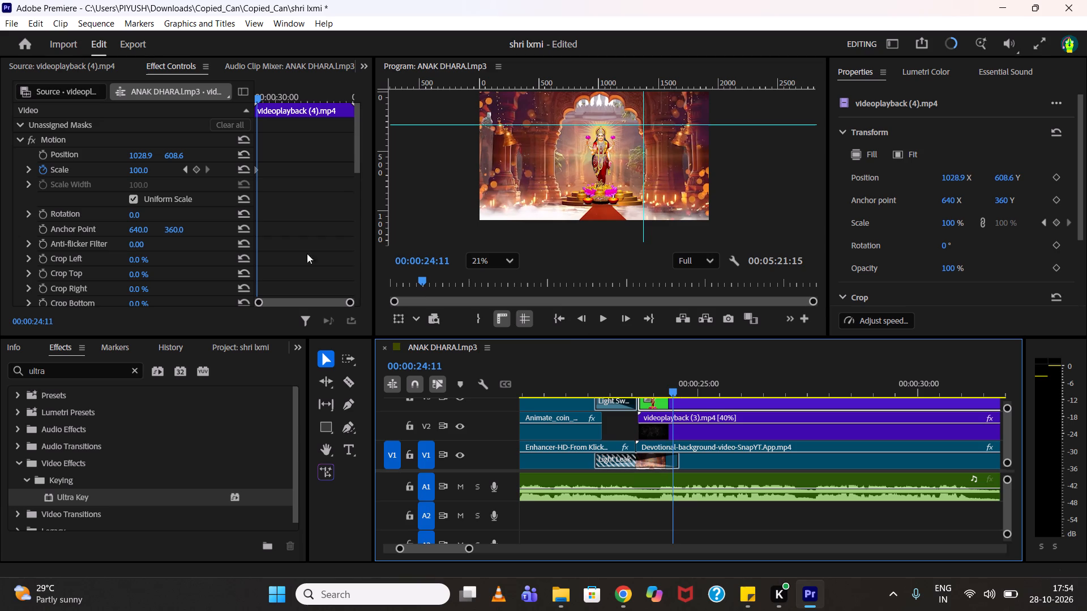
pyautogui.moveTo(138, 173); pyautogui.dragTo(164, 167)
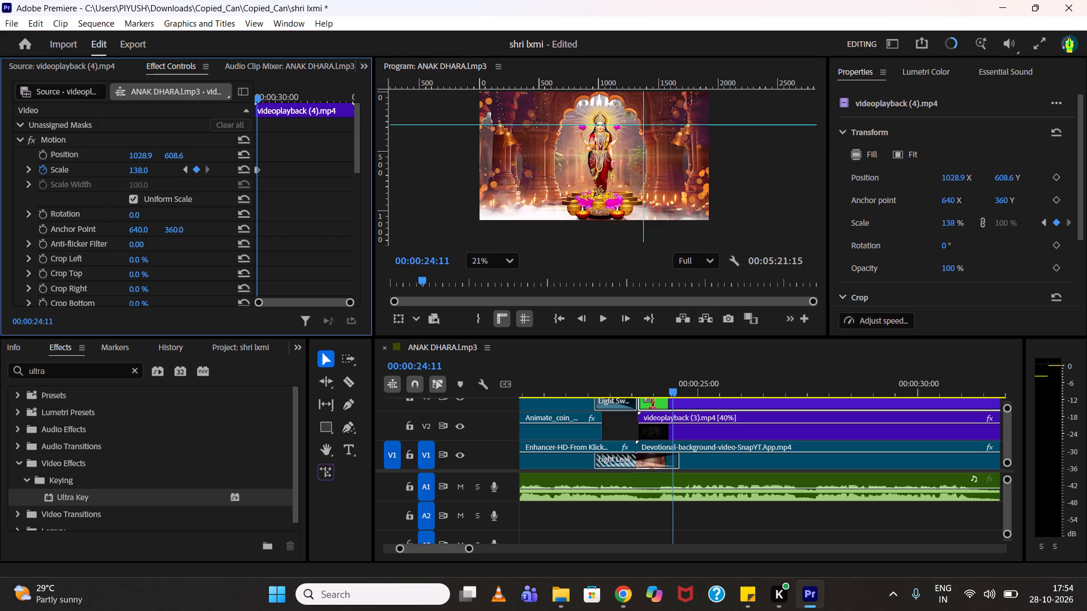
pyautogui.moveTo(164, 167); pyautogui.dragTo(169, 166)
# Examine the enlarged goddess's crown and surrounding edges up close against the temple arch.
pyautogui.scroll(4, 630, 102)
pyautogui.scroll(2, 539, 96)
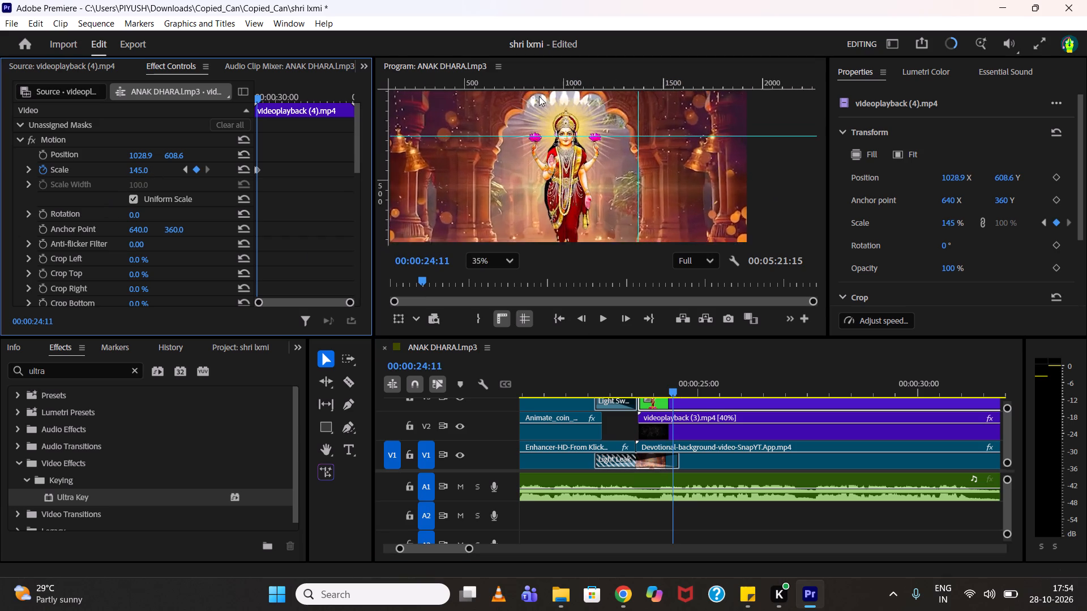
pyautogui.scroll(10, 539, 96)
pyautogui.middleClick(545, 99)
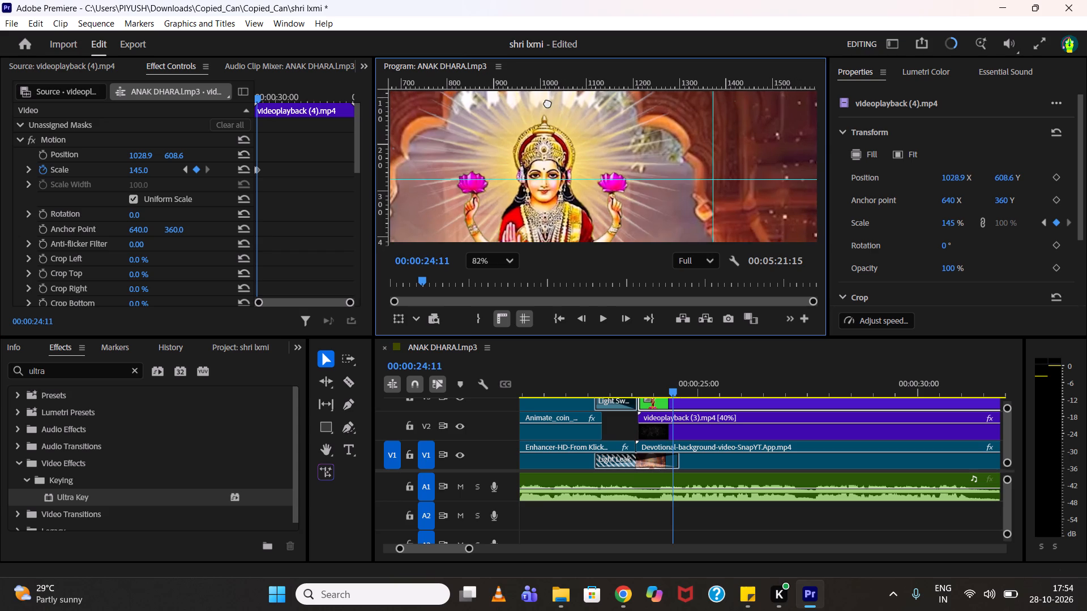
pyautogui.moveTo(547, 114); pyautogui.dragTo(546, 154, button='middle')
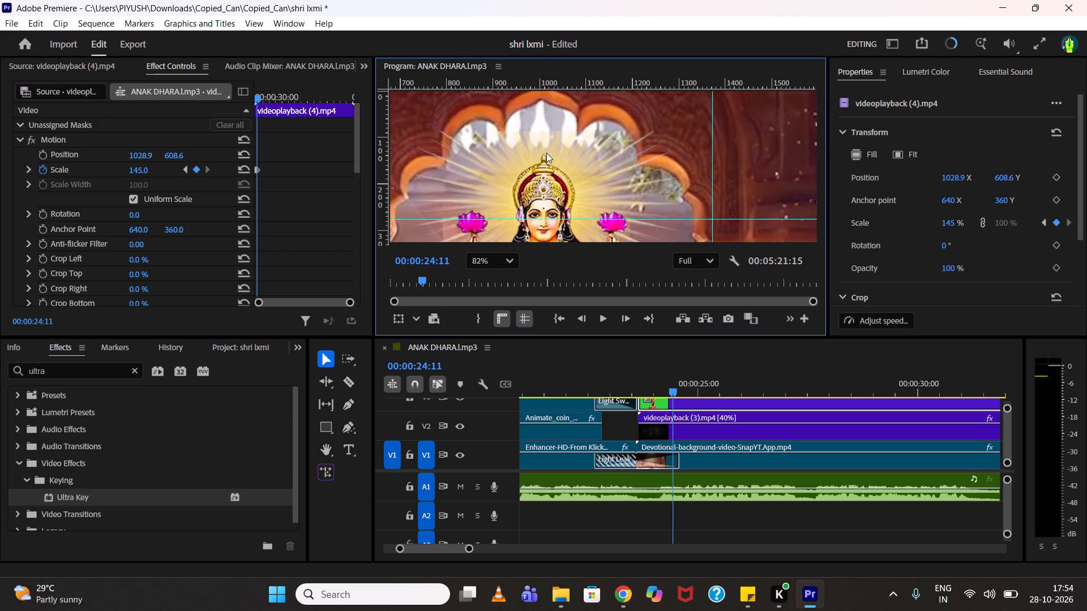
pyautogui.scroll(6, 546, 153)
pyautogui.scroll(-1, 545, 150)
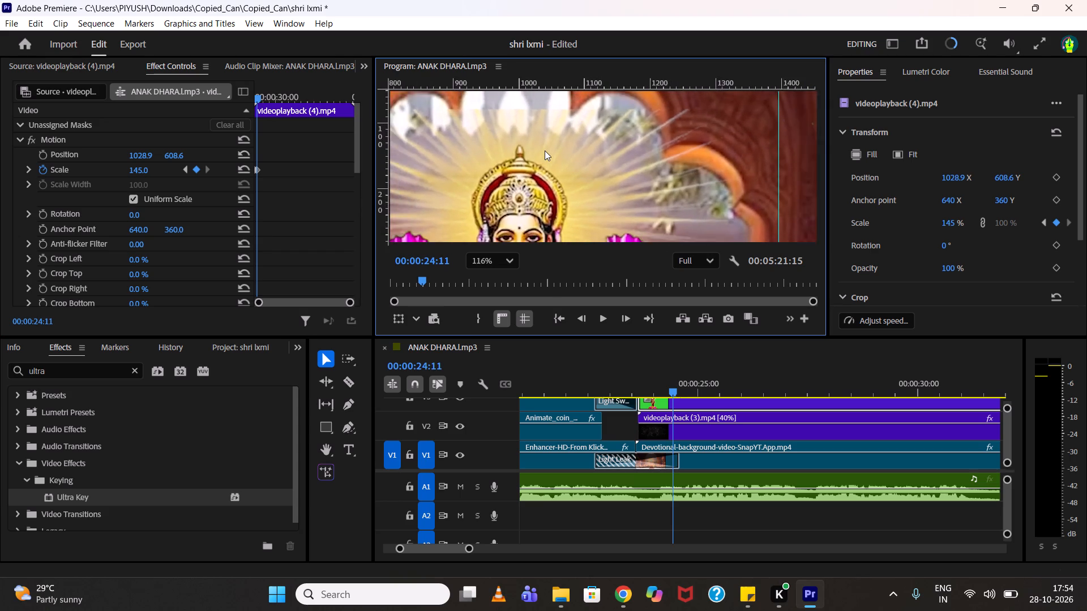
pyautogui.scroll(-10, 545, 150)
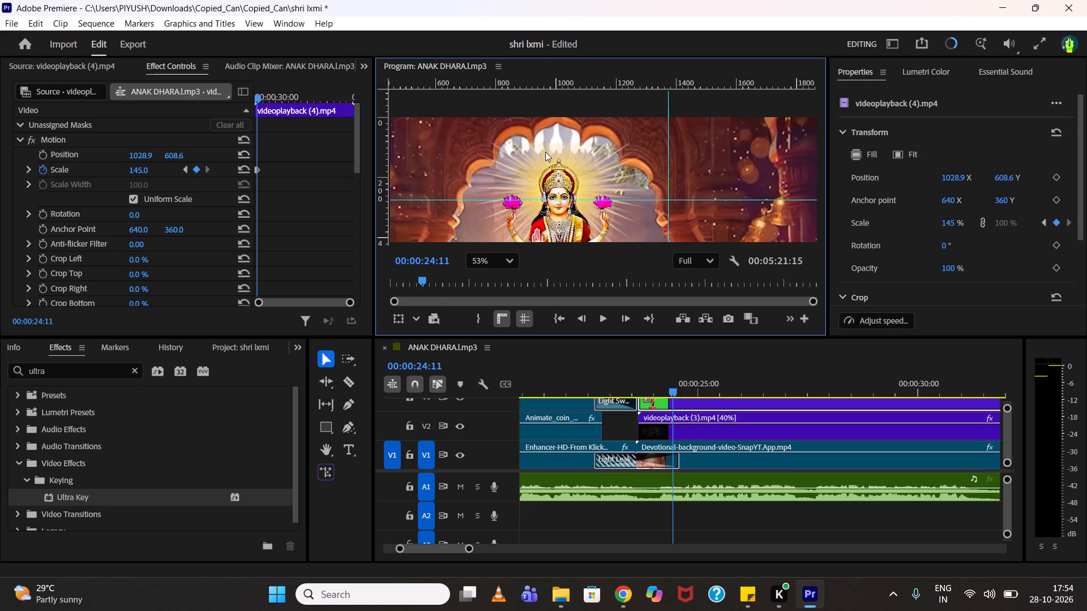
pyautogui.scroll(-11, 546, 152)
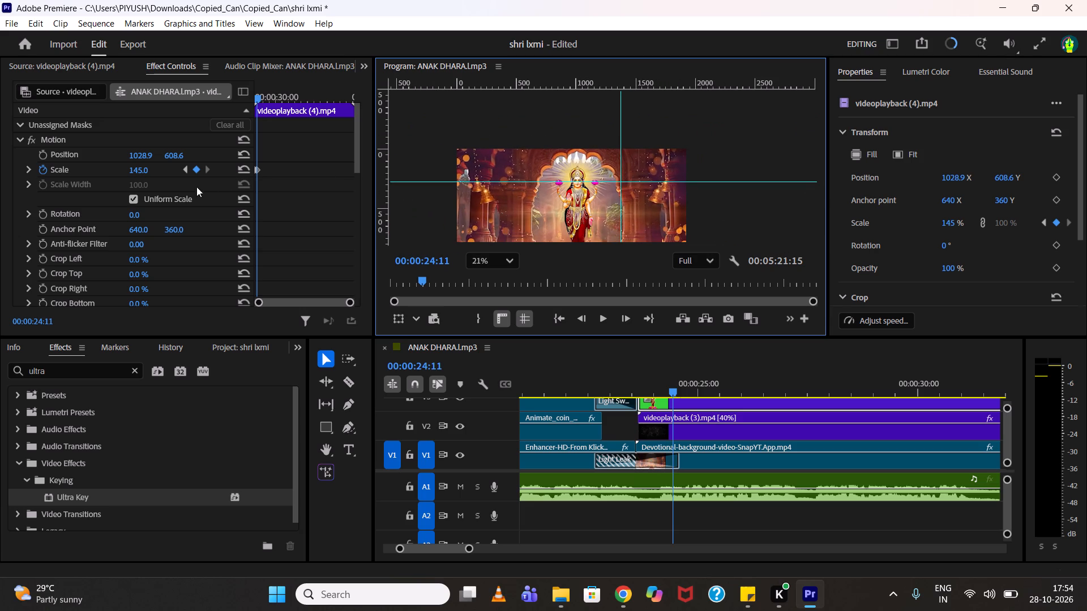
# Increase the goddess clip's scale at 00:00:24:11 to 174% and check her lotus base against the frame's lower edge.
pyautogui.moveTo(143, 171); pyautogui.dragTo(164, 168)
pyautogui.scroll(-4, 561, 163)
pyautogui.moveTo(557, 165); pyautogui.dragTo(514, 126, button='middle')
pyautogui.scroll(5, 514, 126)
pyautogui.moveTo(574, 187); pyautogui.dragTo(561, 144, button='middle')
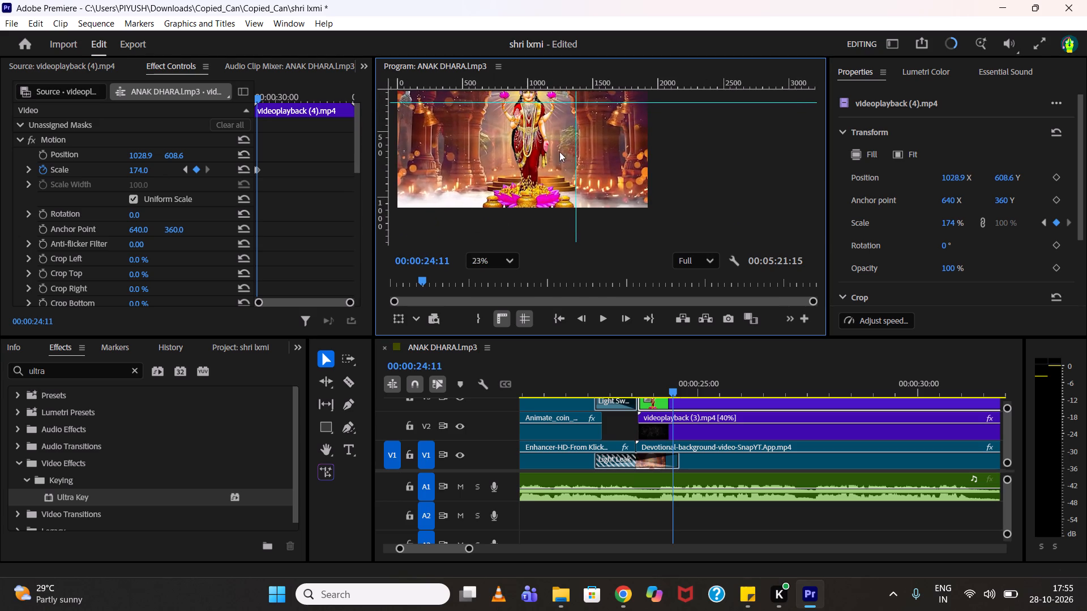
pyautogui.scroll(13, 549, 220)
pyautogui.scroll(-3, 500, 187)
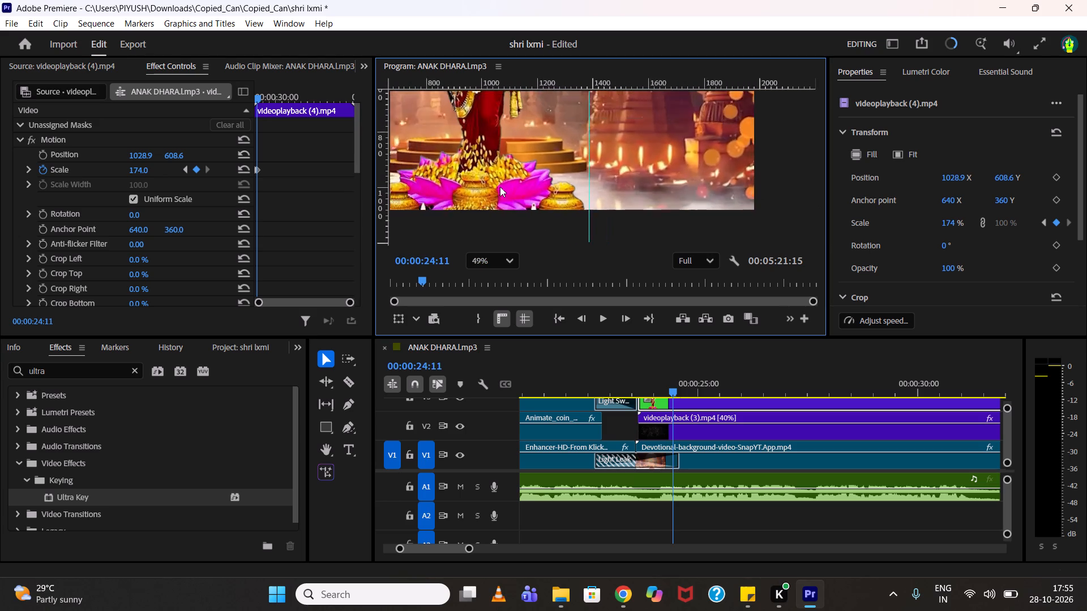
pyautogui.scroll(-8, 500, 187)
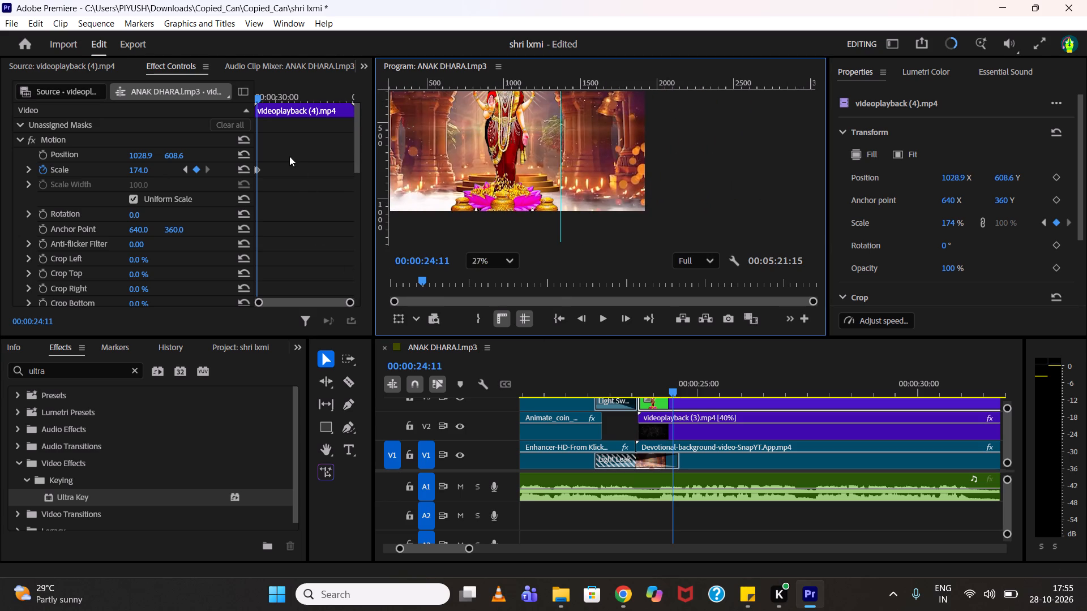
# Reshape the scale velocity curve to ease into the 00:00:24:11 keyframe, and play back the zoom from the clip's start.
pyautogui.moveTo(349, 299); pyautogui.dragTo(311, 298)
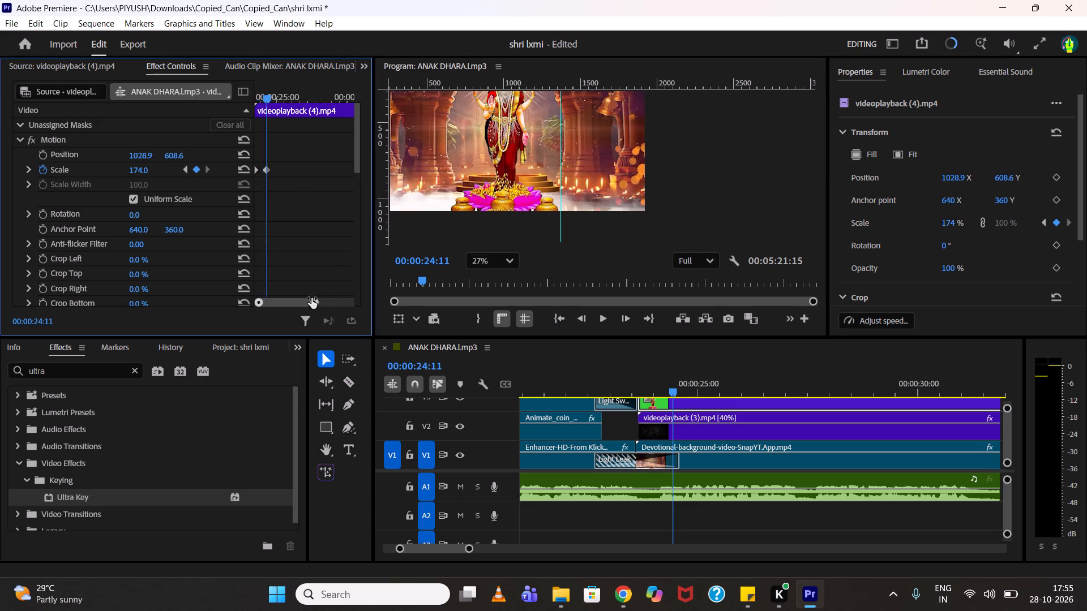
pyautogui.moveTo(311, 298); pyautogui.dragTo(295, 292)
pyautogui.moveTo(314, 161); pyautogui.dragTo(288, 166)
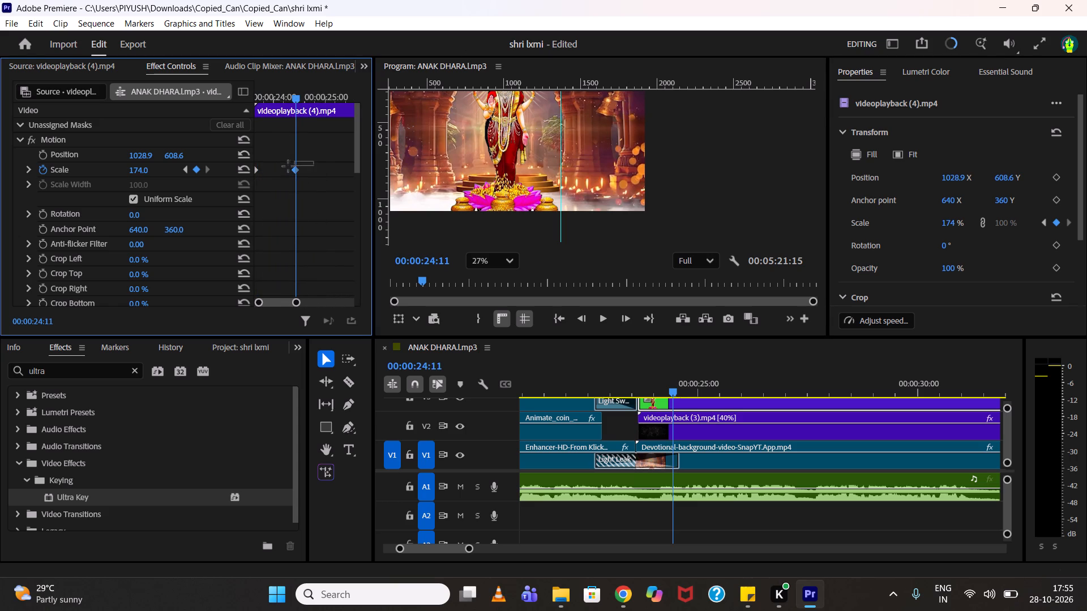
pyautogui.moveTo(288, 166); pyautogui.dragTo(250, 175)
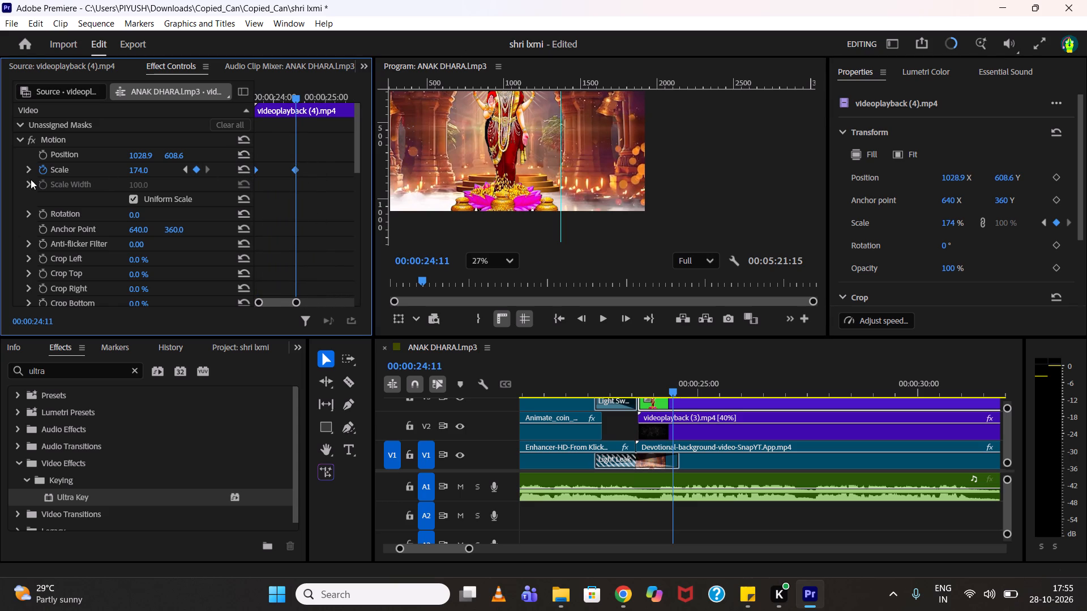
pyautogui.click(29, 173)
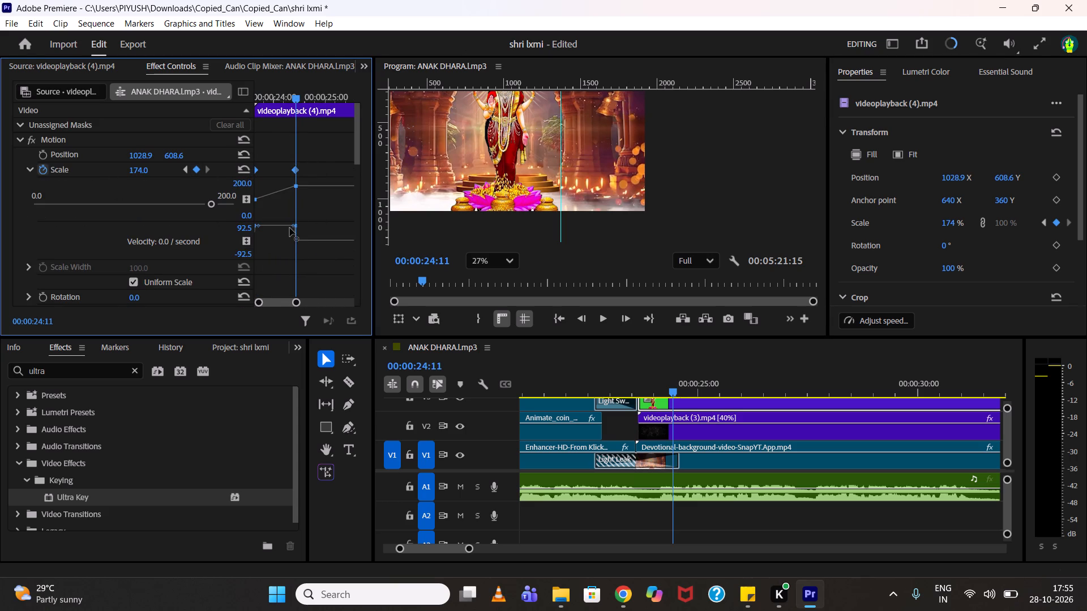
pyautogui.moveTo(292, 227); pyautogui.dragTo(271, 239)
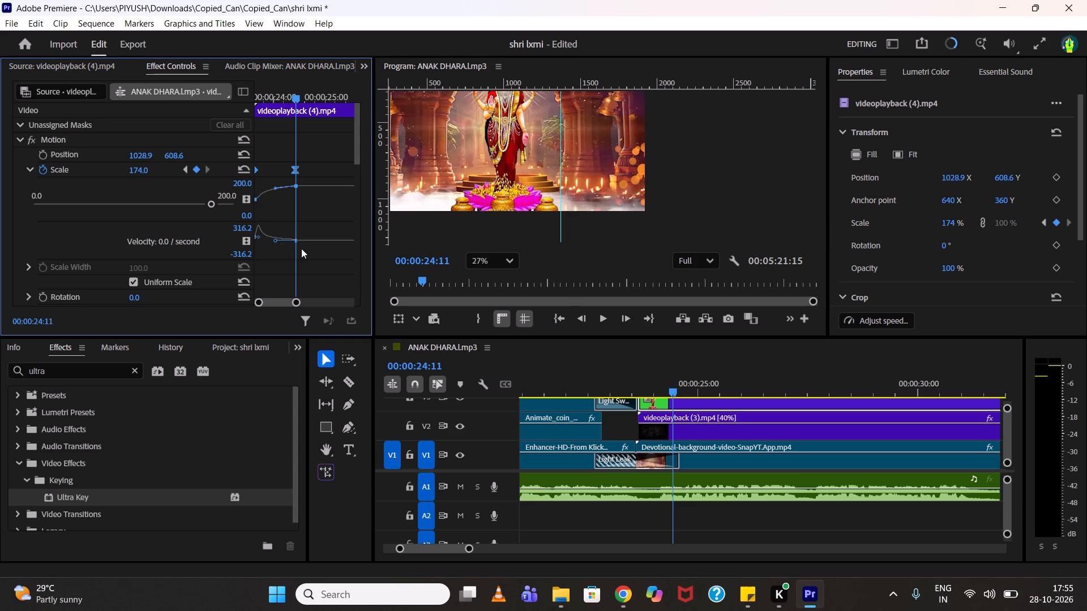
pyautogui.moveTo(649, 389); pyautogui.dragTo(635, 390)
pyautogui.press('space')
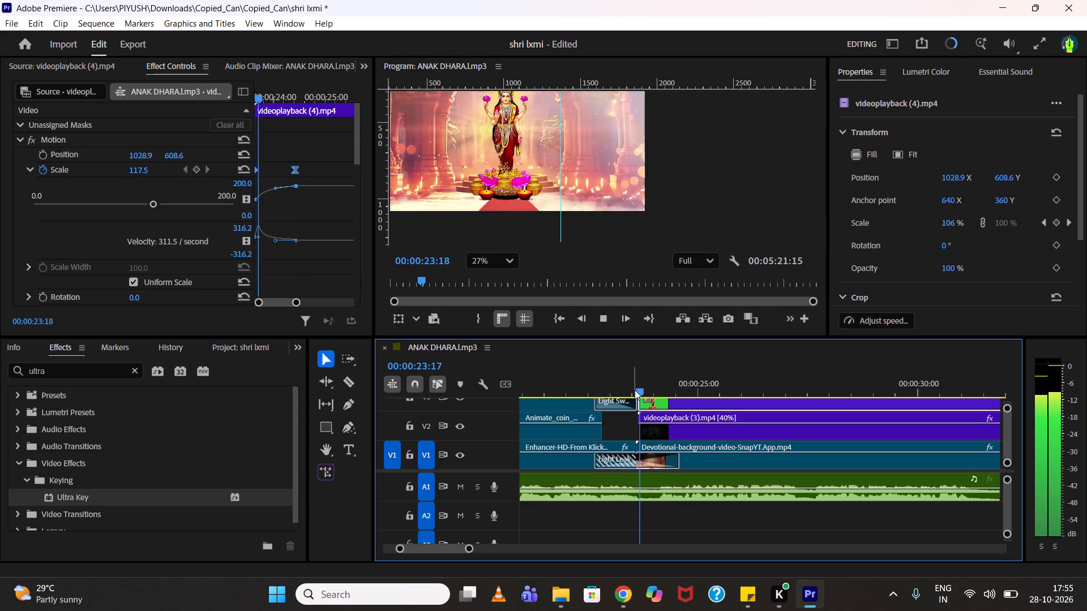
pyautogui.press('space')
pyautogui.scroll(-2, 543, 111)
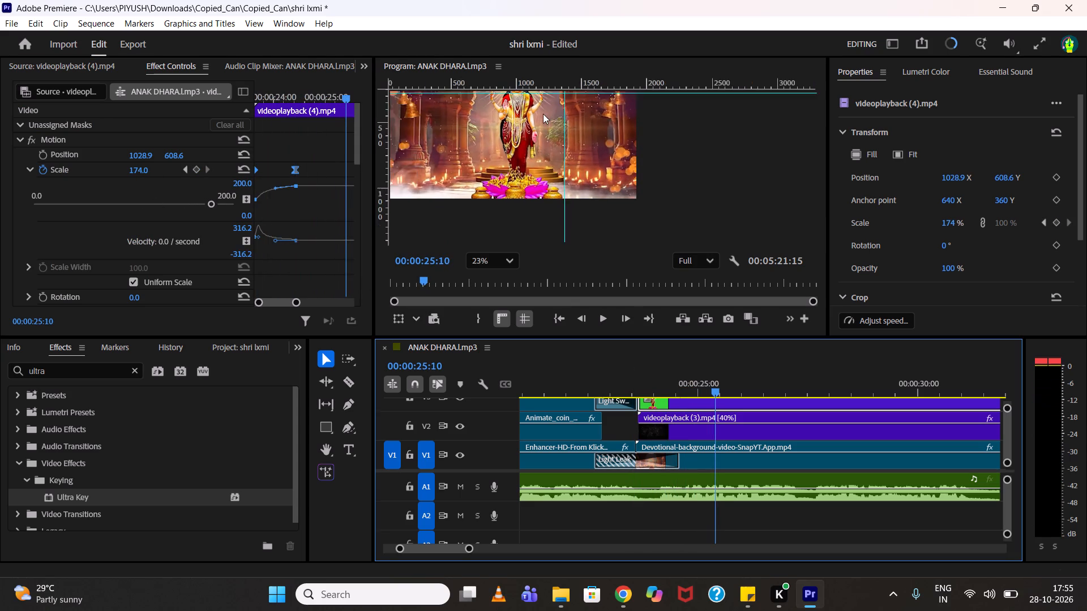
pyautogui.scroll(-4, 543, 114)
pyautogui.moveTo(558, 137); pyautogui.dragTo(537, 178, button='middle')
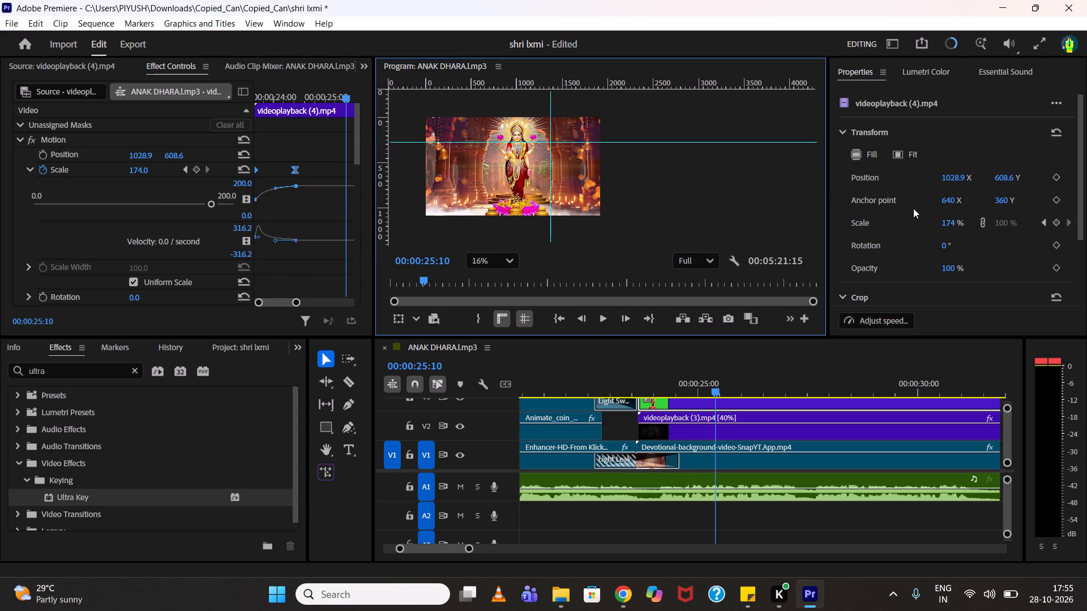
# Find the Wiggle effect by searching for "wigg", apply it to the videoplayback (4).mp4 clip, and play back the result.
pyautogui.click(138, 369)
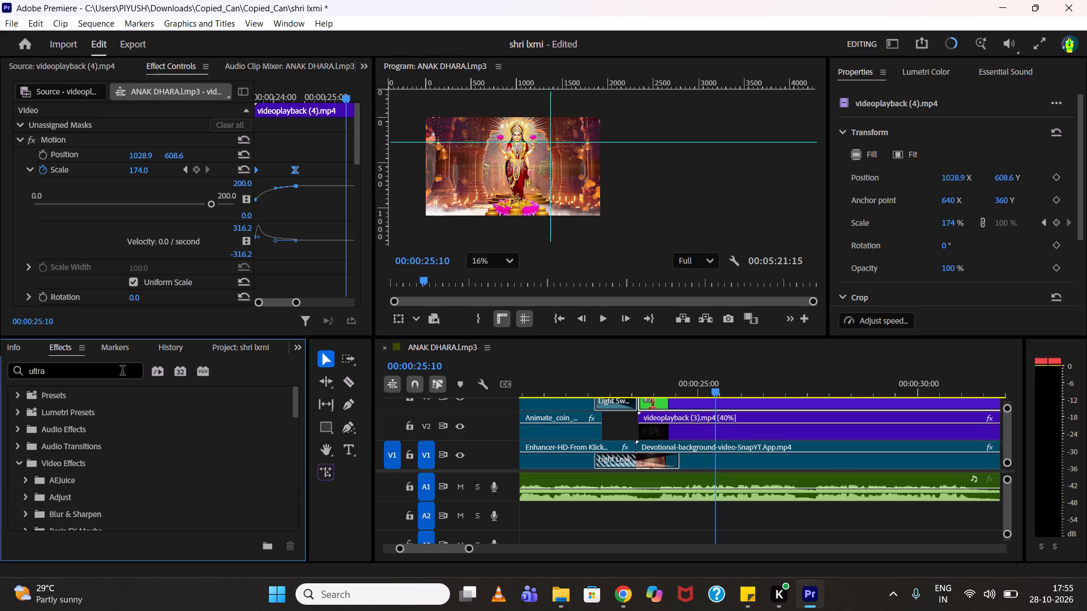
pyautogui.click(122, 372)
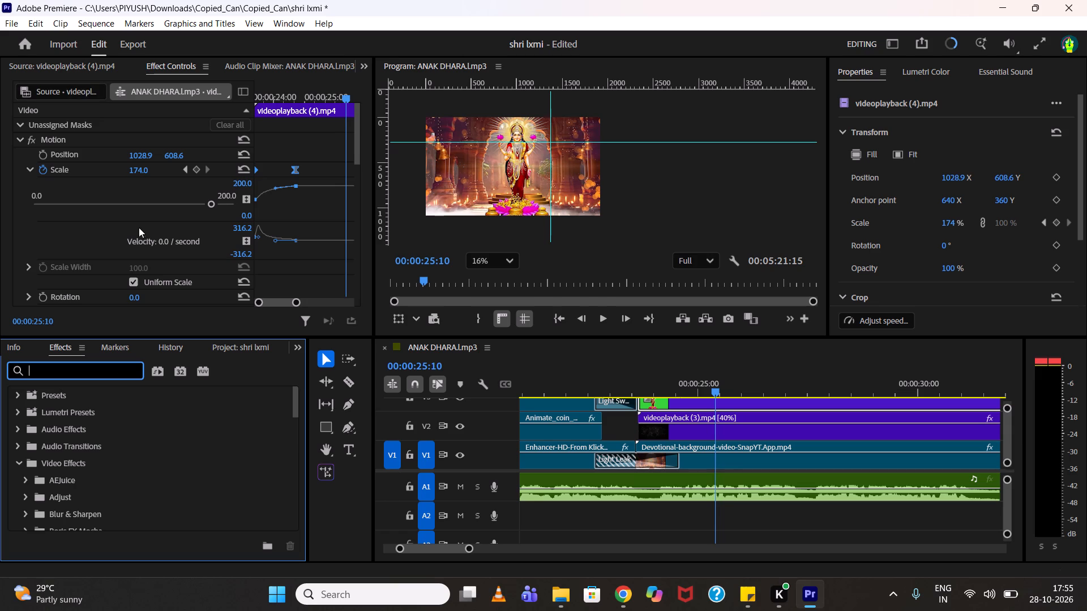
pyautogui.click(70, 374)
pyautogui.press('w')
pyautogui.write('igg')
pyautogui.moveTo(86, 499); pyautogui.dragTo(158, 474)
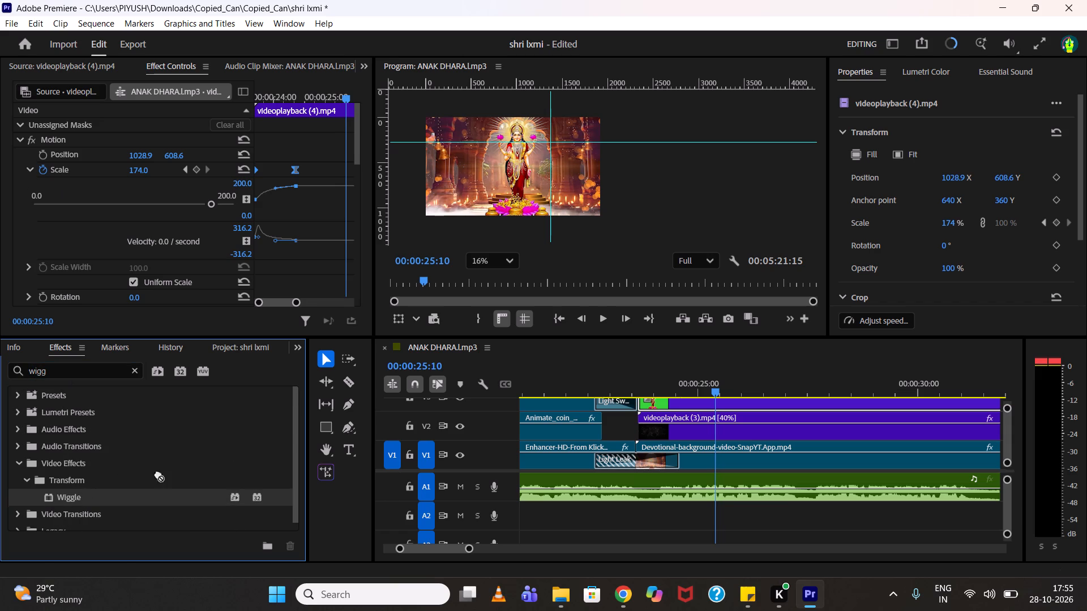
pyautogui.moveTo(158, 474); pyautogui.dragTo(680, 408)
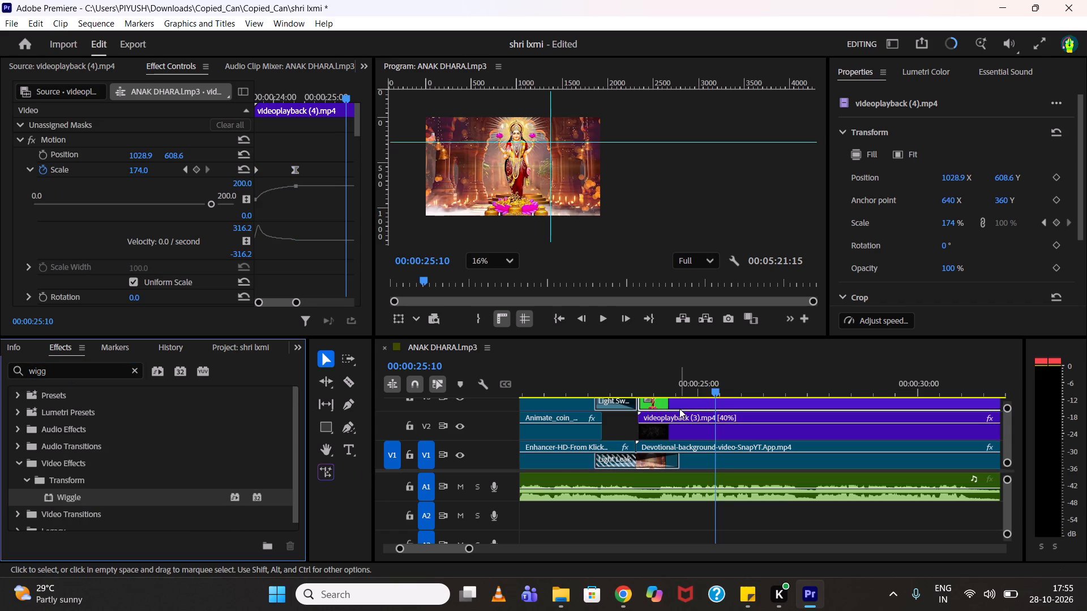
pyautogui.press('space')
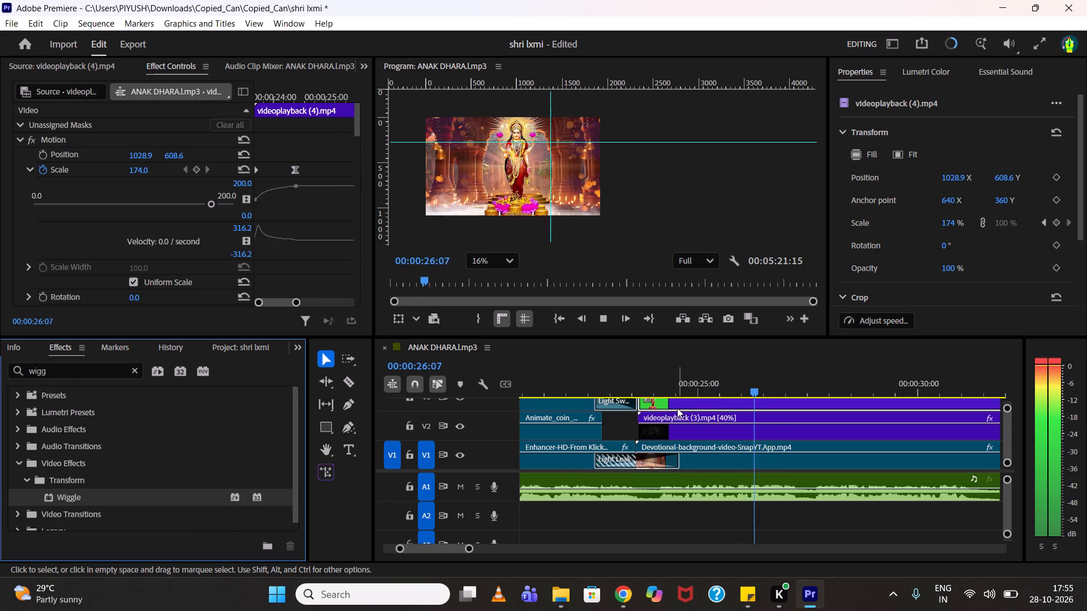
pyautogui.press('space')
pyautogui.scroll(-20, 70, 230)
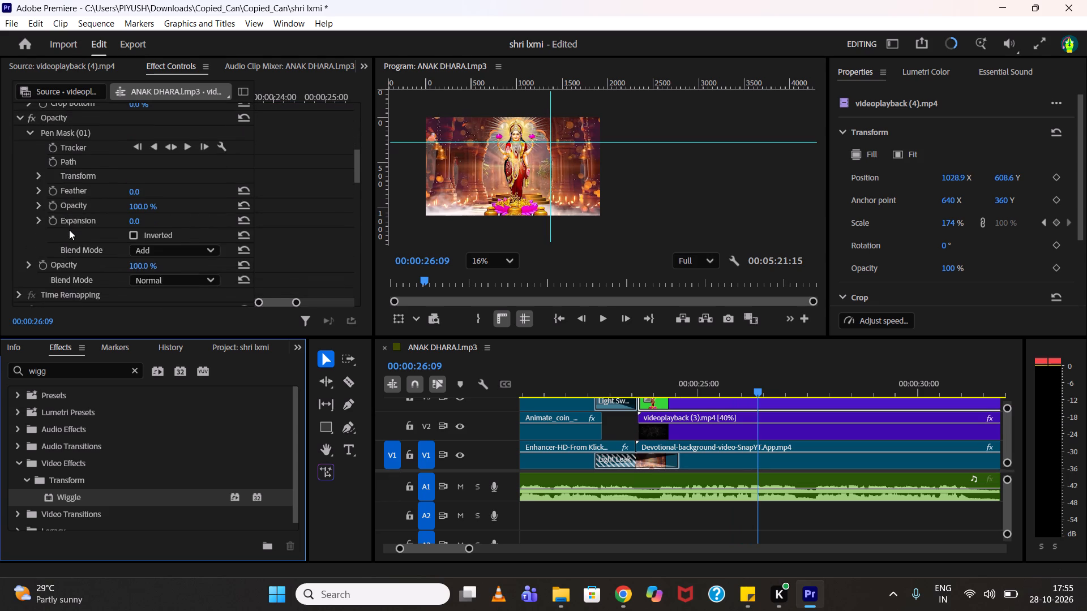
# Set the Wiggle effect's horizontal range and vertical range to 1.0% each, and play back the goddess clip from near its start.
pyautogui.scroll(-10, 69, 230)
pyautogui.scroll(-17, 67, 230)
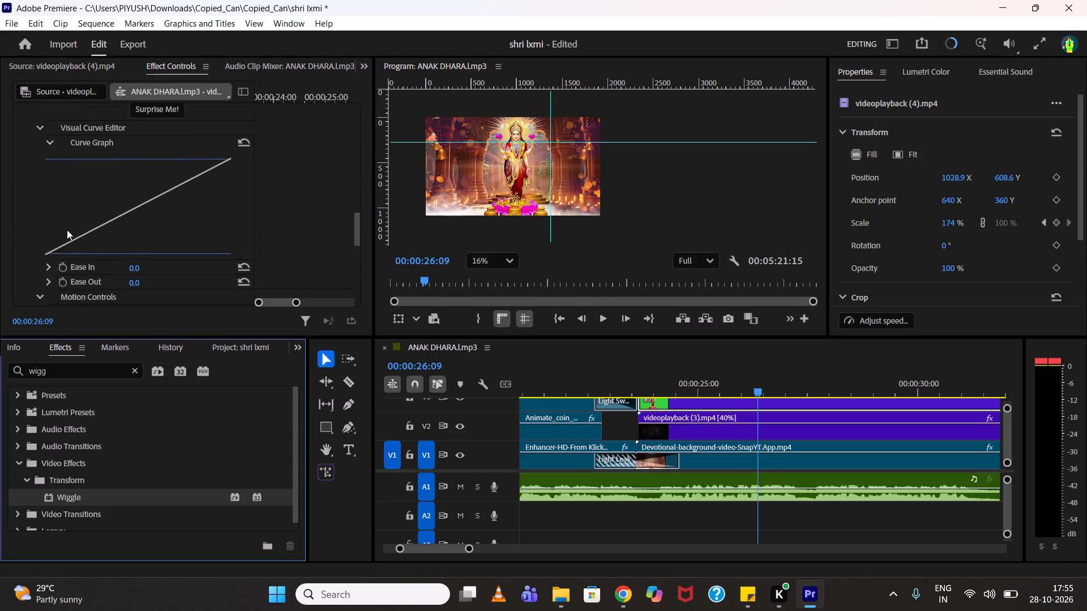
pyautogui.scroll(-2, 67, 230)
pyautogui.scroll(4, 67, 230)
pyautogui.scroll(-9, 67, 229)
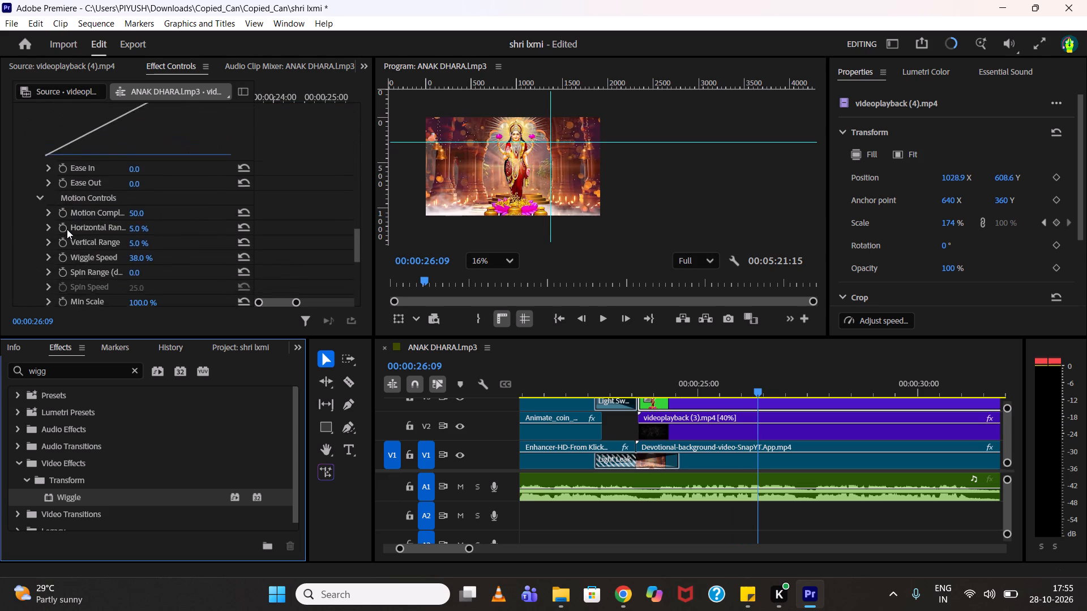
pyautogui.scroll(-3, 67, 229)
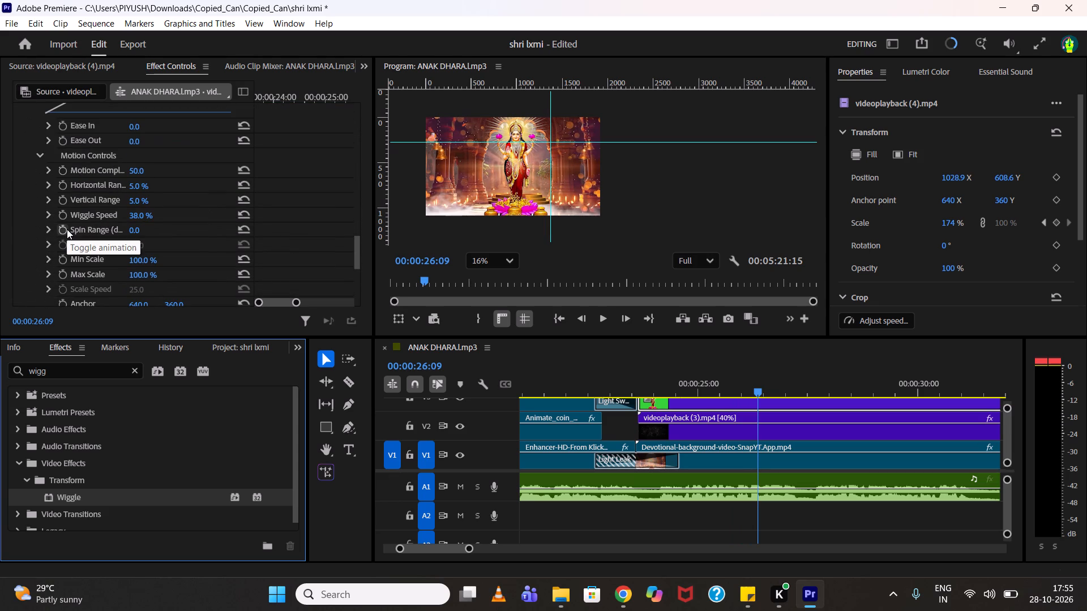
pyautogui.scroll(-6, 67, 229)
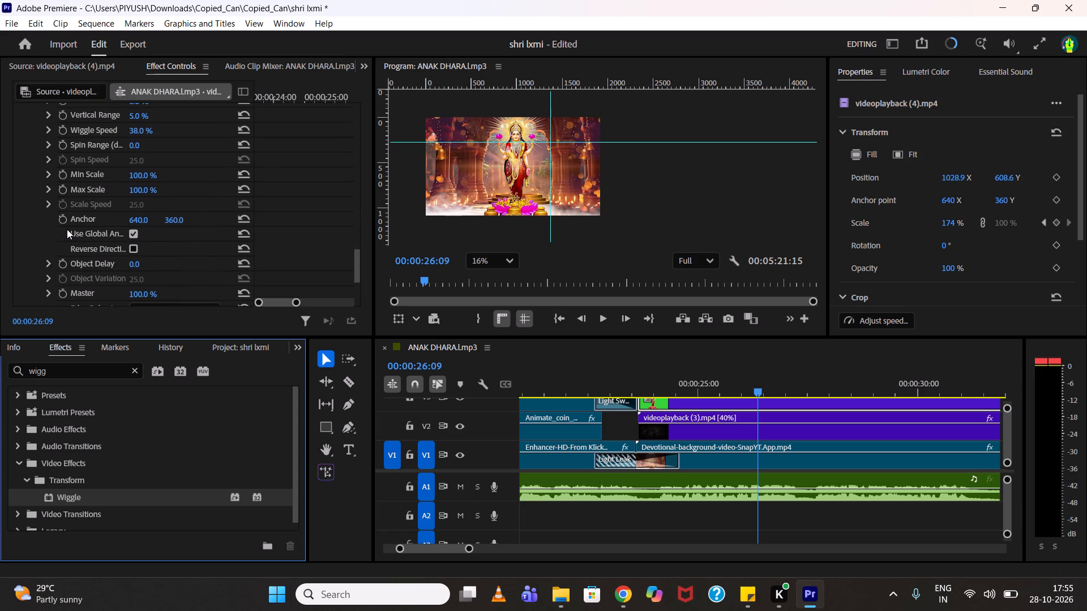
pyautogui.scroll(-7, 67, 229)
pyautogui.scroll(14, 67, 229)
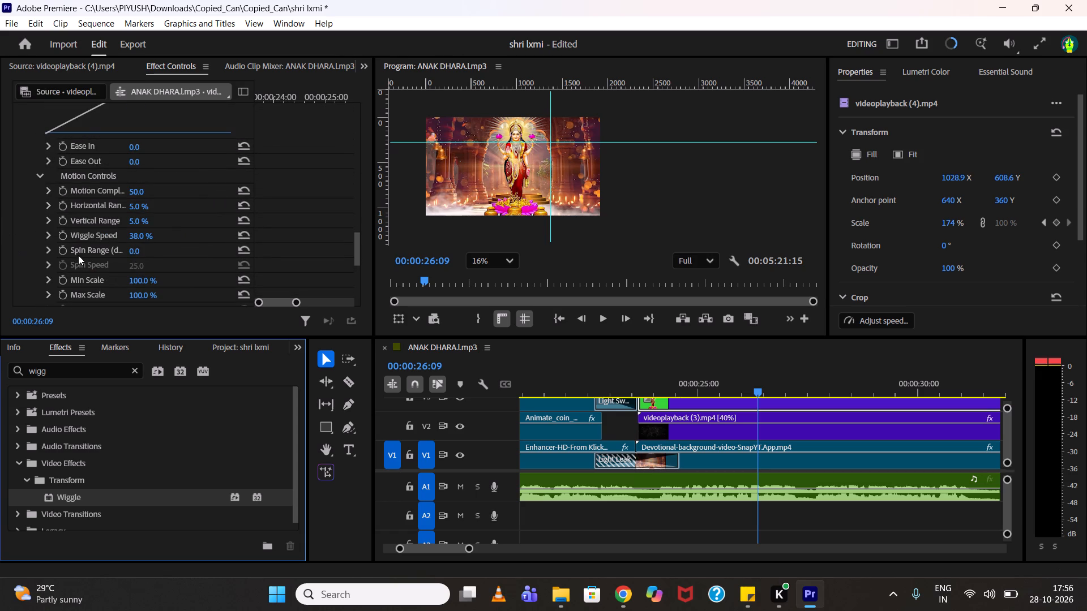
pyautogui.scroll(-5, 78, 255)
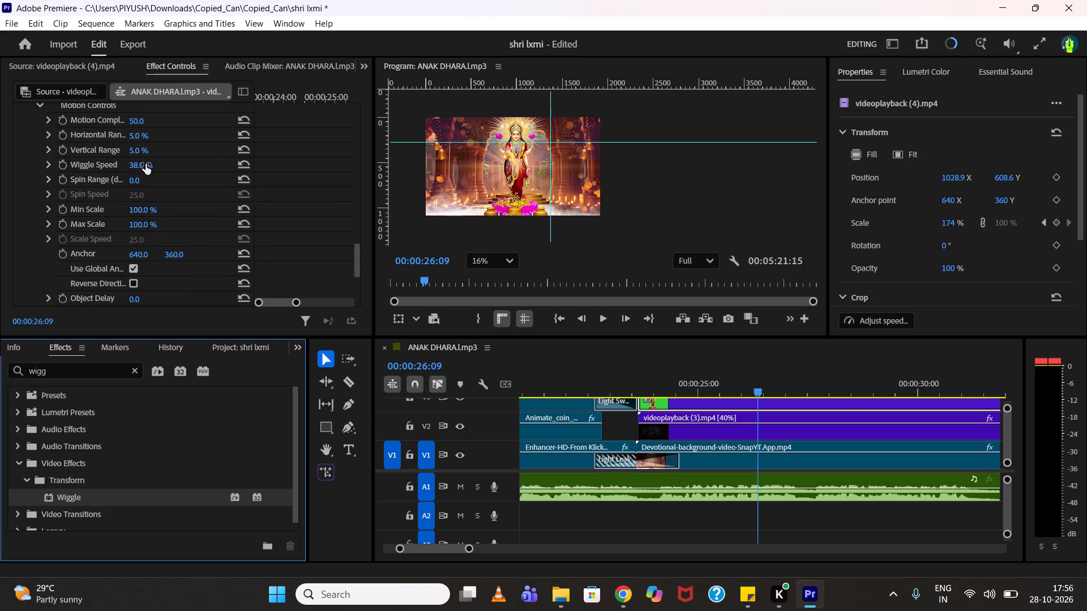
pyautogui.click(143, 132)
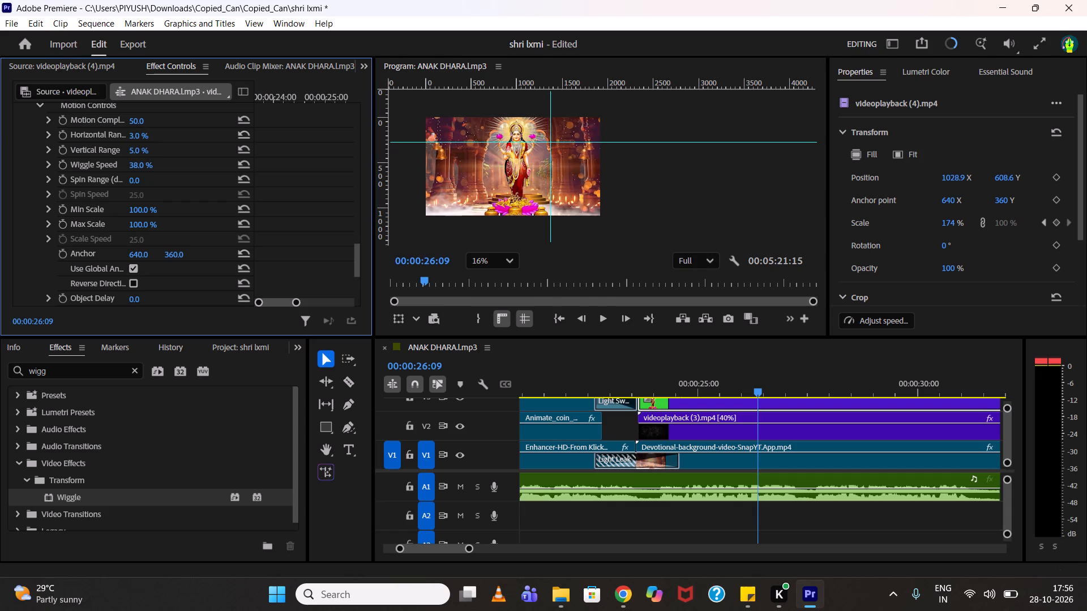
pyautogui.click(141, 151)
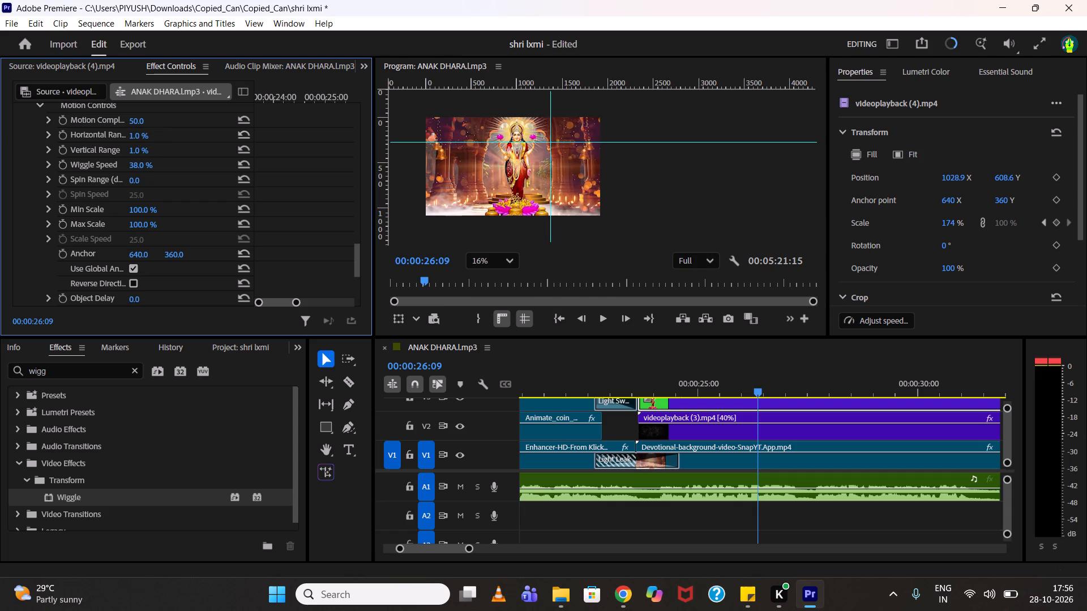
pyautogui.click(653, 363)
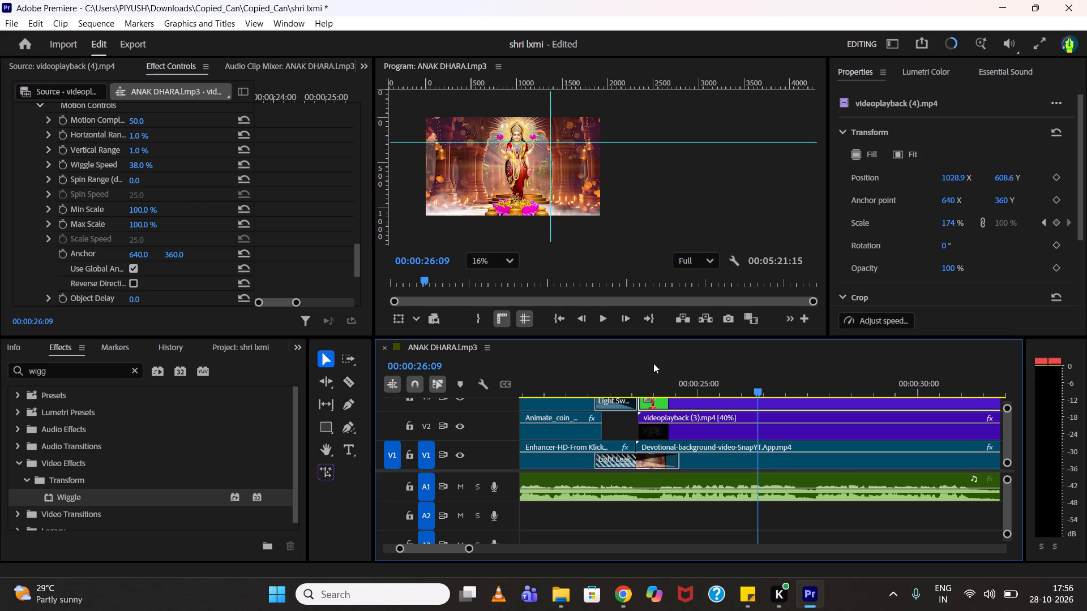
pyautogui.moveTo(652, 374); pyautogui.dragTo(645, 374)
pyautogui.press('space')
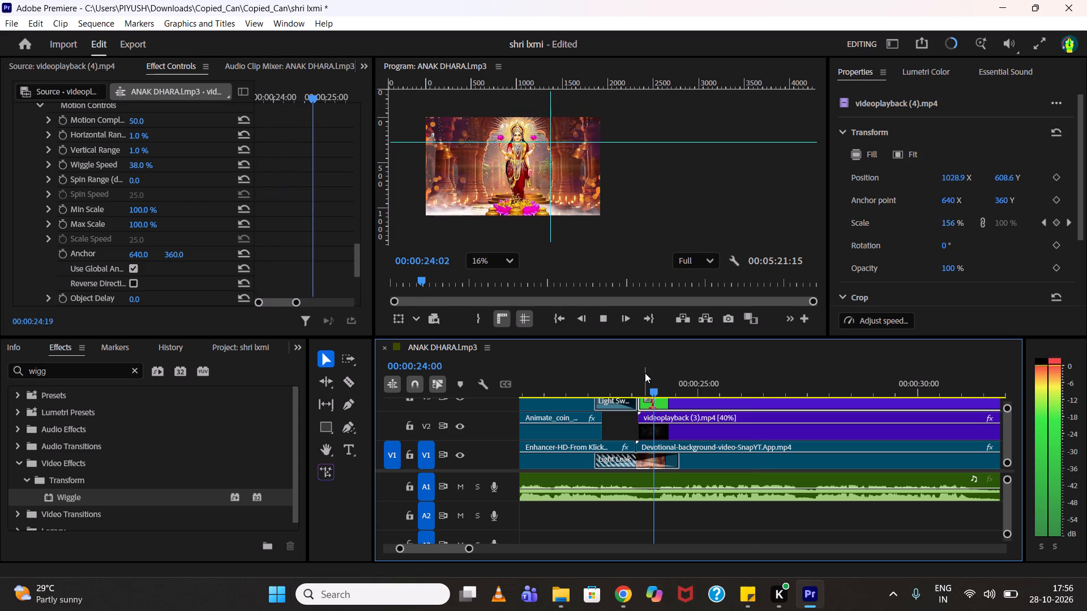
pyautogui.press('space')
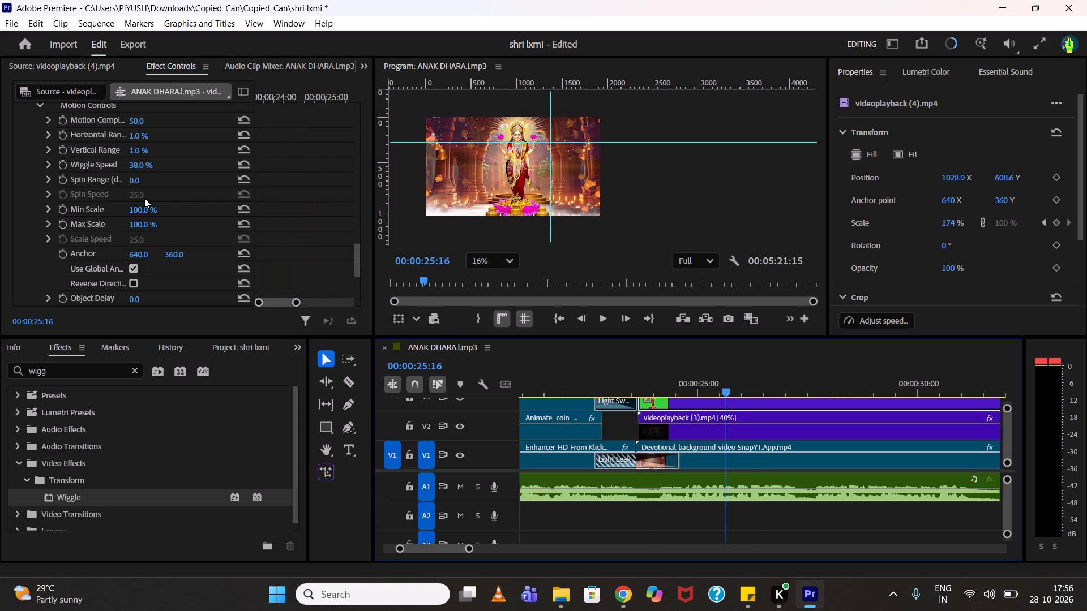
# Reduce the Wiggle Speed to 10.0% and play back the goddess clip from 00:00:23:16 to check the gentler movement.
pyautogui.moveTo(142, 165); pyautogui.dragTo(133, 163)
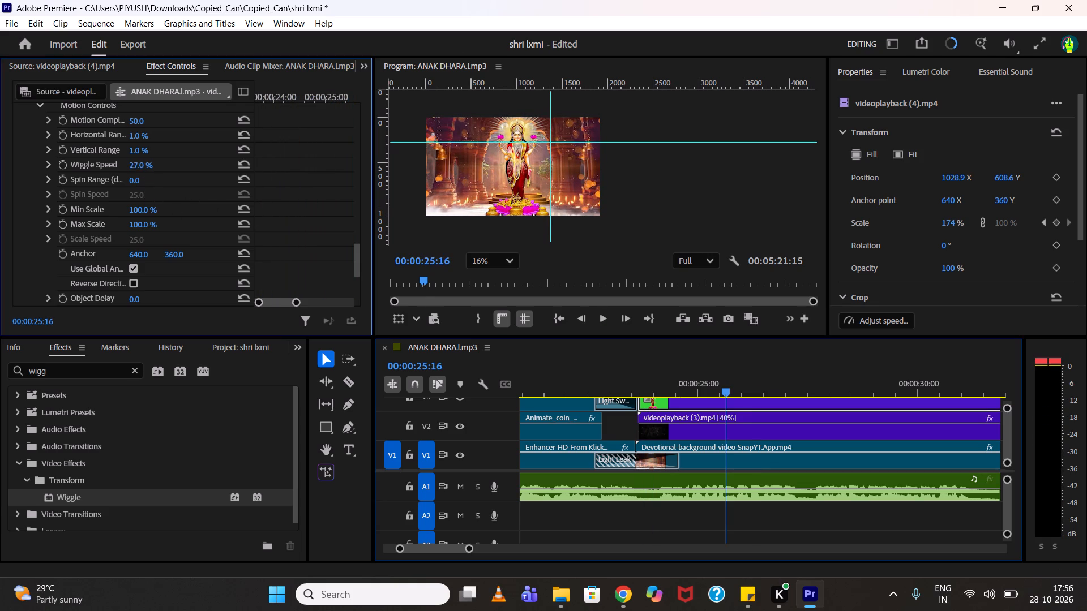
pyautogui.moveTo(133, 163); pyautogui.dragTo(121, 163)
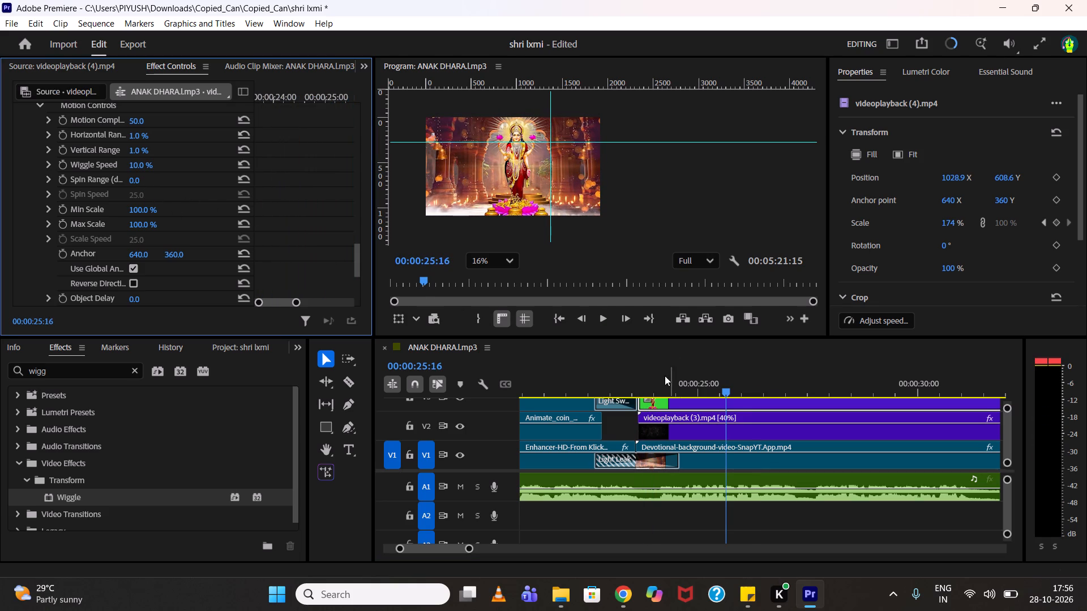
pyautogui.moveTo(658, 376); pyautogui.dragTo(640, 373)
pyautogui.press('space')
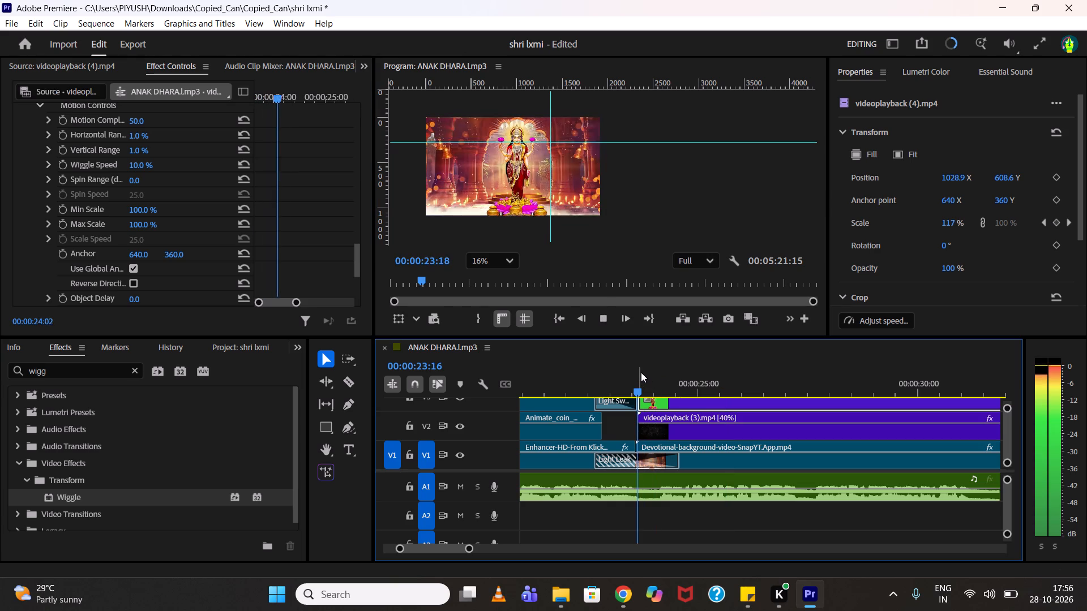
pyautogui.scroll(5, 513, 148)
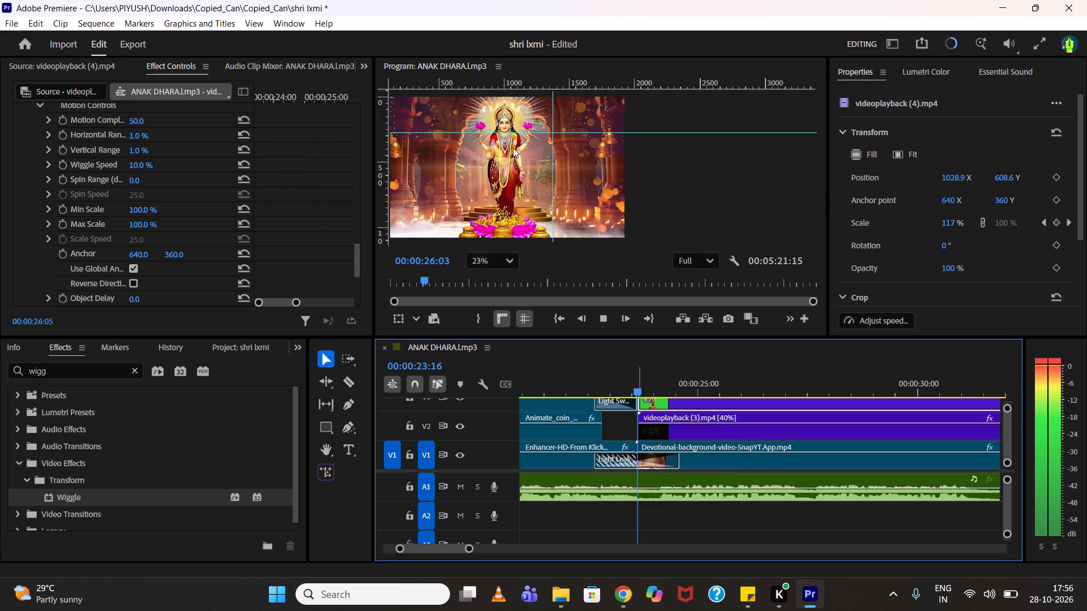
pyautogui.scroll(-2, 513, 148)
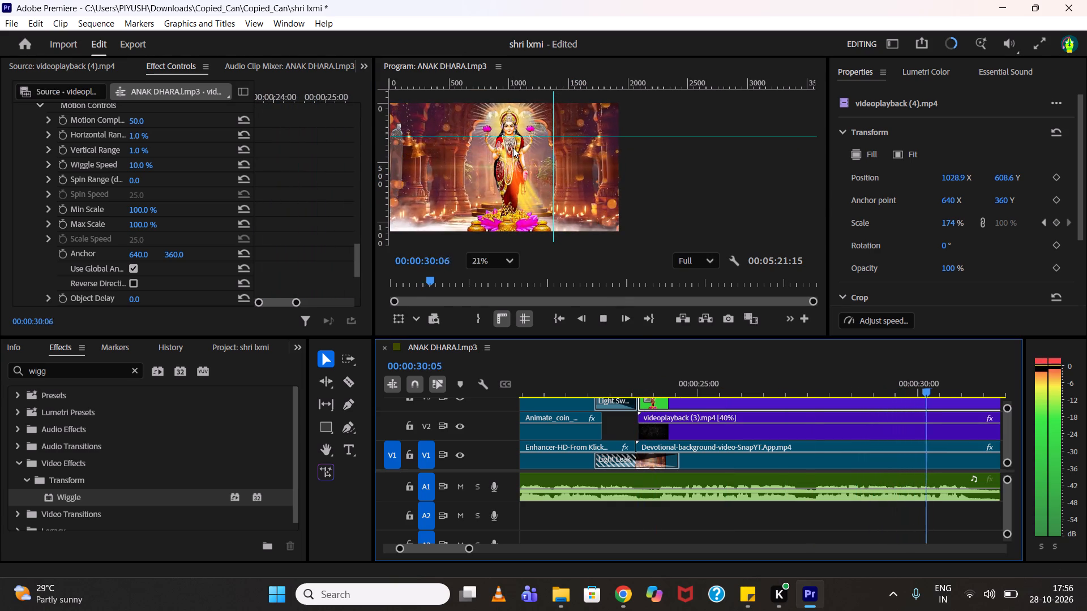
pyautogui.scroll(-4, 513, 148)
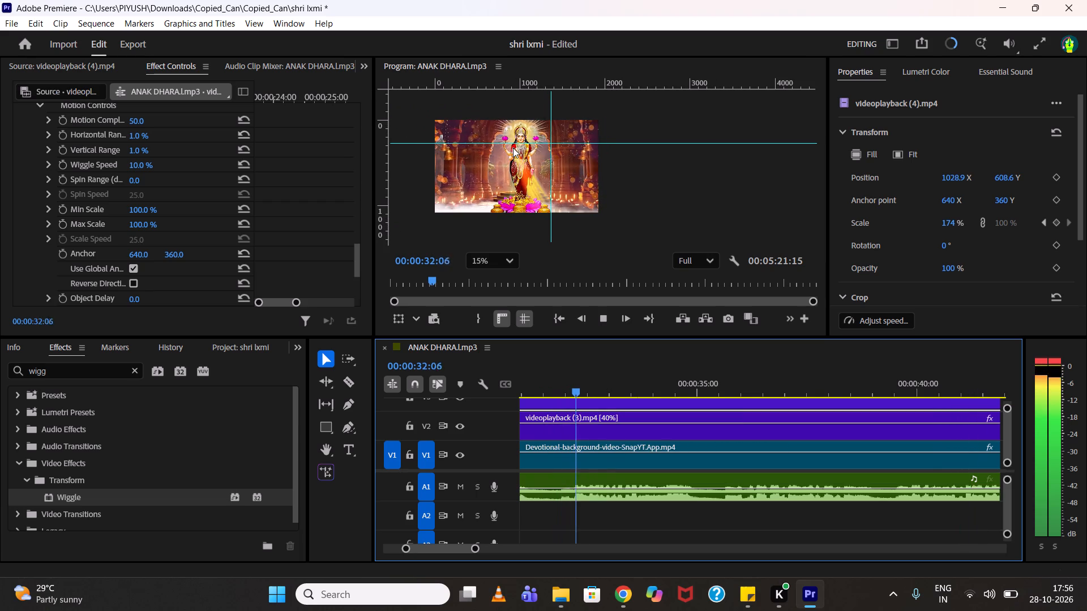
pyautogui.scroll(-6, 513, 148)
pyautogui.scroll(7, 513, 148)
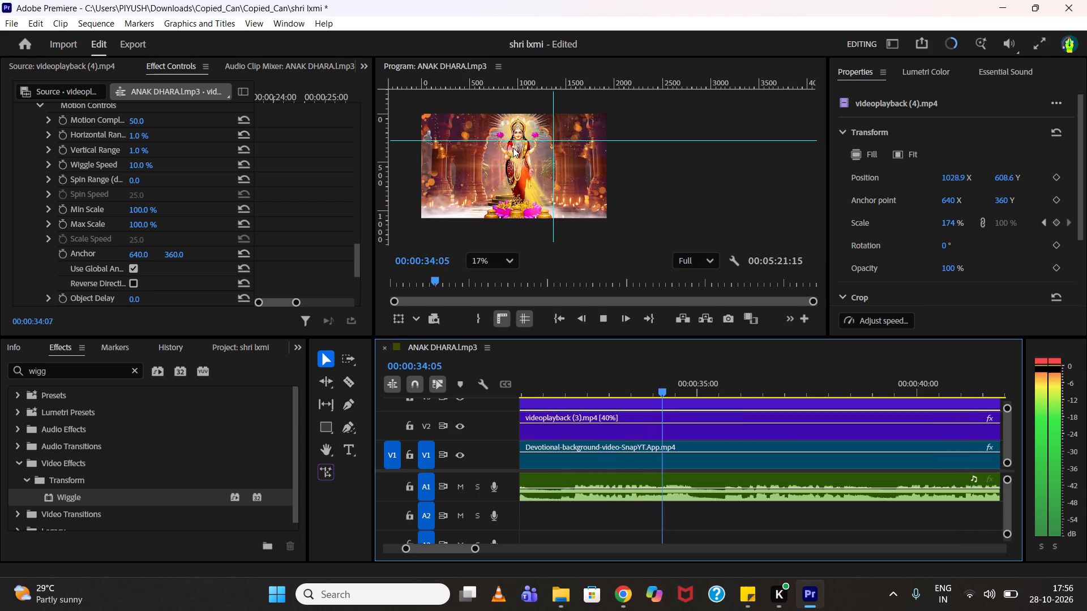
pyautogui.moveTo(521, 148); pyautogui.dragTo(546, 148, button='middle')
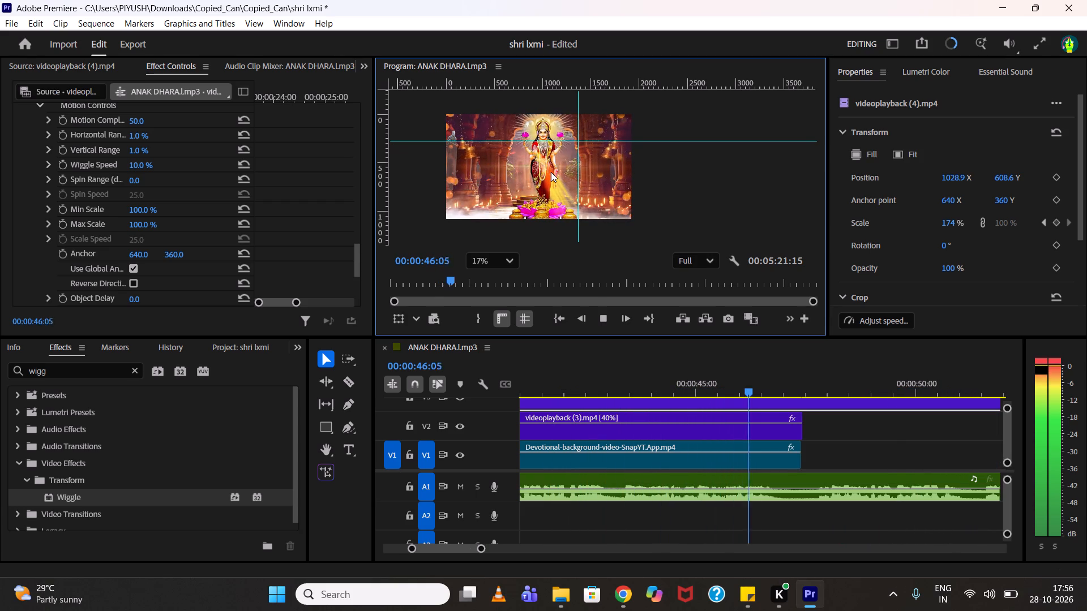
pyautogui.press('space')
# Switch to Chrome's YouTube page with the dark cinematic background video and search for "divine background bhajan".
pyautogui.click(620, 601)
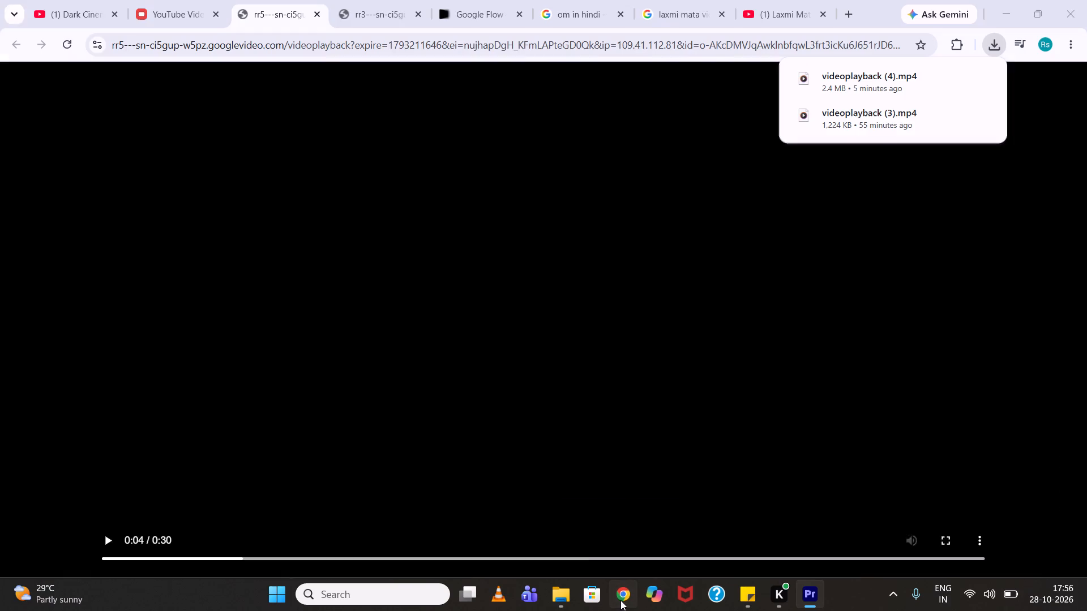
pyautogui.click(101, 0)
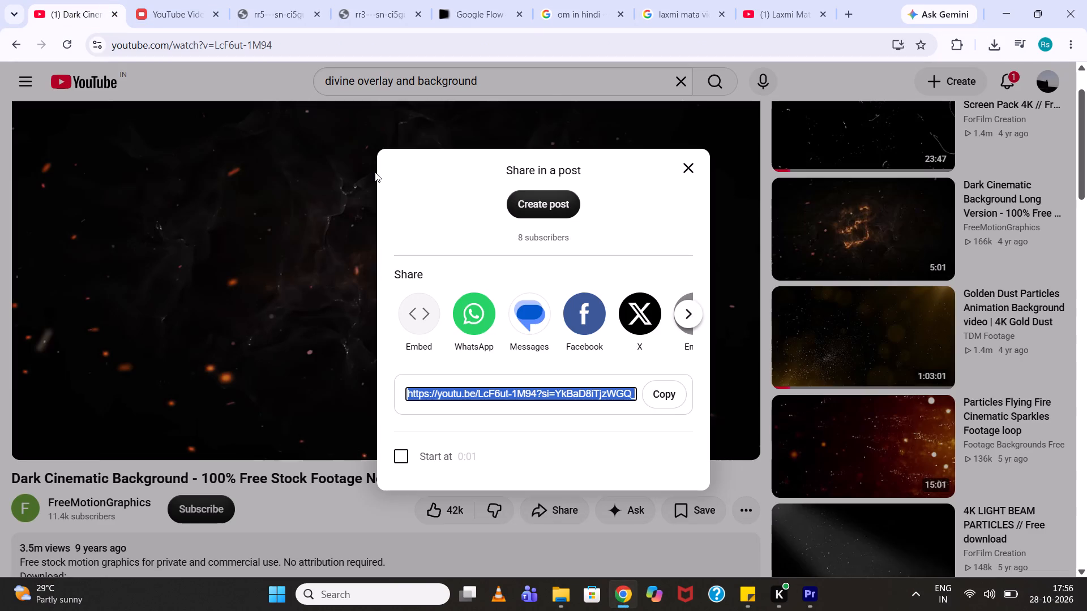
pyautogui.click(540, 83)
pyautogui.click(520, 83)
pyautogui.moveTo(478, 78); pyautogui.dragTo(294, 54)
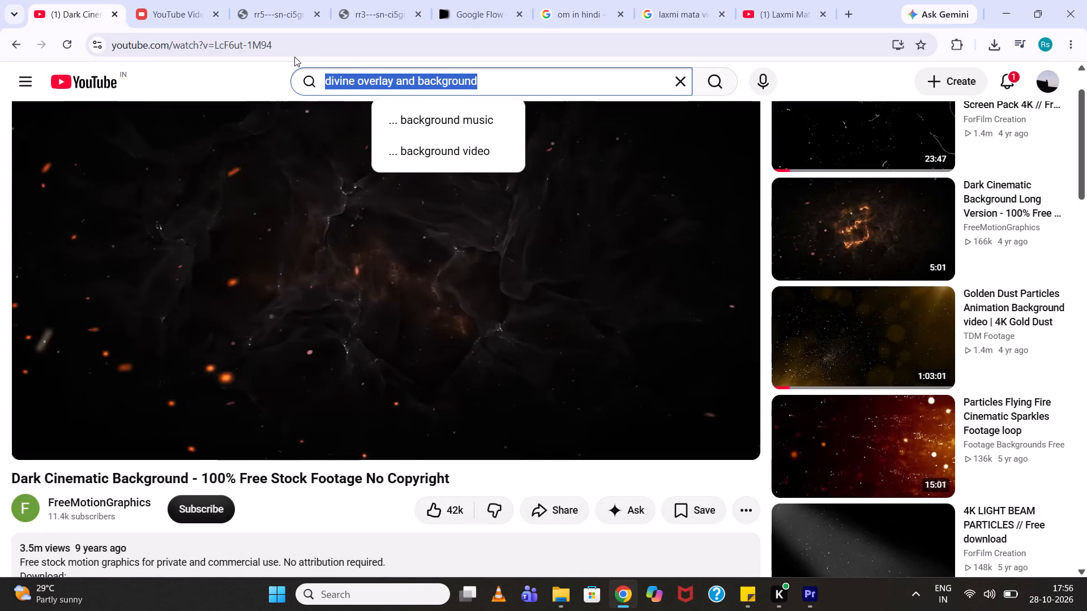
pyautogui.write('divine background bhajan')
pyautogui.press('Return')
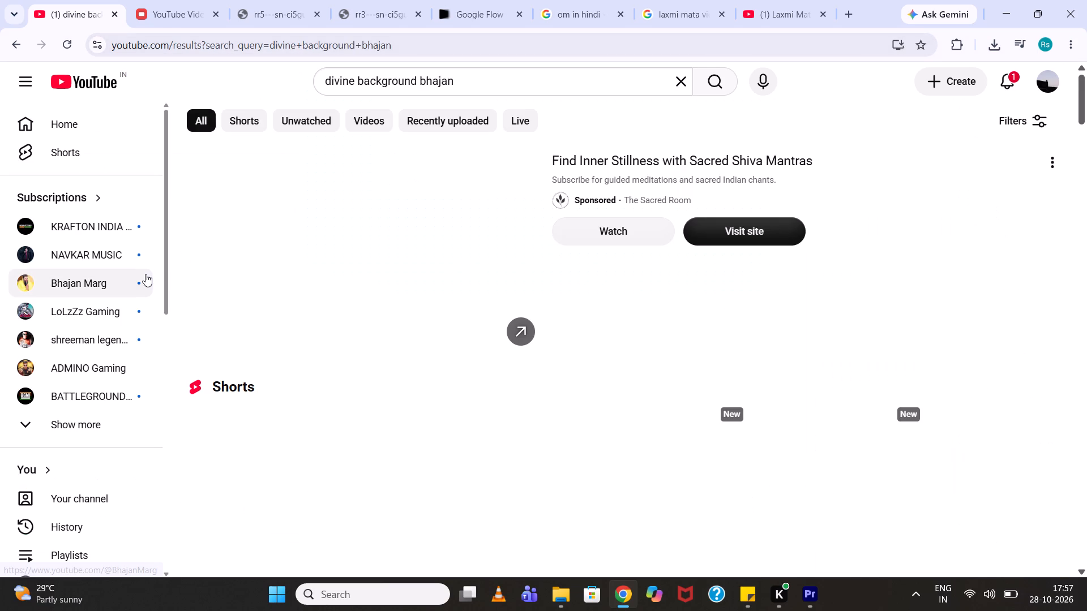
# Look through the YouTube results for a devotional background video suited to the project.
pyautogui.scroll(-6, 326, 210)
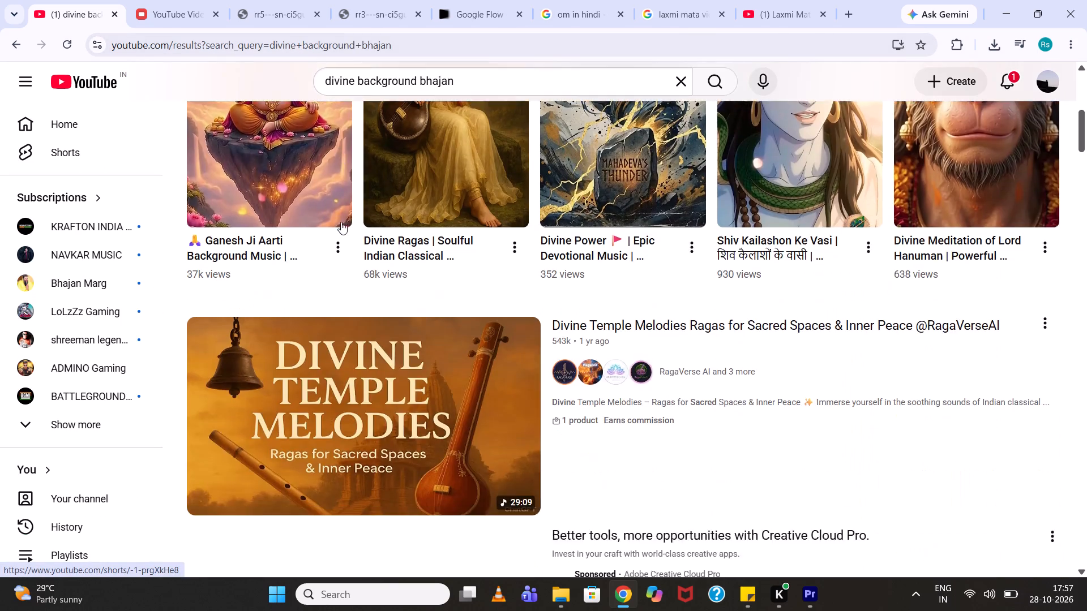
pyautogui.scroll(-15, 341, 222)
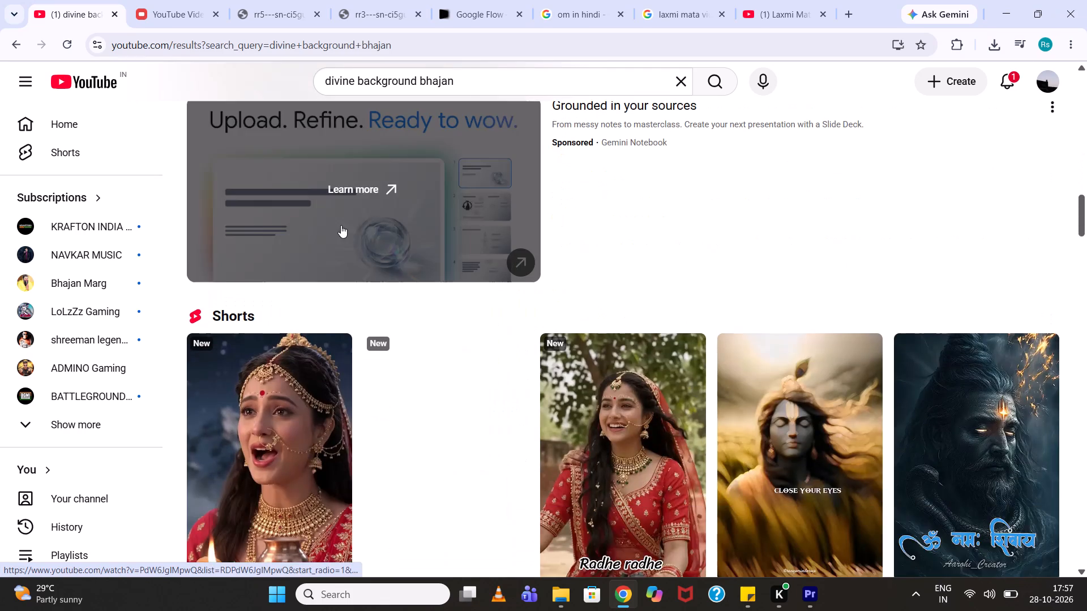
pyautogui.scroll(-11, 378, 260)
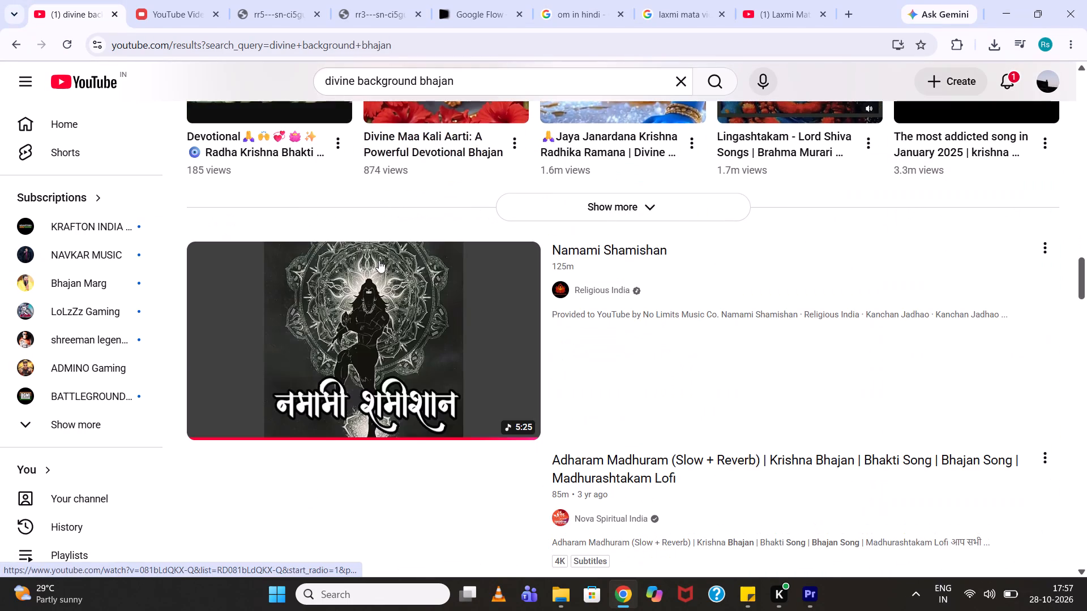
# Refine the YouTube search to "divine background ivdeo bhajan".
pyautogui.click(418, 79)
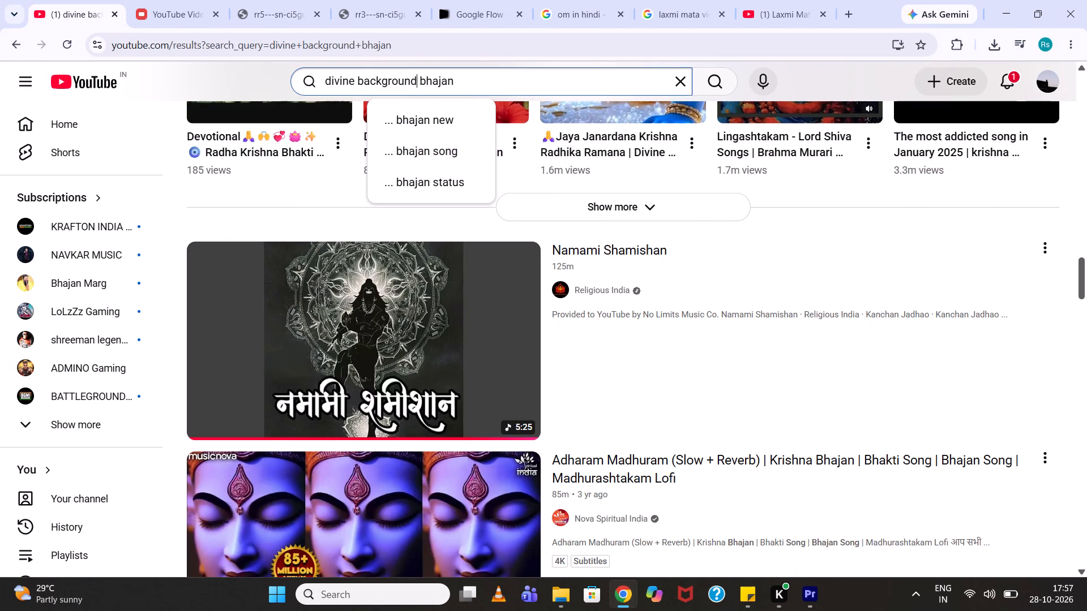
pyautogui.press('space')
pyautogui.write('ivdeo')
pyautogui.press('Return')
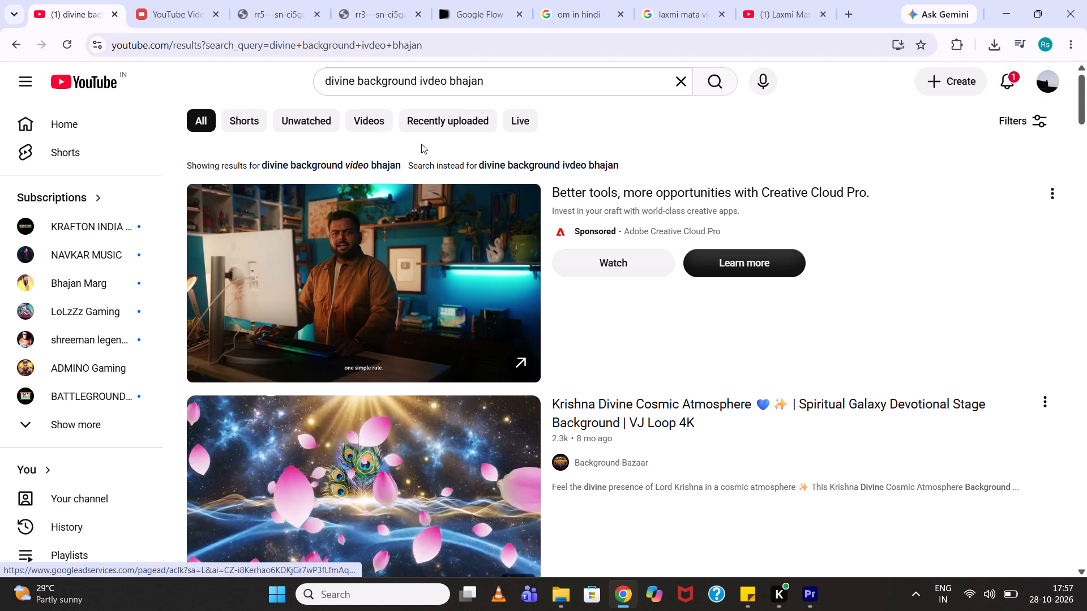
# Look through the YouTube results for a devotional background video to place behind the goddess clip.
pyautogui.scroll(-16, 424, 147)
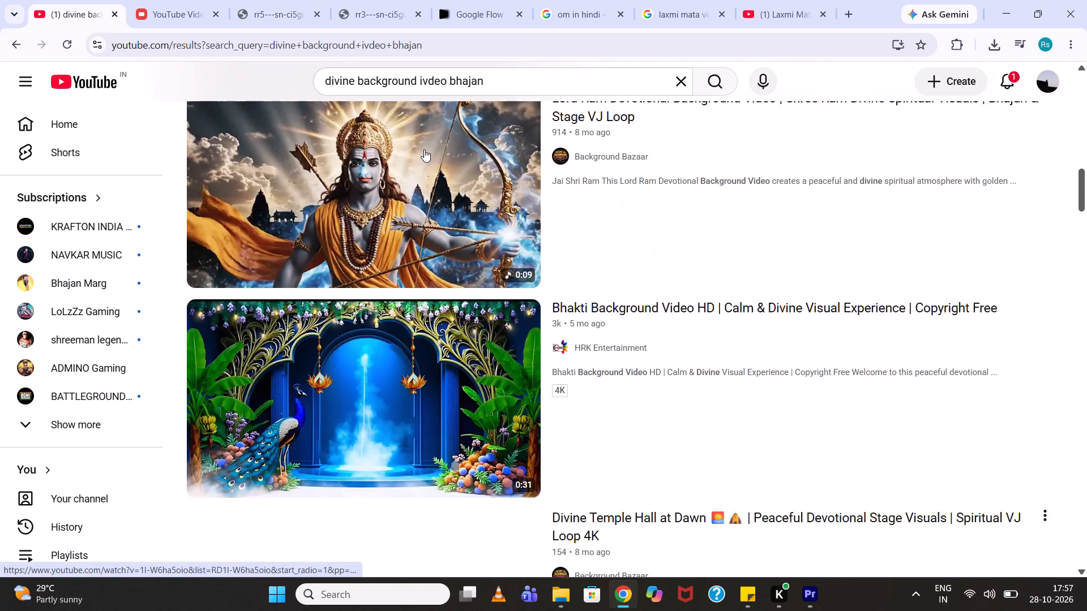
pyautogui.scroll(-7, 424, 149)
pyautogui.scroll(-1, 405, 282)
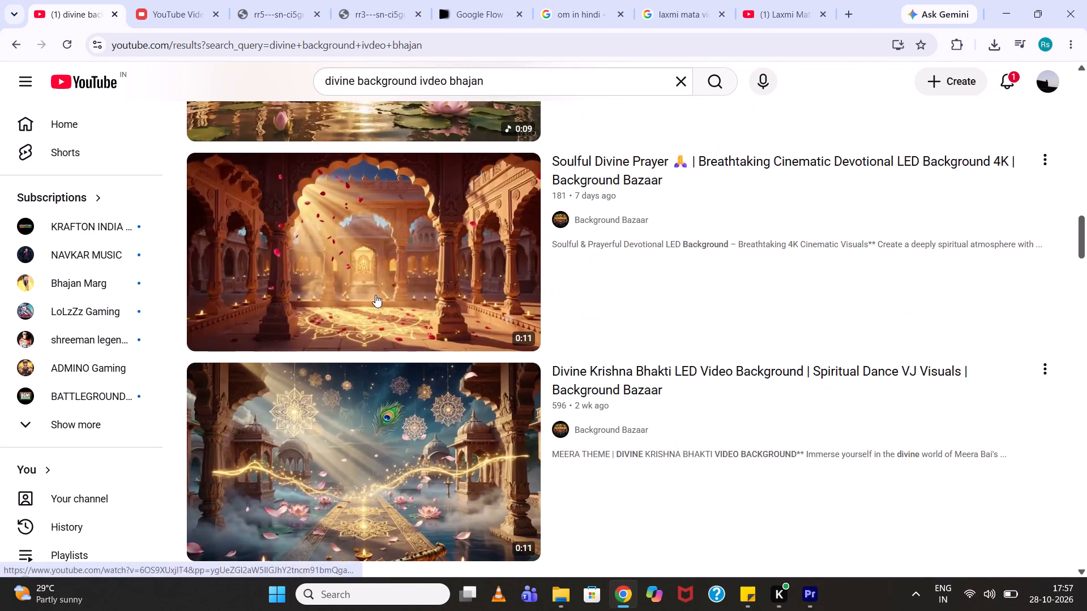
pyautogui.scroll(-11, 375, 299)
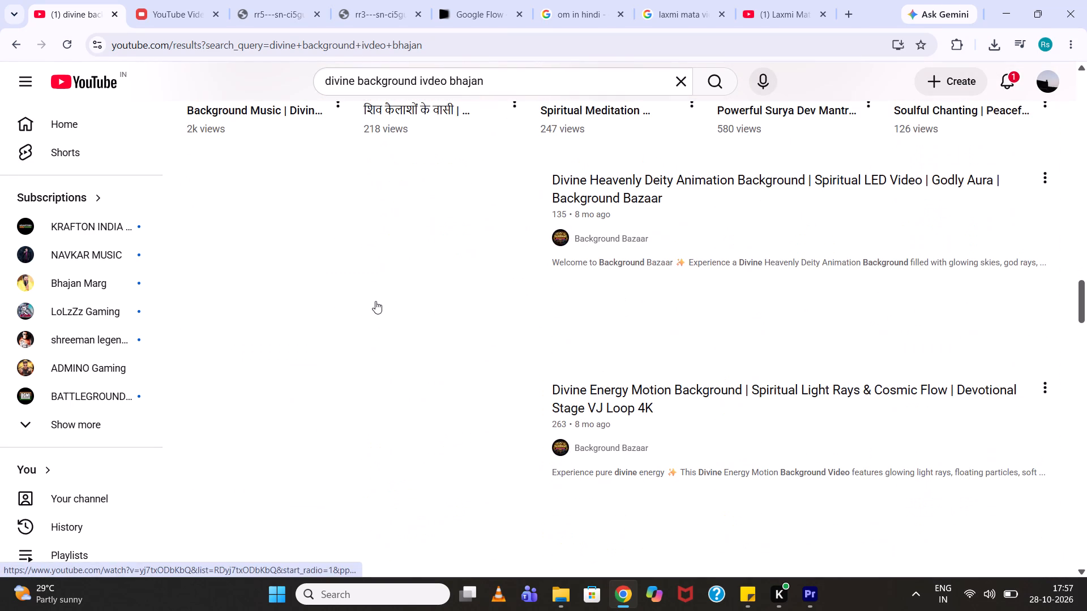
pyautogui.scroll(-1, 463, 374)
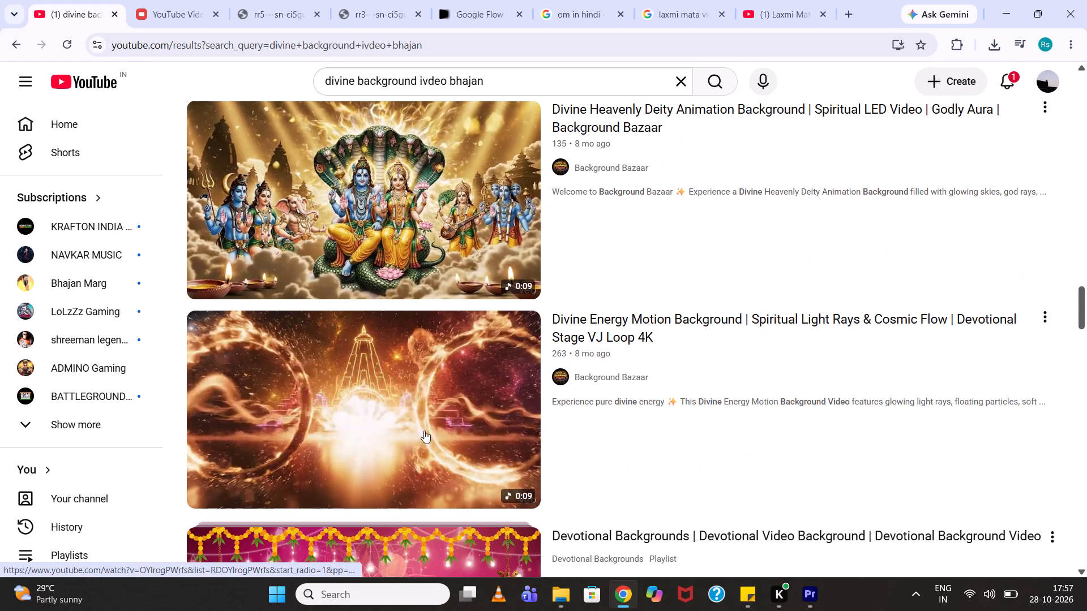
pyautogui.scroll(-4, 396, 431)
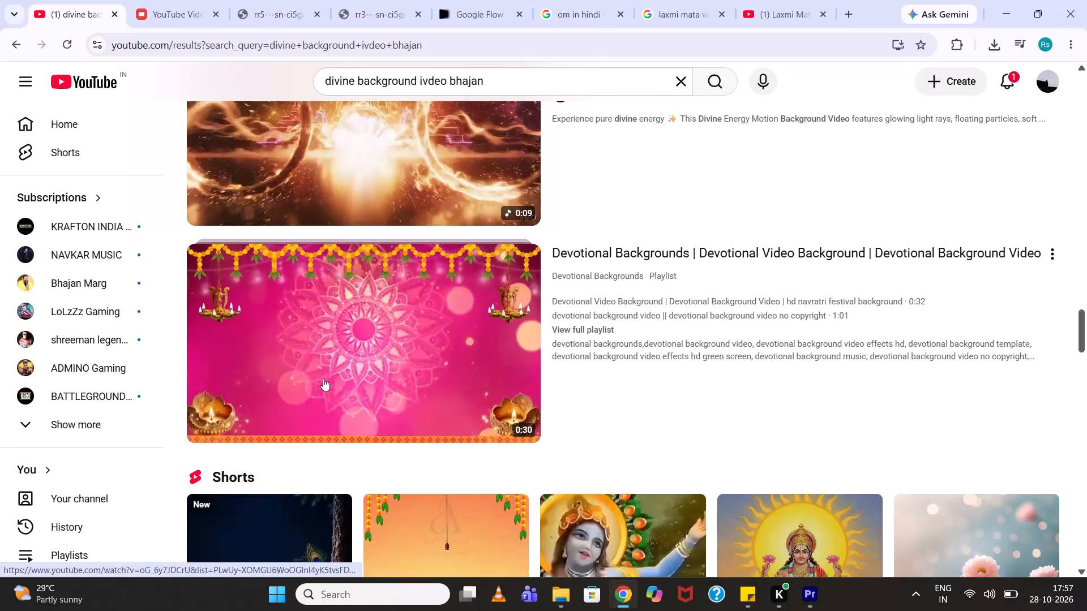
pyautogui.scroll(-11, 323, 378)
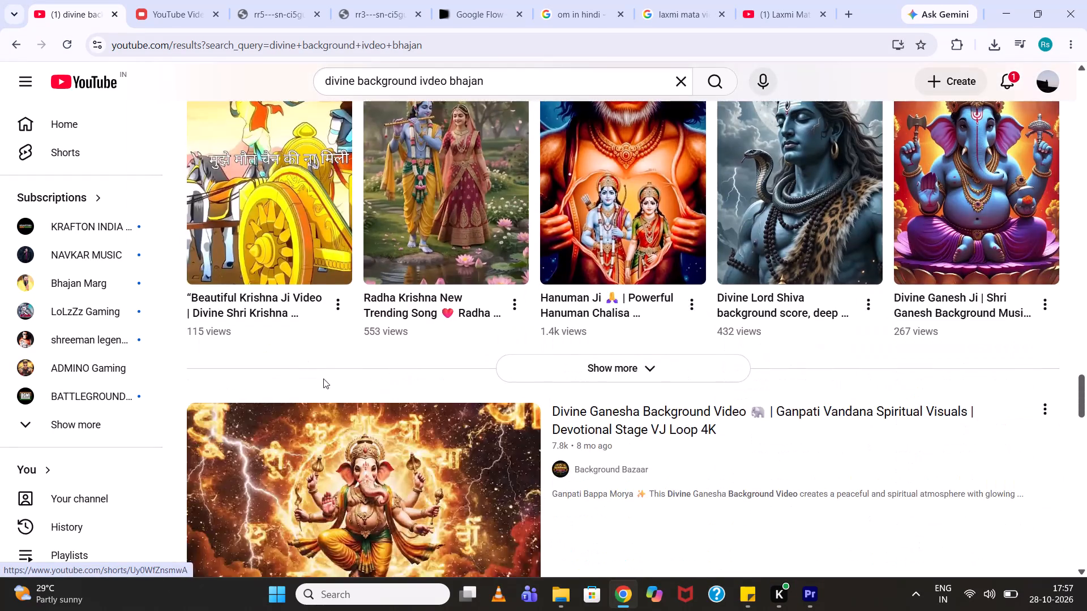
pyautogui.scroll(-10, 320, 380)
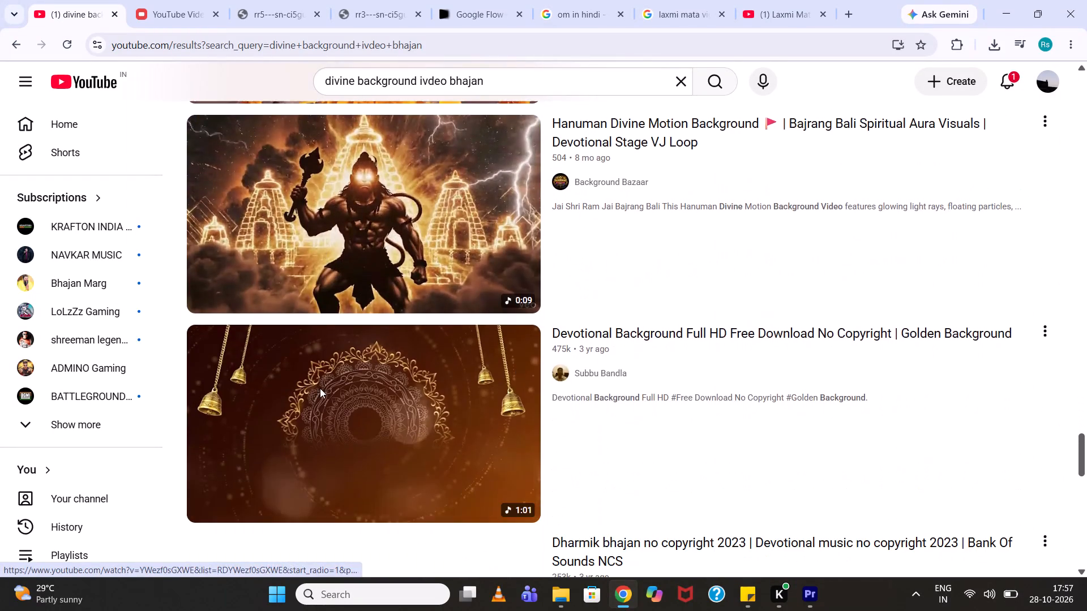
pyautogui.scroll(-1, 320, 388)
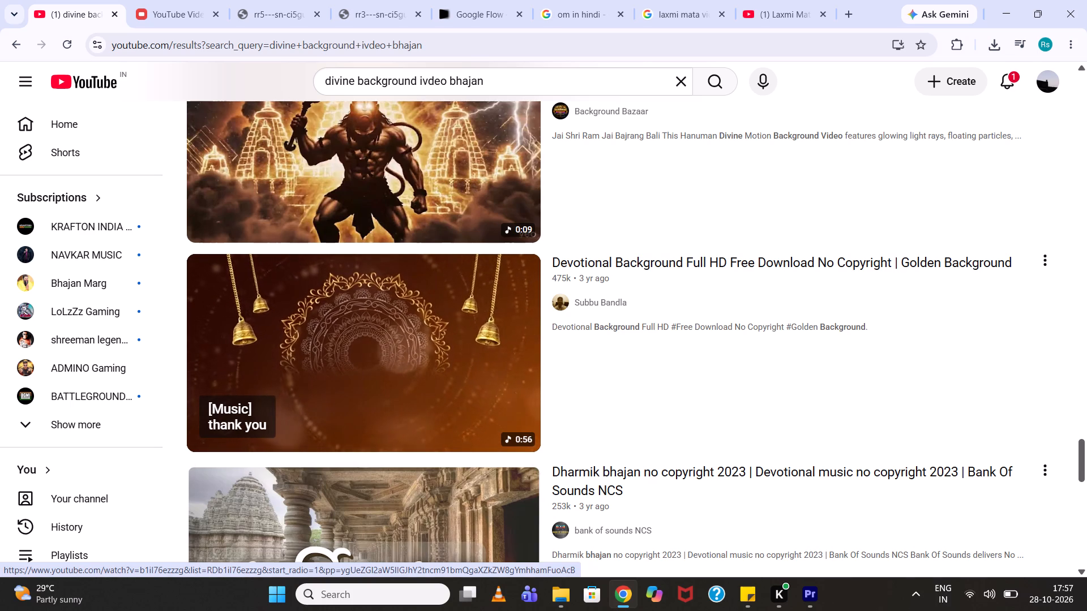
pyautogui.scroll(-2, 492, 346)
pyautogui.scroll(1, 492, 346)
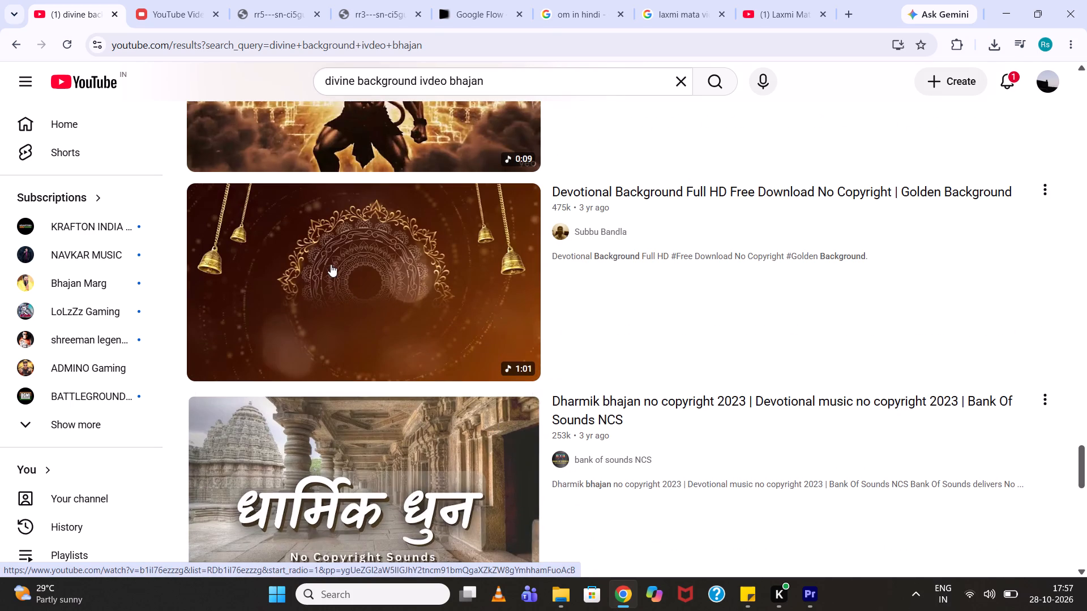
# Copy the share link of the "Devotional Background Full HD Free Download No Copyright | Golden Background" video.
pyautogui.click(1051, 191)
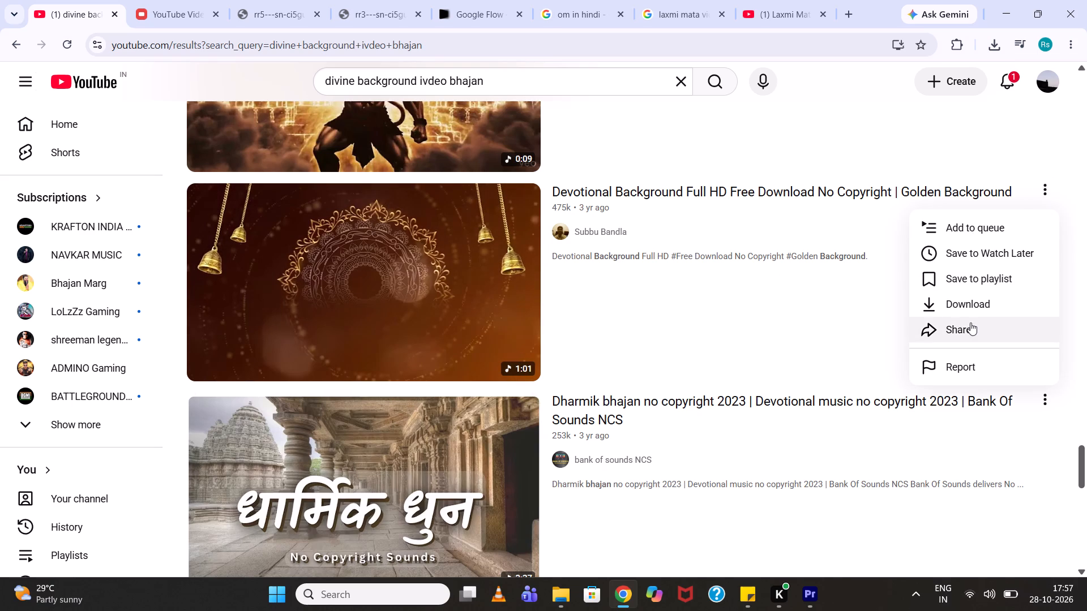
pyautogui.click(970, 323)
pyautogui.click(665, 393)
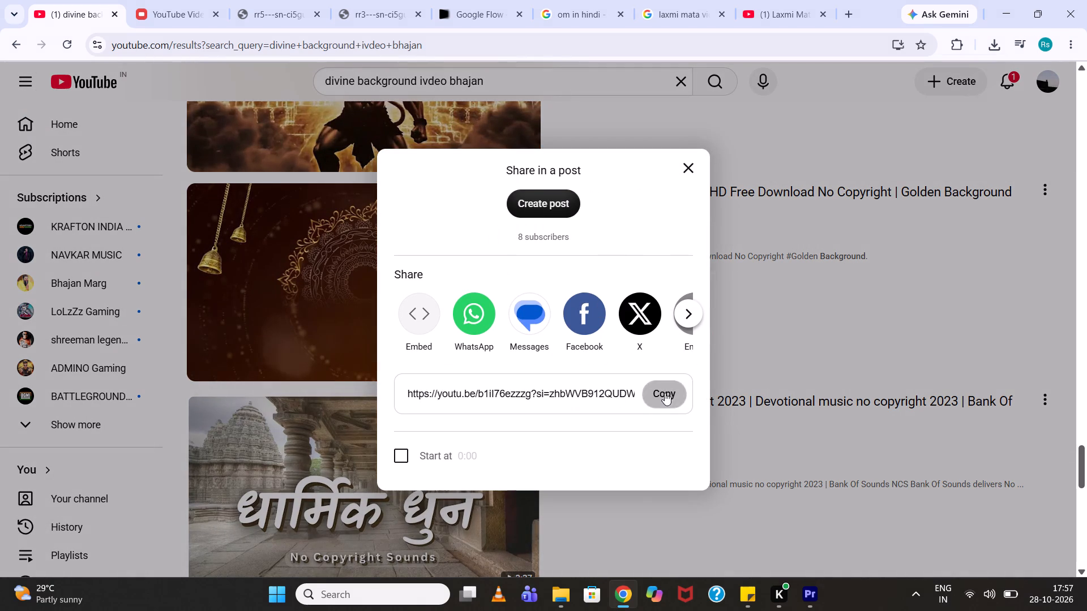
# Replace the old link in the ytultra YouTube video downloader with the copied one and fetch its download options.
pyautogui.click(150, 0)
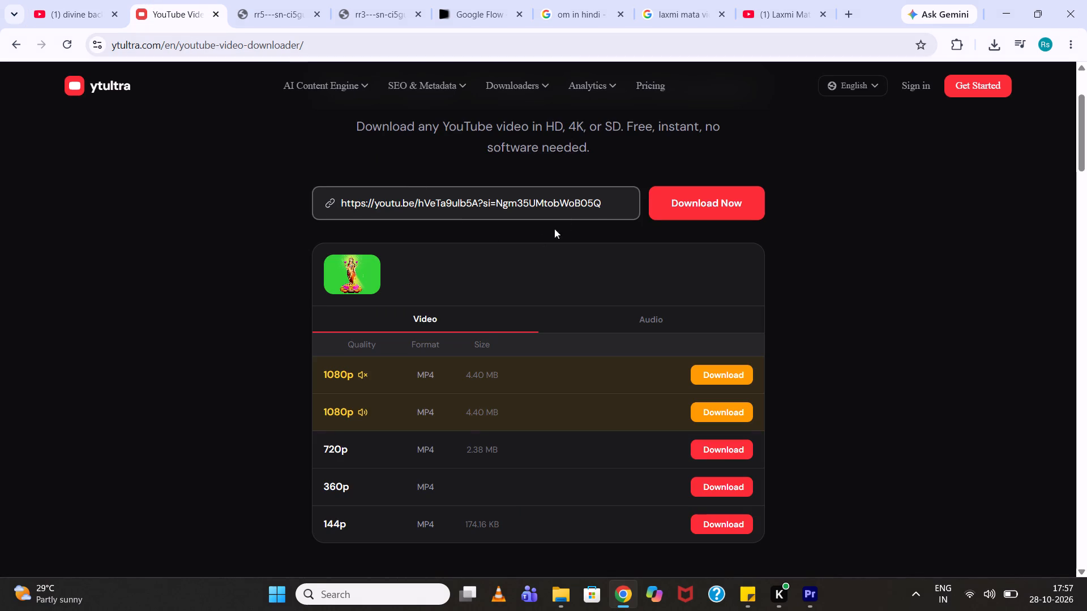
pyautogui.moveTo(610, 199); pyautogui.dragTo(332, 190)
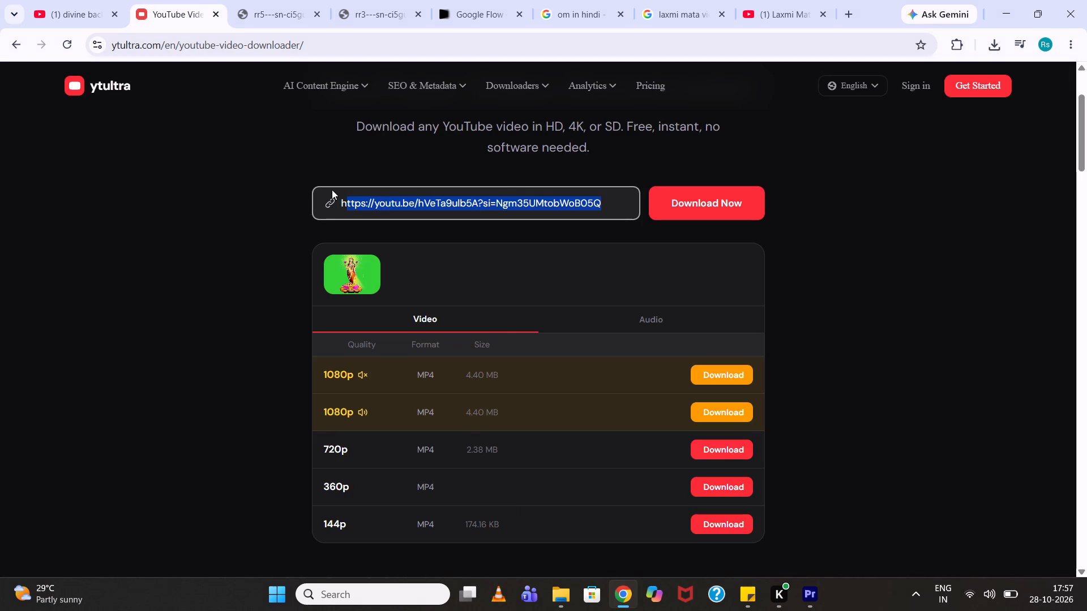
pyautogui.hotkey('ctrl', 'v')
pyautogui.click(701, 216)
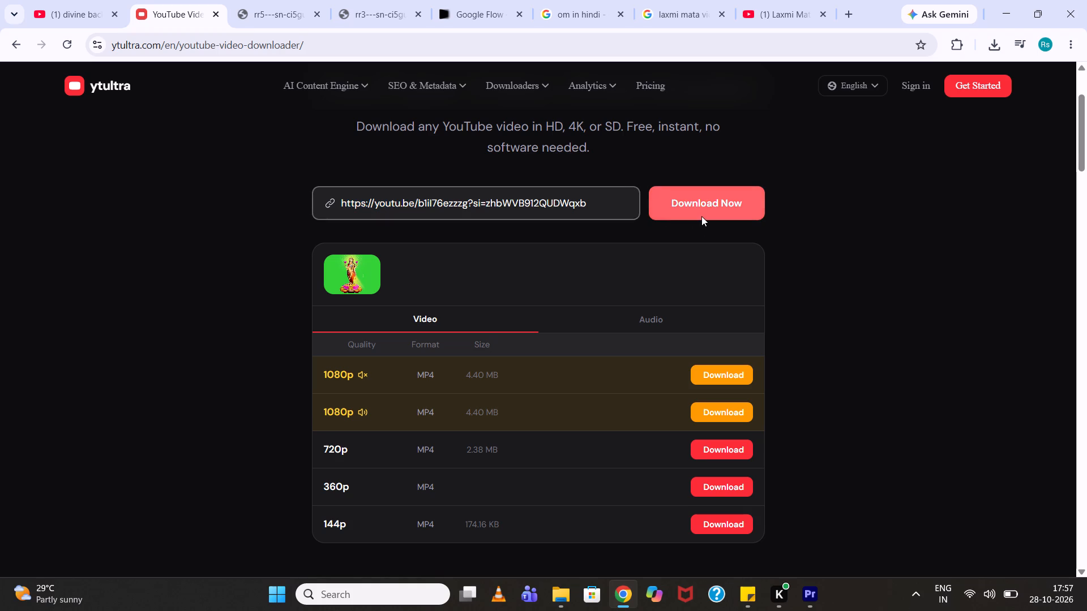
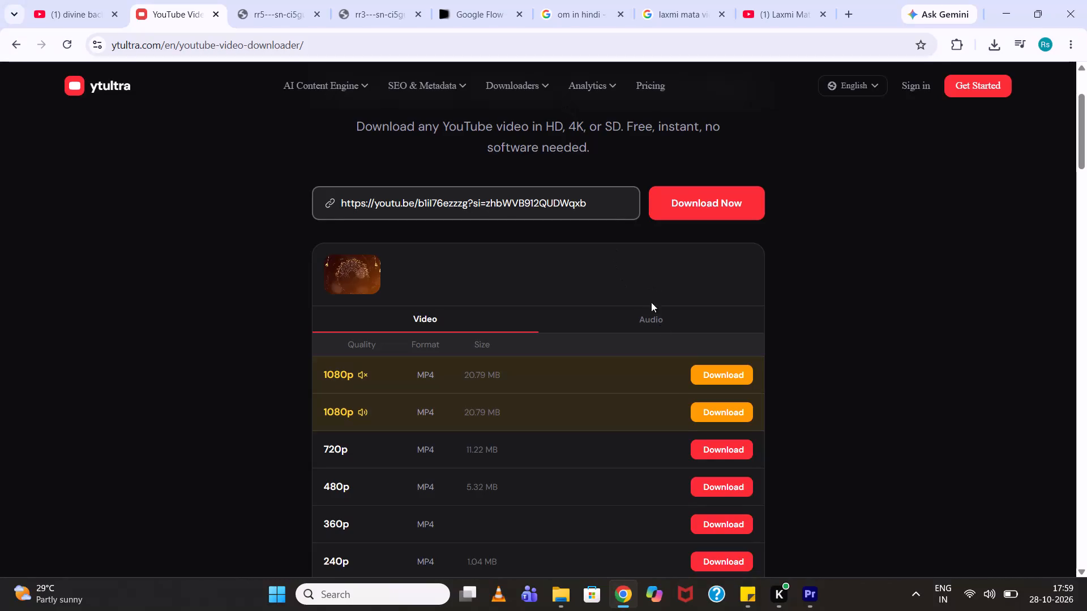
# Download the 720p MP4 version of the golden devotional background video.
pyautogui.click(713, 457)
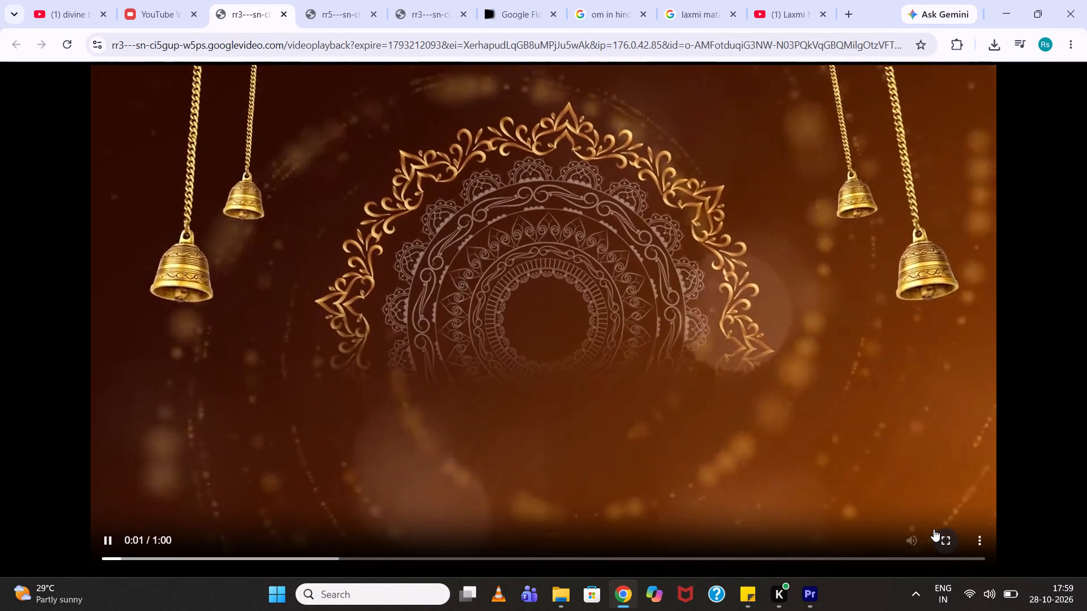
pyautogui.click(977, 537)
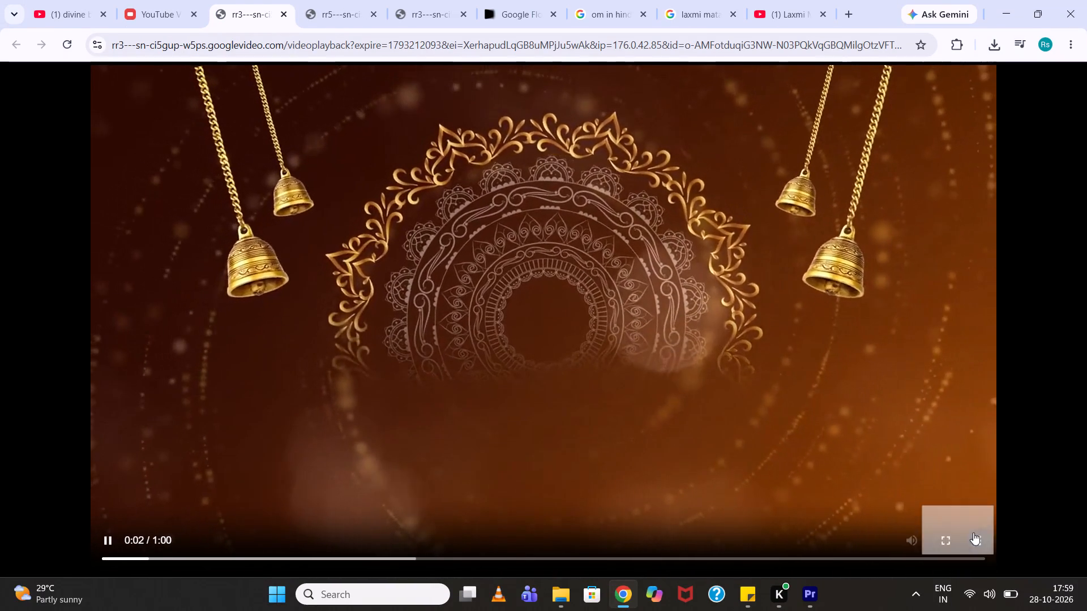
pyautogui.click(912, 475)
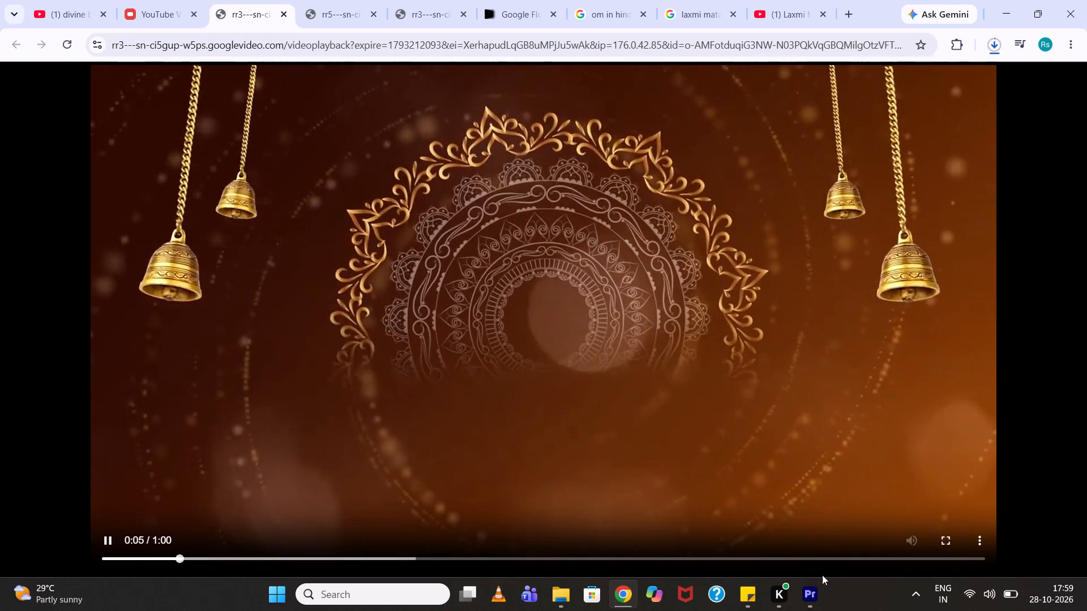
# Switch to Adobe Premiere and return to the ANAK DHARA sequence.
pyautogui.click(817, 595)
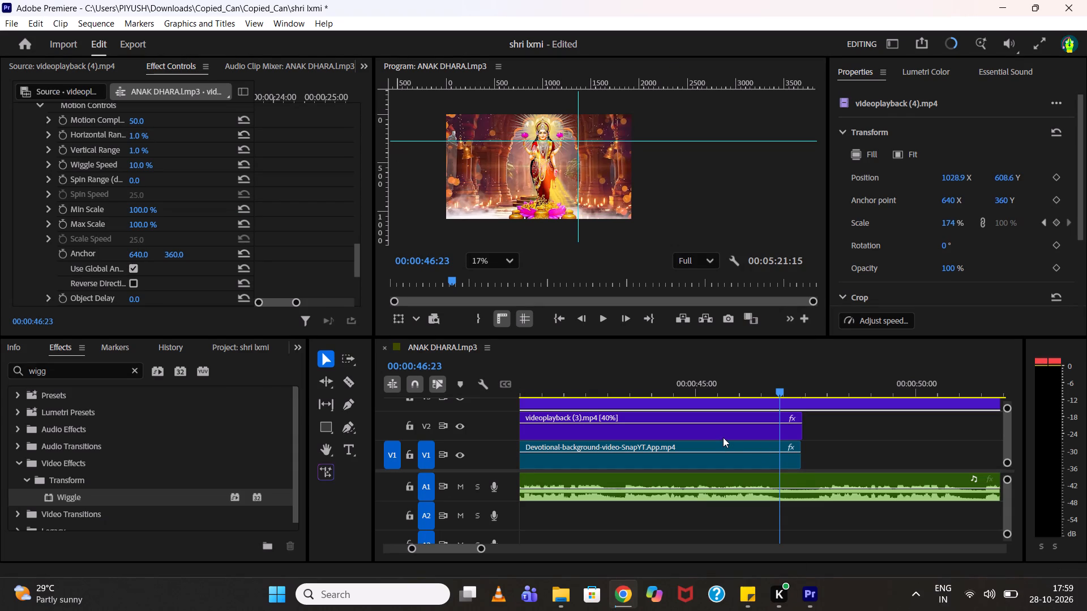
pyautogui.keyDown('alt'); pyautogui.scroll(-8, 723, 437); pyautogui.keyUp('alt')
pyautogui.keyDown('alt'); pyautogui.scroll(-14, 723, 437); pyautogui.keyUp('alt')
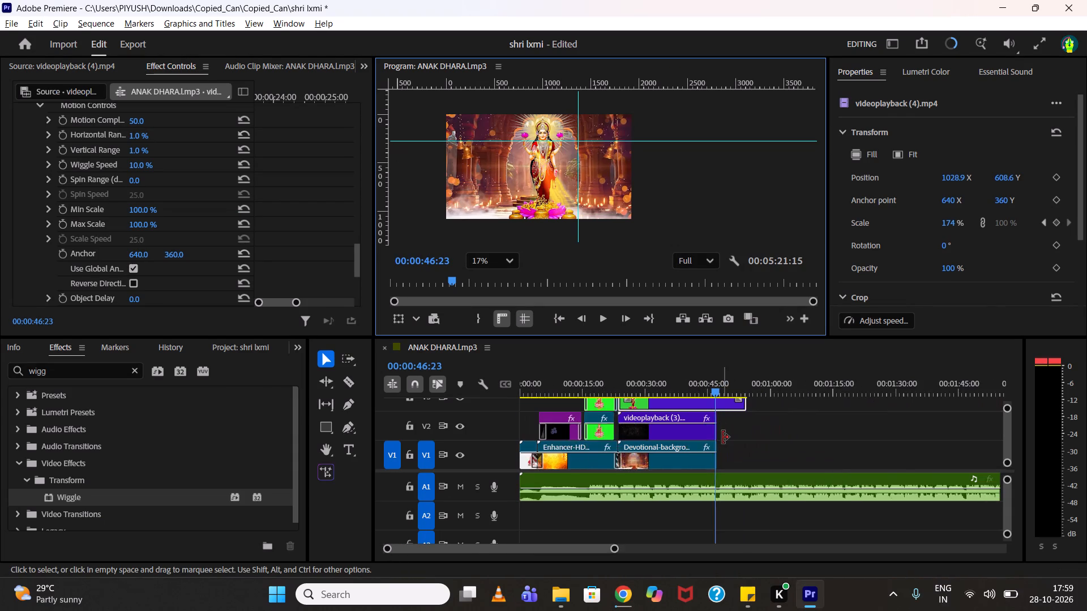
pyautogui.keyDown('alt'); pyautogui.scroll(-13, 722, 437); pyautogui.keyUp('alt')
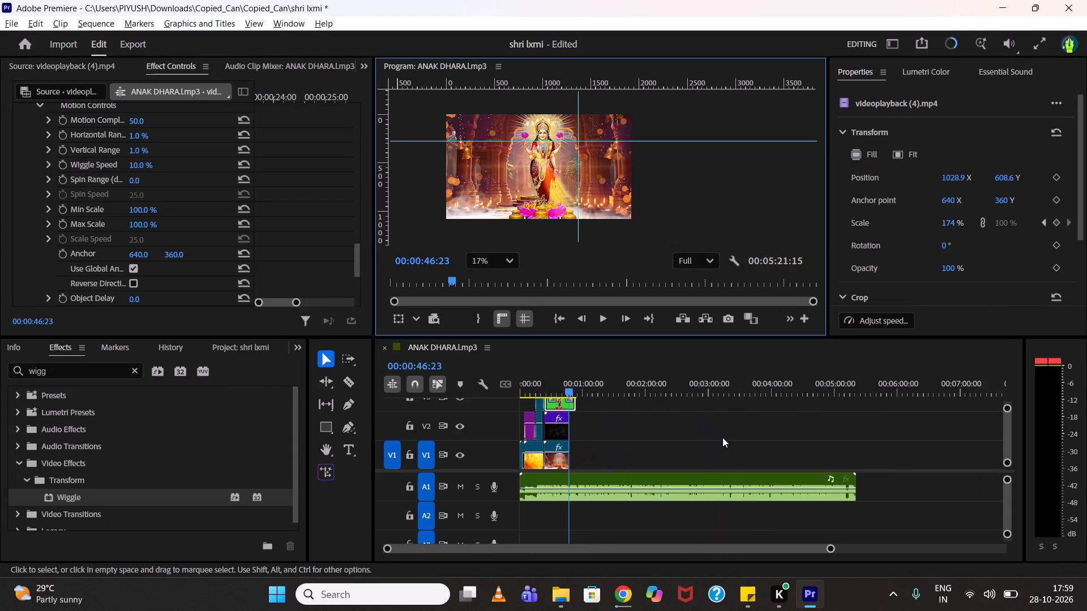
pyautogui.keyDown('alt'); pyautogui.scroll(8, 722, 437); pyautogui.keyUp('alt')
pyautogui.scroll(7, 722, 437)
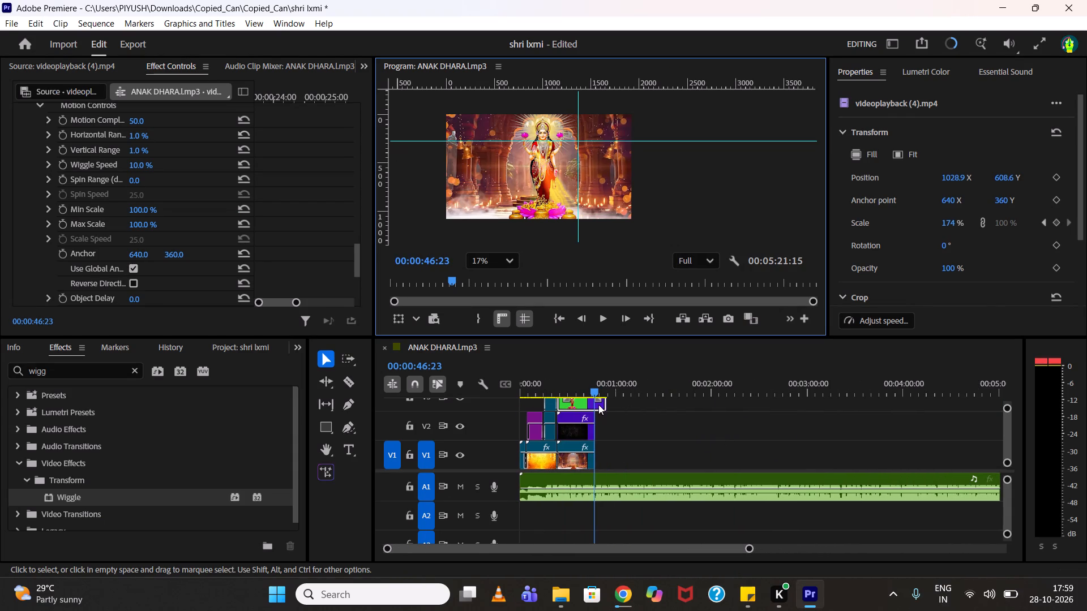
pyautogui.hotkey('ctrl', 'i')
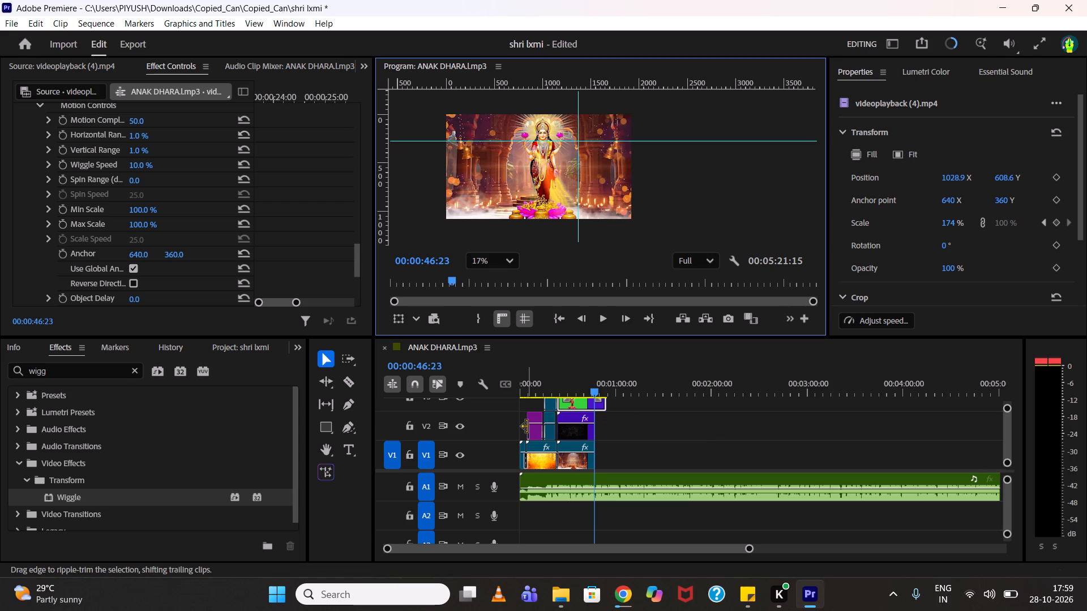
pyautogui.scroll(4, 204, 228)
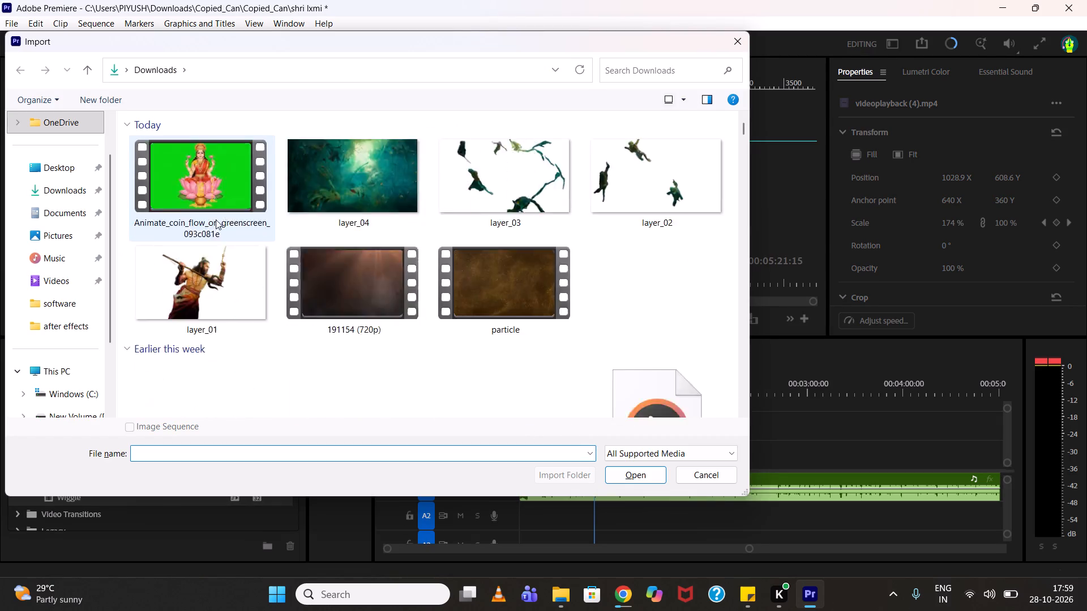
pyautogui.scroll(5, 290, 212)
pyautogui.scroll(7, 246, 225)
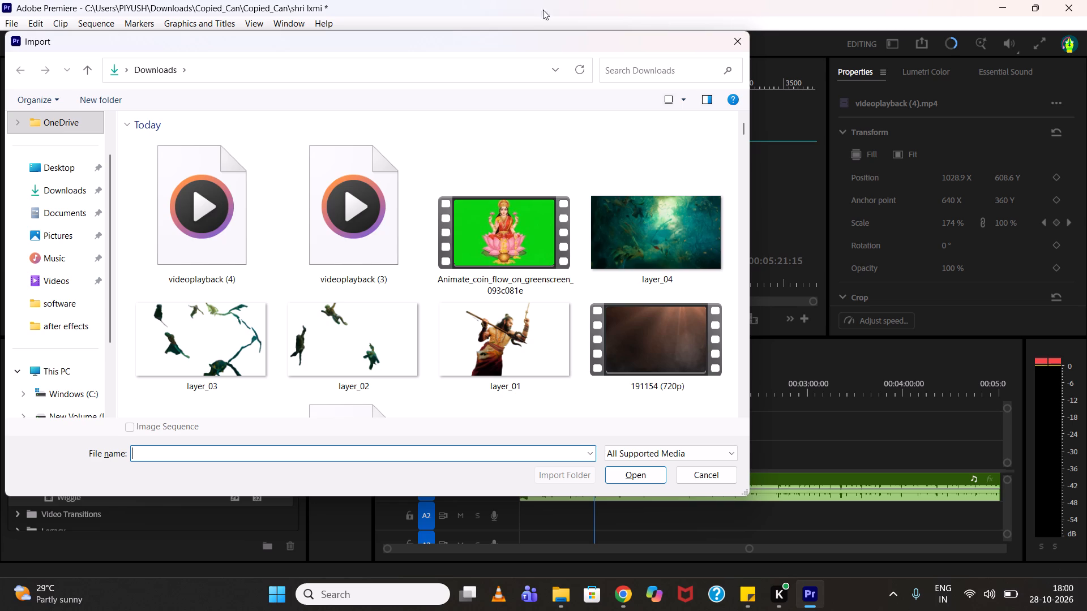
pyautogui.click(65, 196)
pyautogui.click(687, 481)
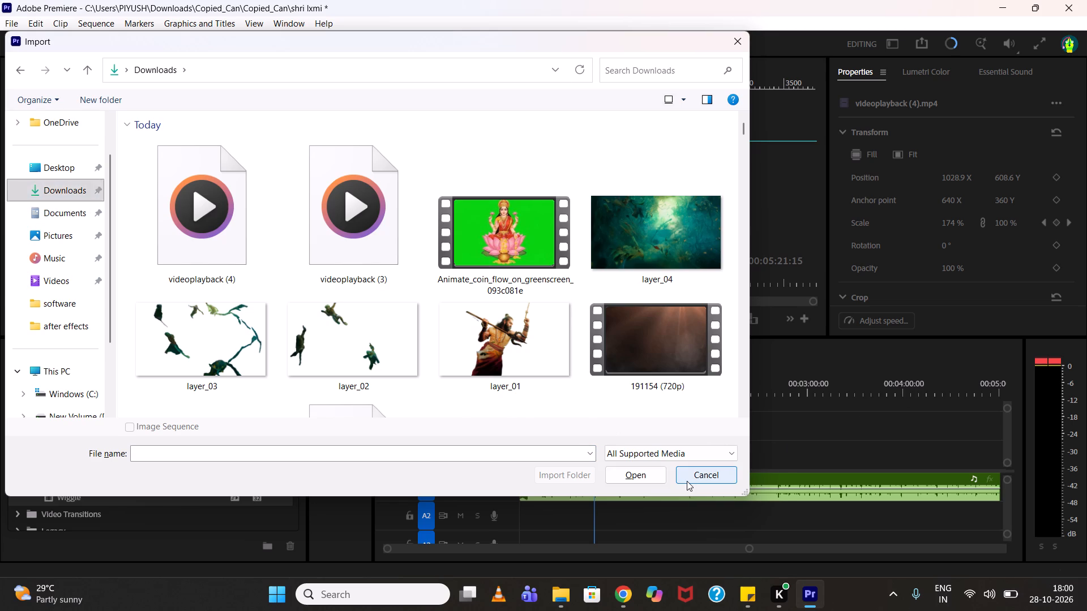
# Import the newly downloaded golden background, videoplayback (5), from Downloads into the project.
pyautogui.hotkey('ctrl', 'i')
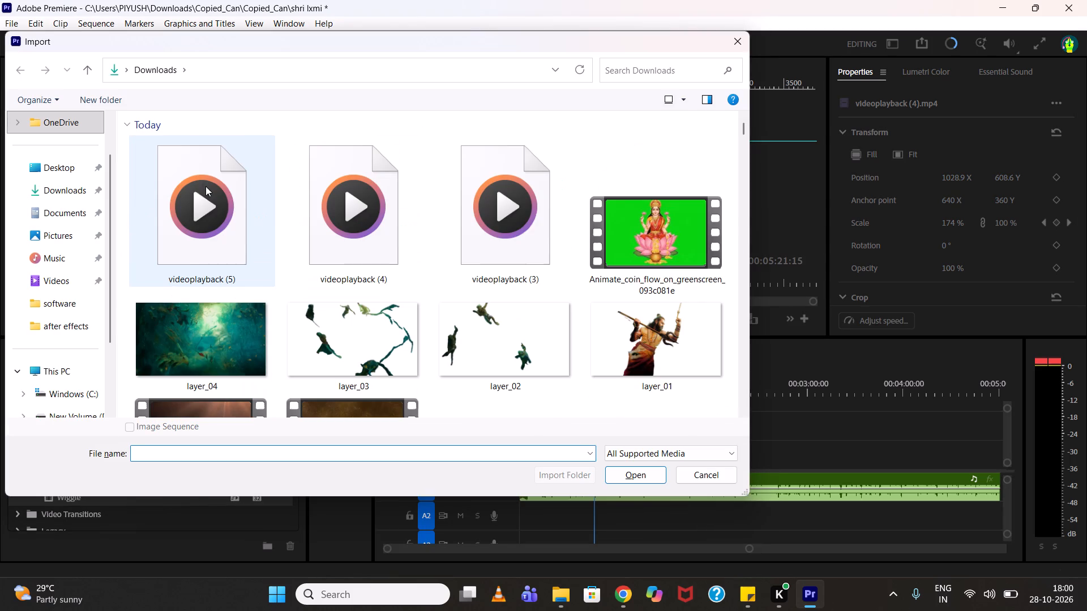
pyautogui.scroll(4, 206, 186)
pyautogui.scroll(1, 213, 277)
pyautogui.doubleClick(185, 216)
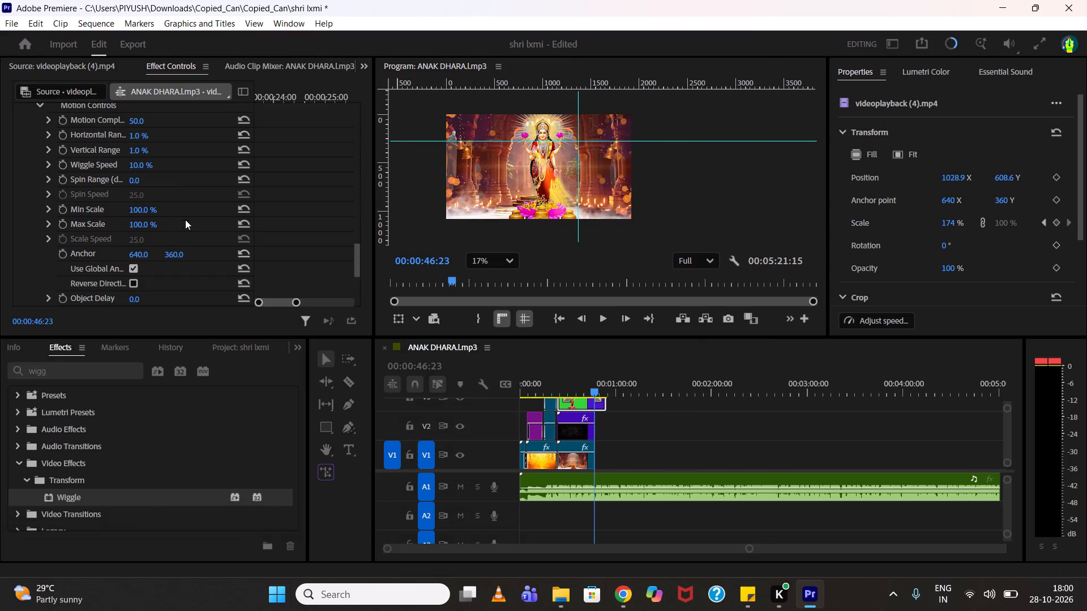
# Place only the video of videoplayback (5).mp4 on track V1, directly after the Devotional-background clip.
pyautogui.doubleClick(224, 517)
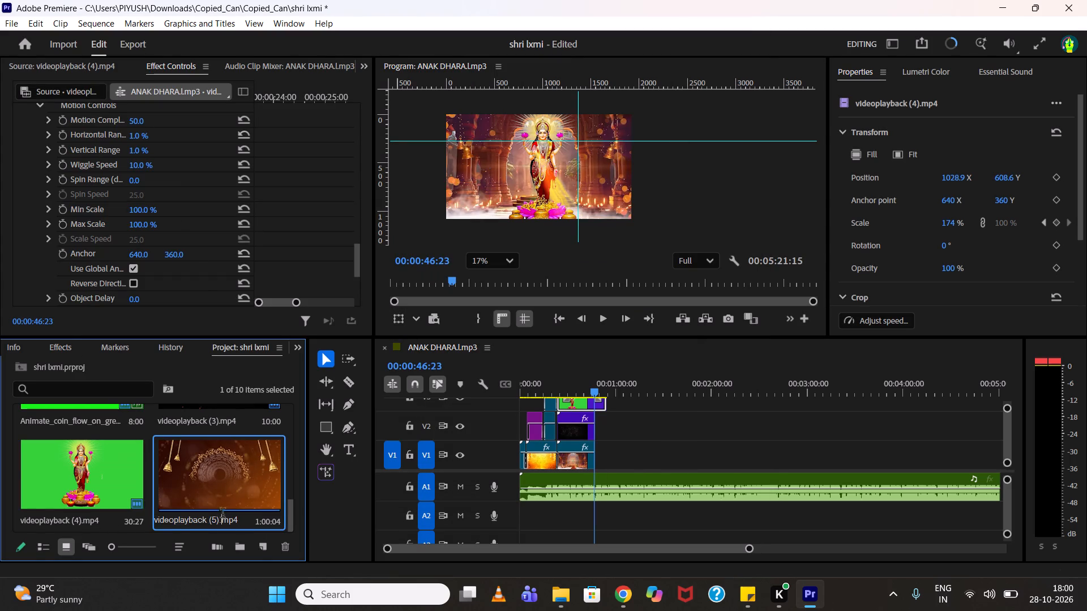
pyautogui.doubleClick(220, 487)
pyautogui.moveTo(165, 261); pyautogui.dragTo(379, 327)
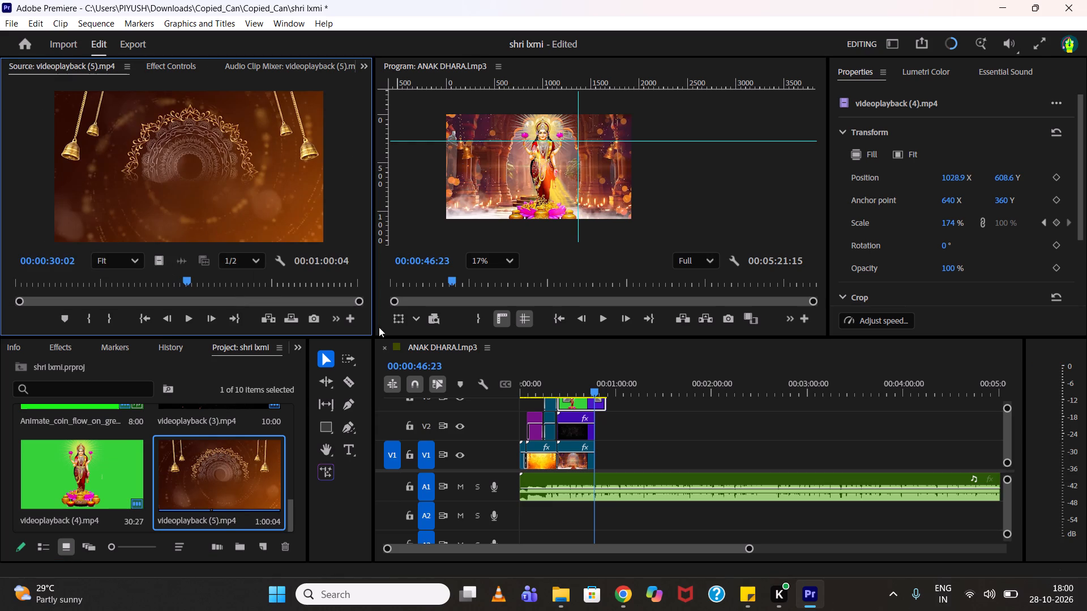
pyautogui.moveTo(379, 327); pyautogui.dragTo(605, 458)
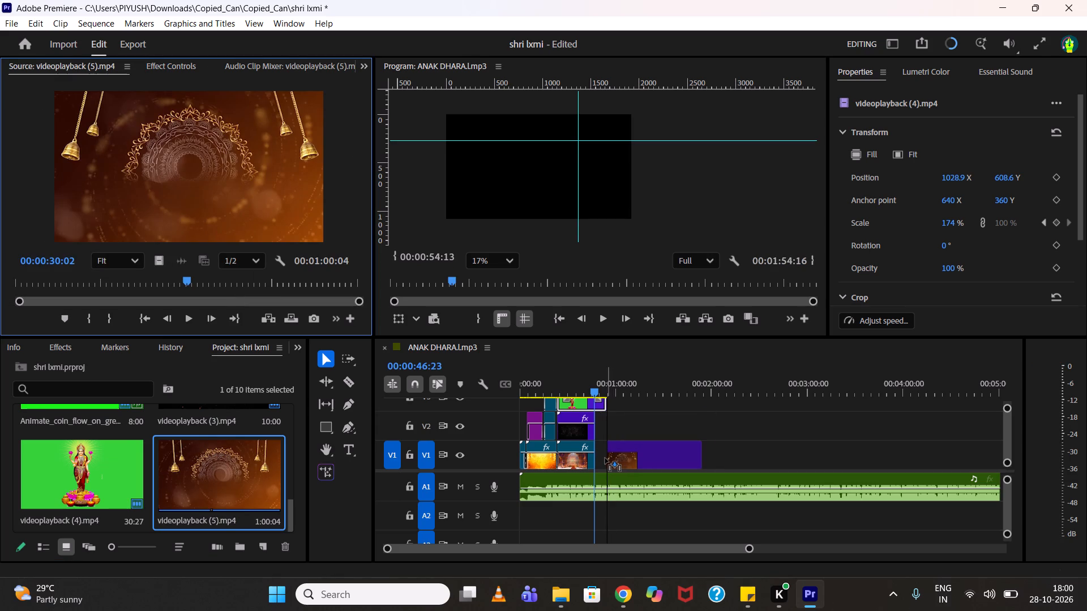
pyautogui.moveTo(605, 458); pyautogui.dragTo(601, 458)
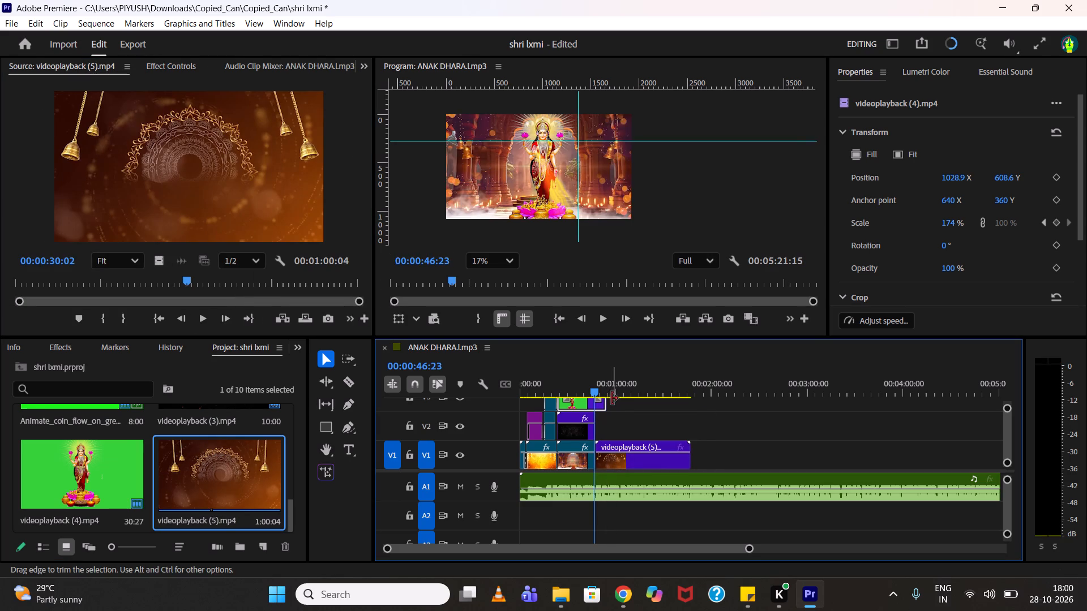
# Trim the end of the Laxmi Mata clip above V2 back to where the golden background starts.
pyautogui.moveTo(609, 400); pyautogui.dragTo(602, 400)
pyautogui.moveTo(588, 394); pyautogui.dragTo(584, 394)
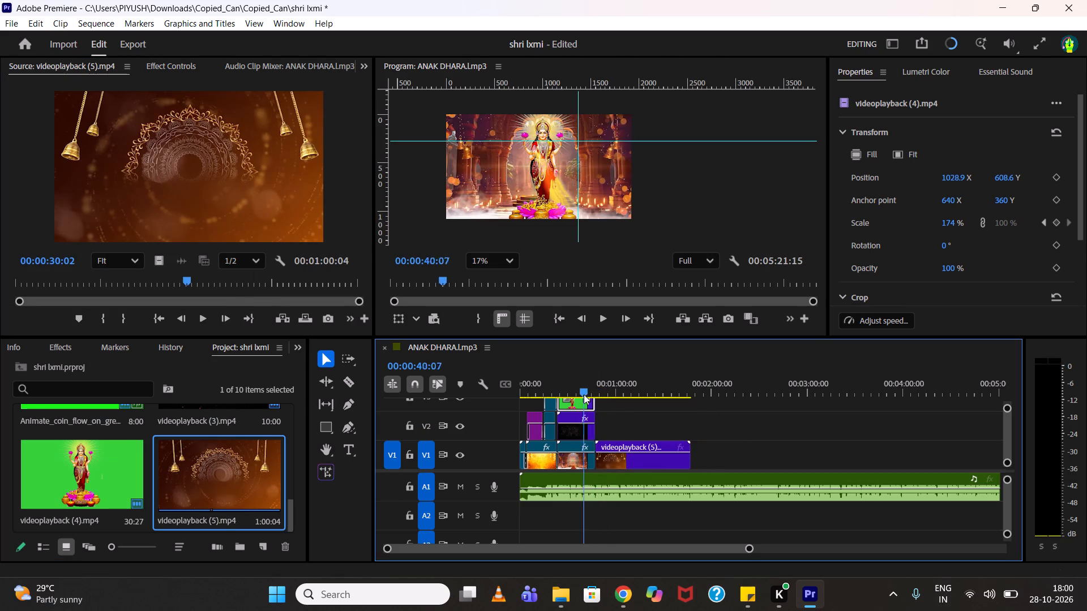
pyautogui.moveTo(584, 394); pyautogui.dragTo(596, 393)
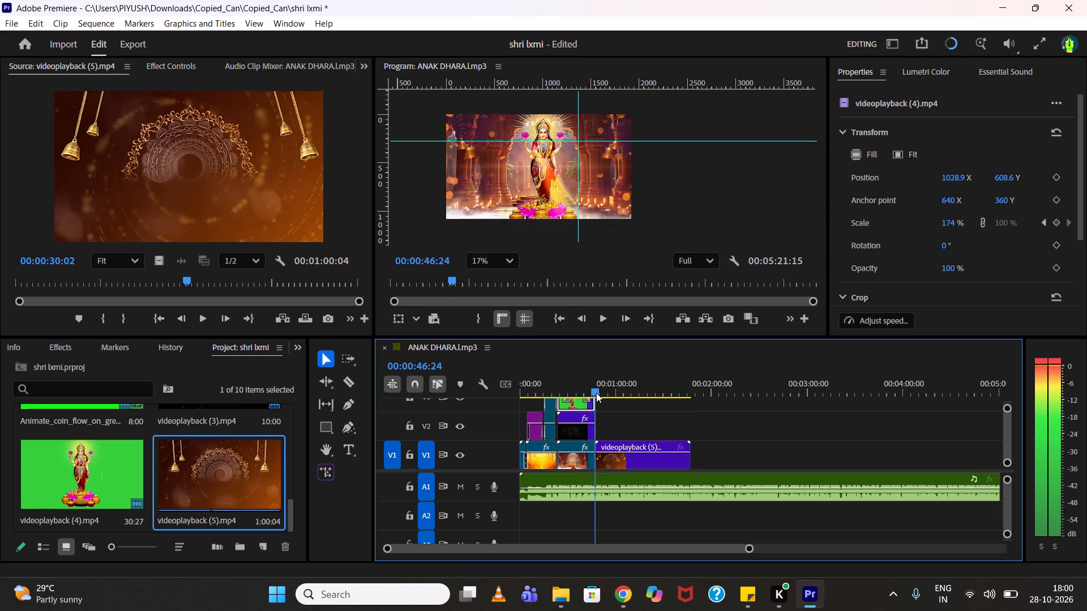
pyautogui.moveTo(596, 393); pyautogui.dragTo(595, 393)
# Scale the videoplayback (5).mp4 clip on V1 to fill the frame and check it in the preview.
pyautogui.click(650, 468)
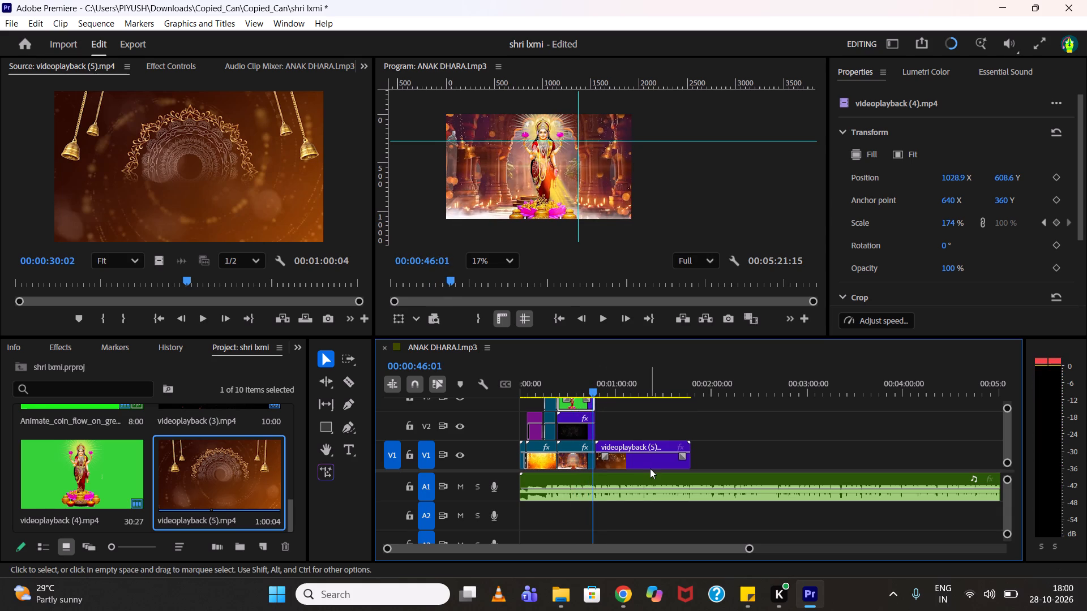
pyautogui.click(857, 154)
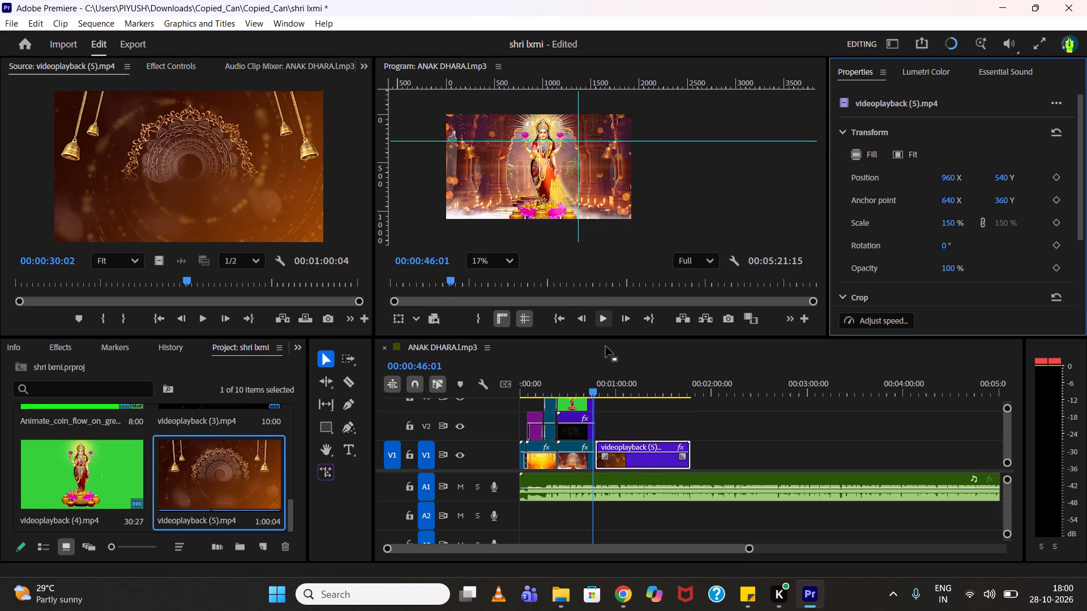
pyautogui.moveTo(624, 397); pyautogui.dragTo(634, 392)
pyautogui.click(634, 391)
pyautogui.scroll(11, 516, 140)
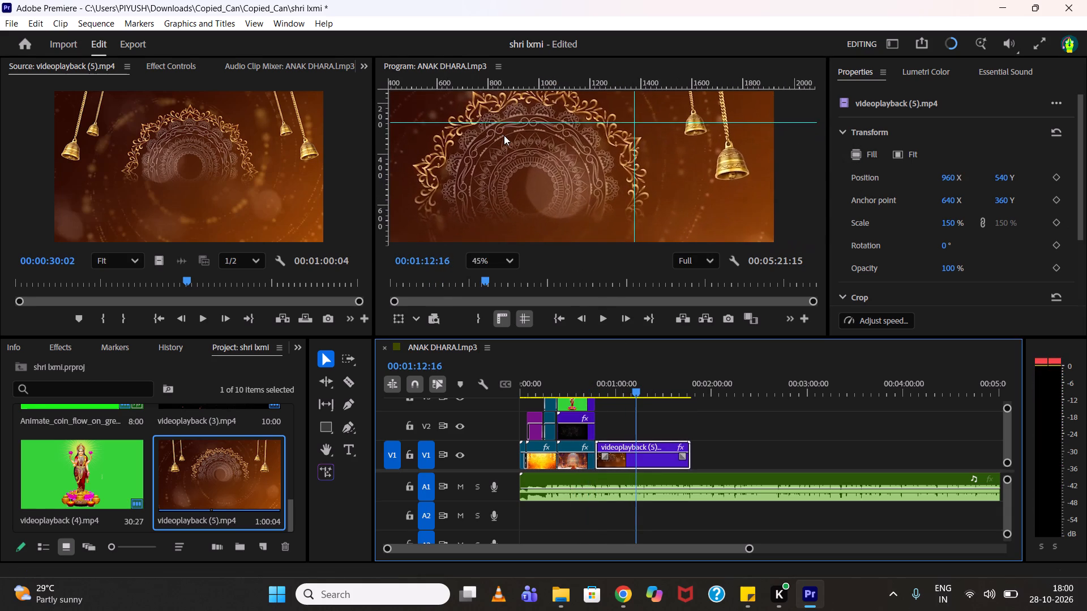
pyautogui.scroll(-10, 504, 135)
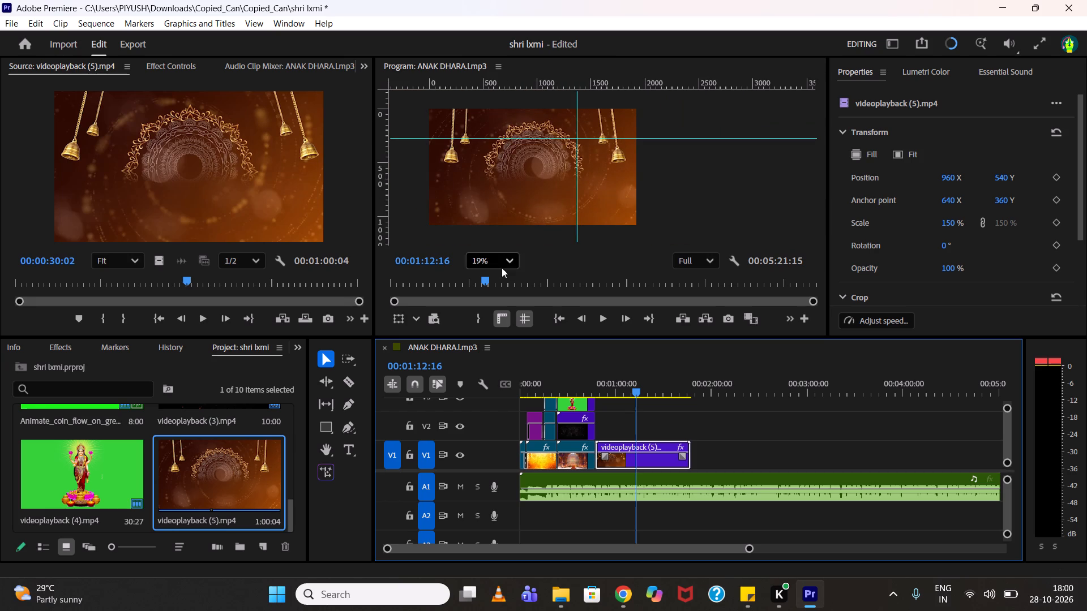
# Scrub through the earlier goddess scenes to review their backgrounds, transitions and motion before the golden background.
pyautogui.moveTo(605, 385); pyautogui.dragTo(537, 373)
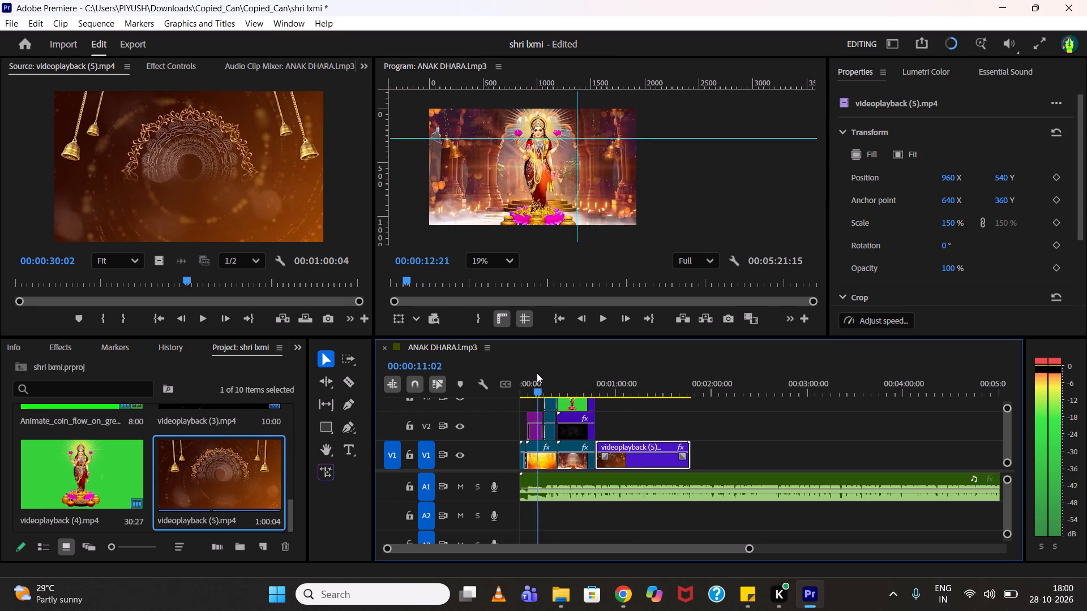
pyautogui.moveTo(537, 373); pyautogui.dragTo(549, 367)
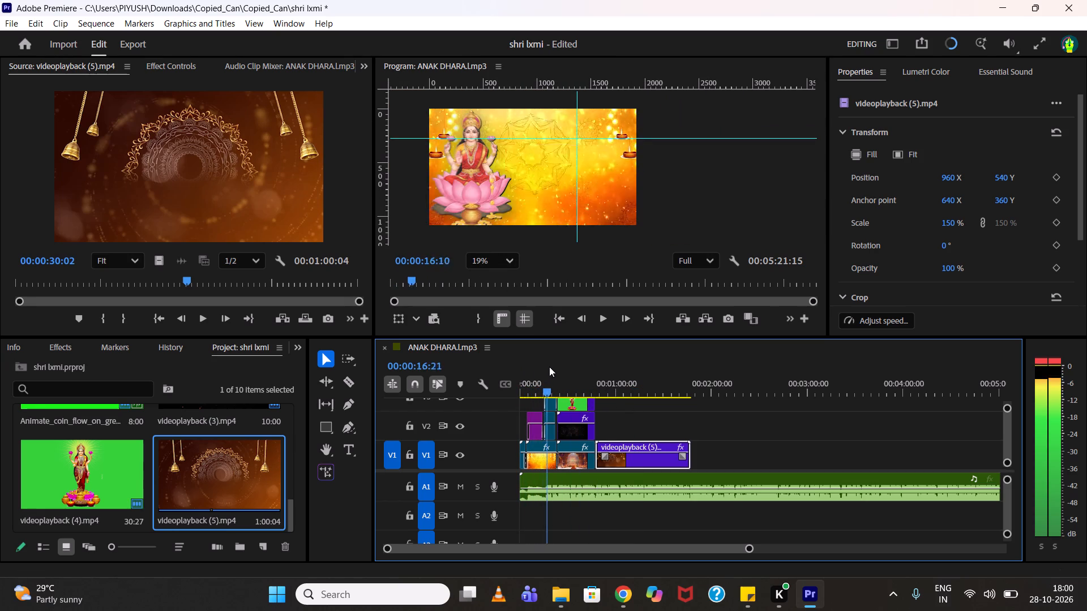
pyautogui.moveTo(549, 367); pyautogui.dragTo(558, 367)
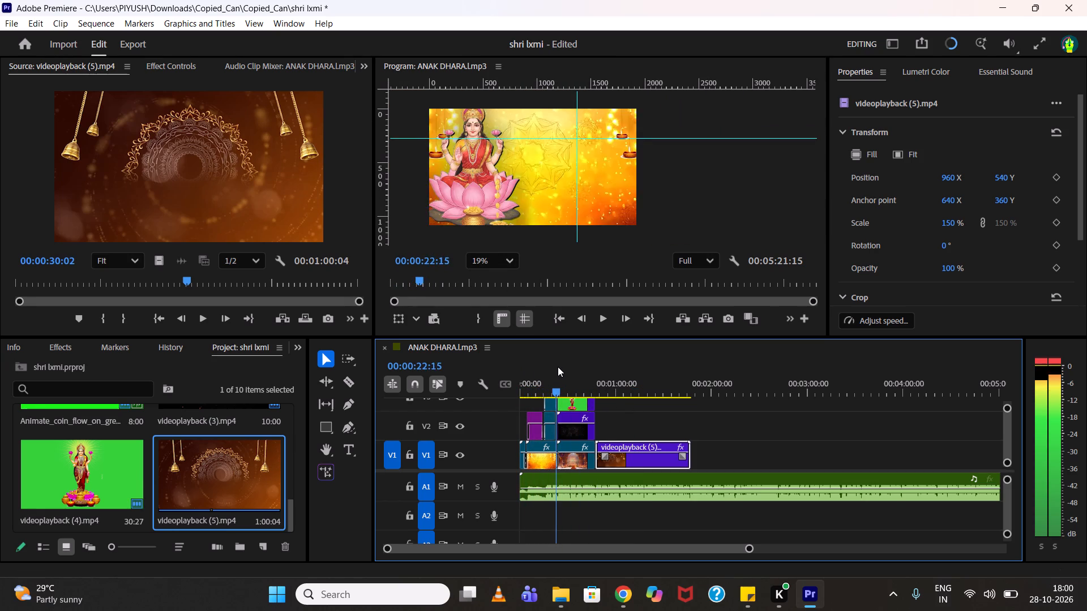
pyautogui.moveTo(558, 367); pyautogui.dragTo(593, 365)
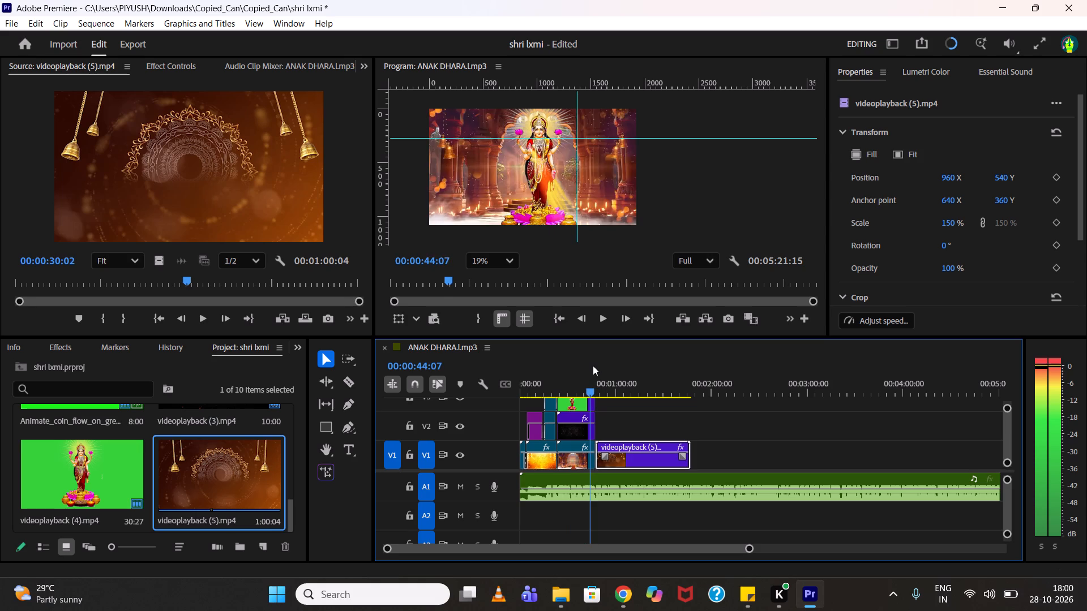
pyautogui.moveTo(593, 365); pyautogui.dragTo(558, 363)
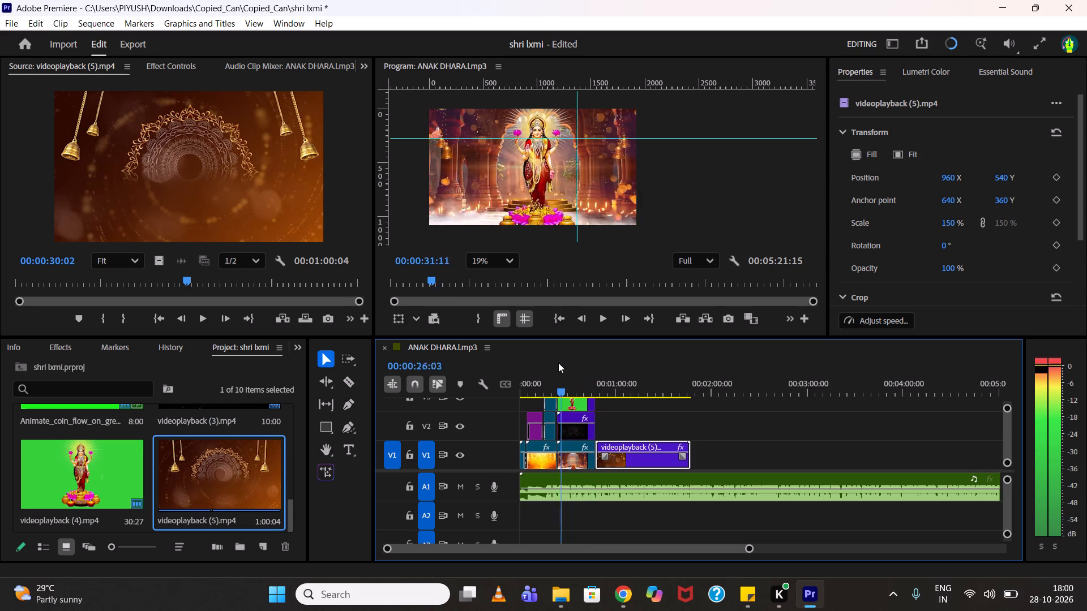
pyautogui.moveTo(558, 363); pyautogui.dragTo(560, 362)
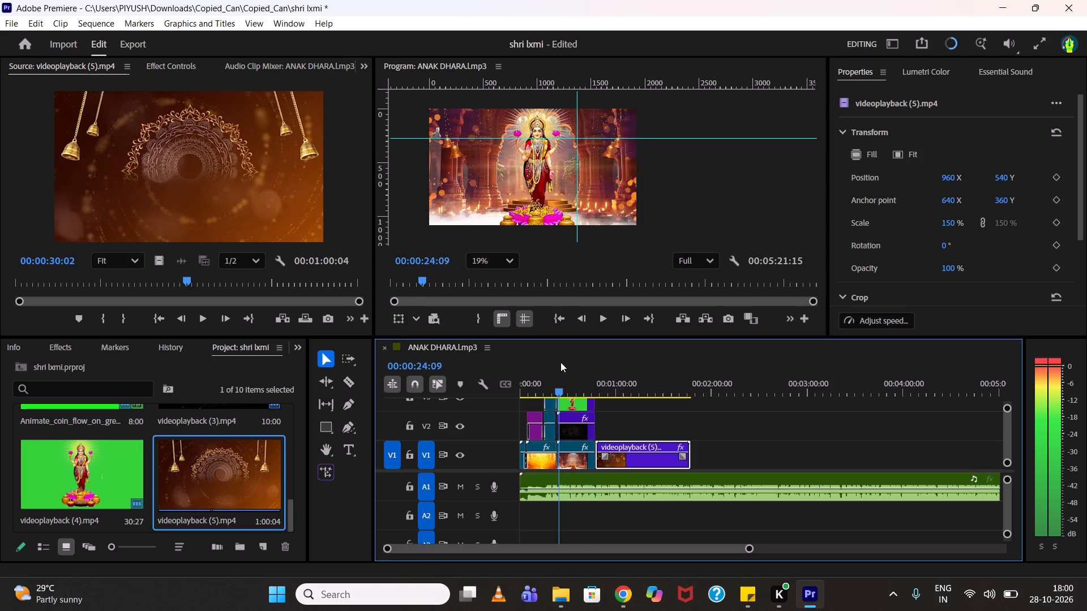
pyautogui.moveTo(560, 362); pyautogui.dragTo(575, 362)
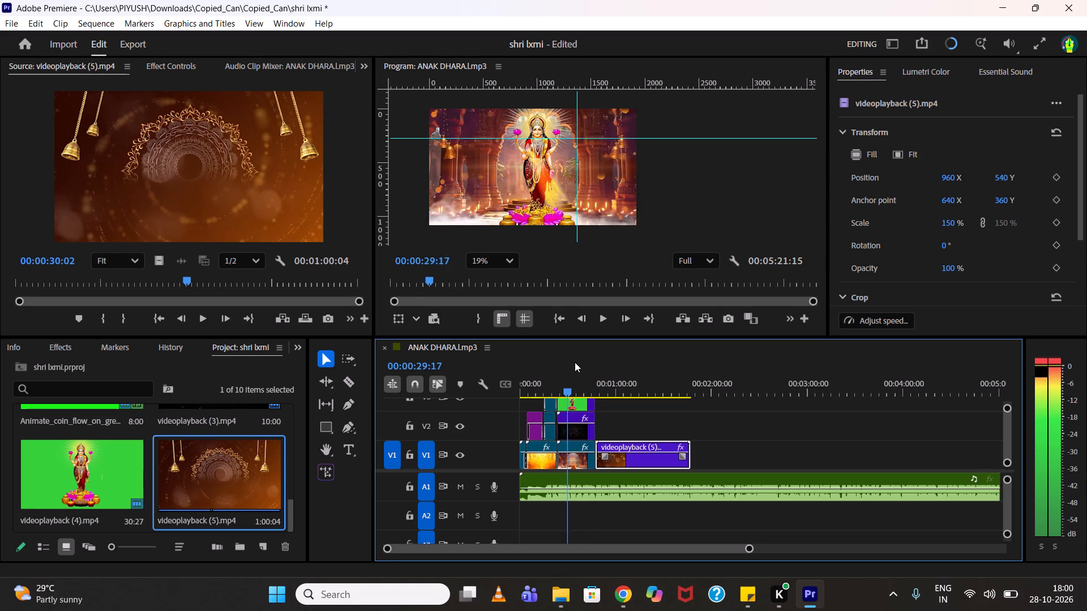
pyautogui.moveTo(575, 362); pyautogui.dragTo(593, 362)
# Clear the effects search and open the Lights & Blurs group of video transitions.
pyautogui.scroll(-6, 200, 390)
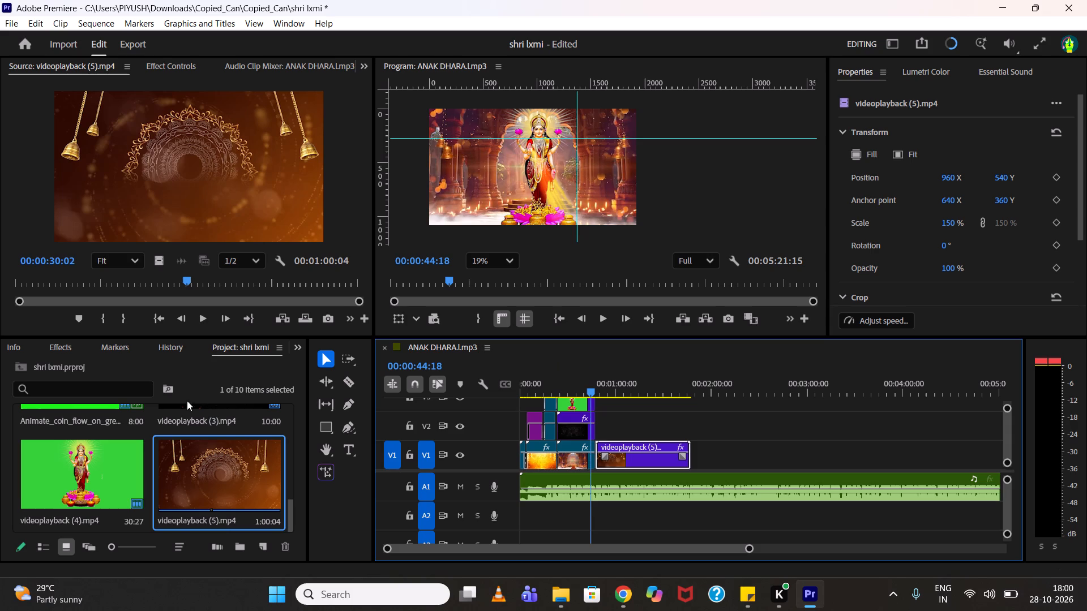
pyautogui.scroll(-5, 183, 428)
pyautogui.click(56, 345)
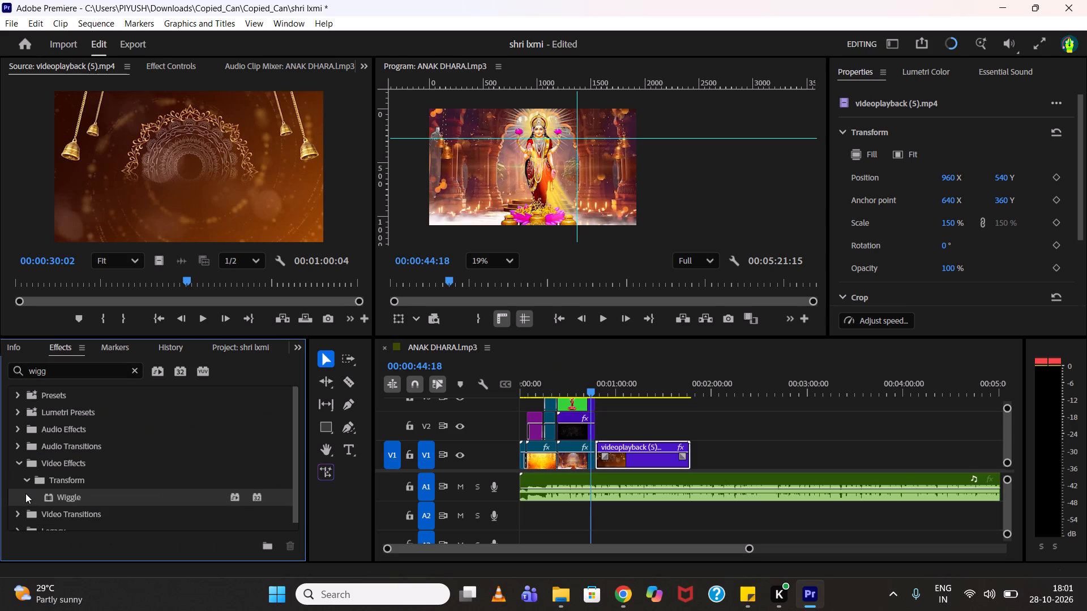
pyautogui.scroll(-4, 25, 493)
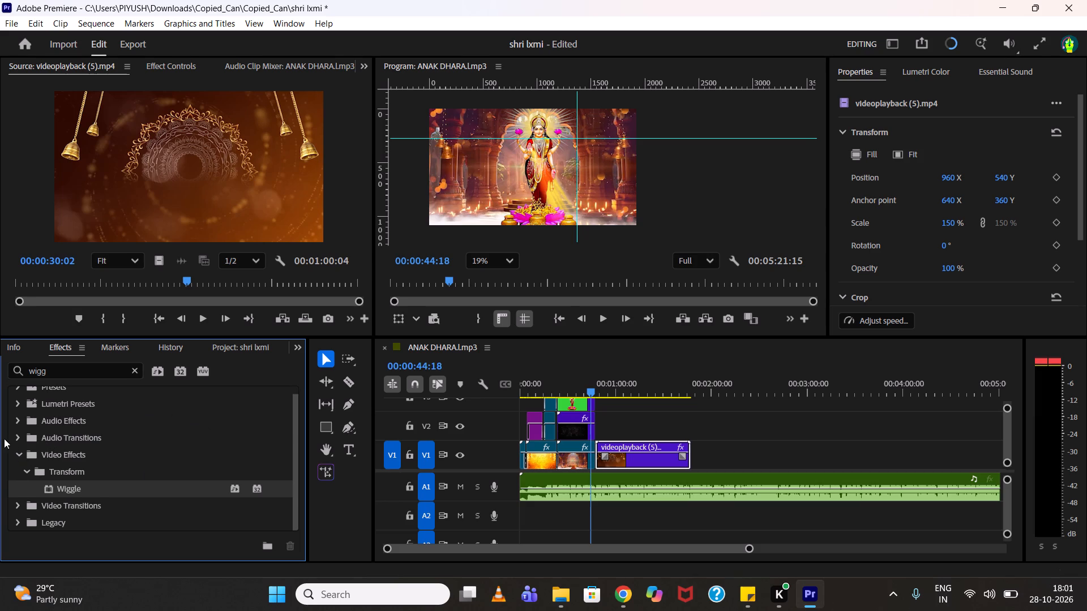
pyautogui.click(139, 373)
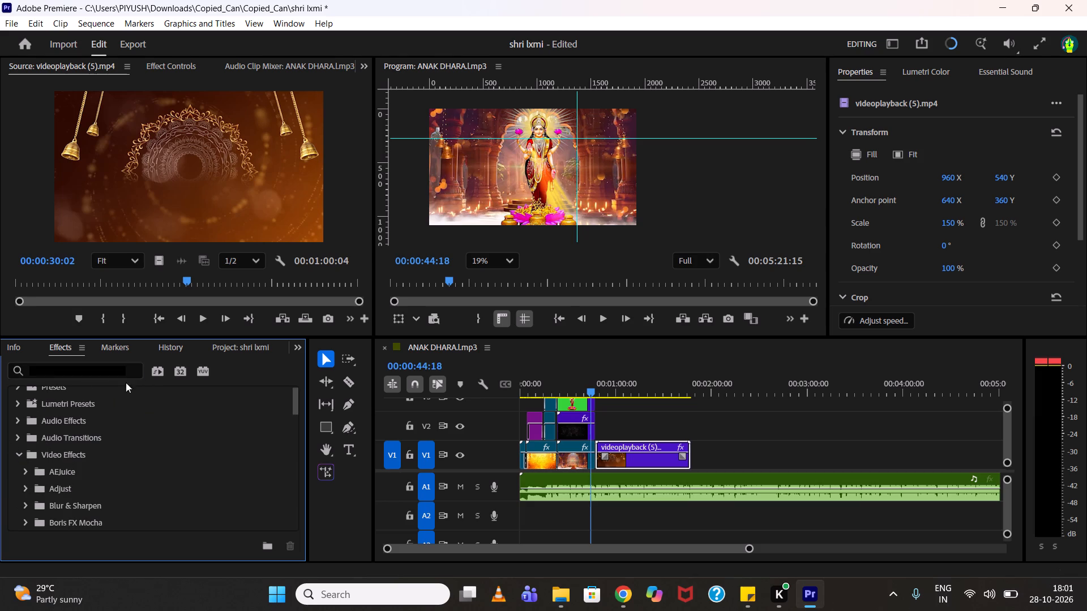
pyautogui.scroll(-19, 27, 489)
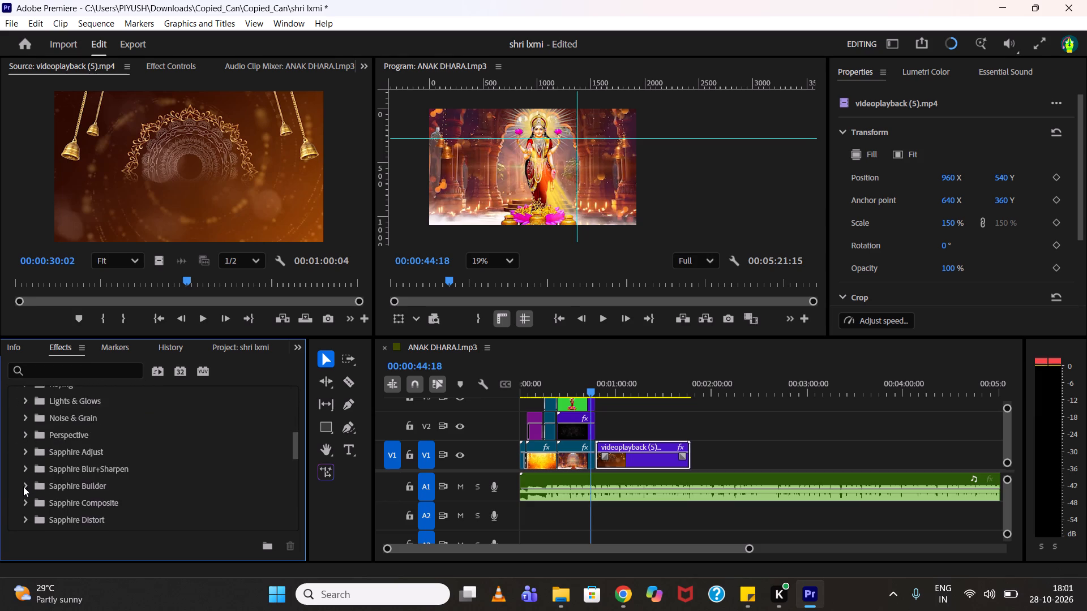
pyautogui.scroll(-18, 23, 487)
pyautogui.scroll(-11, 22, 486)
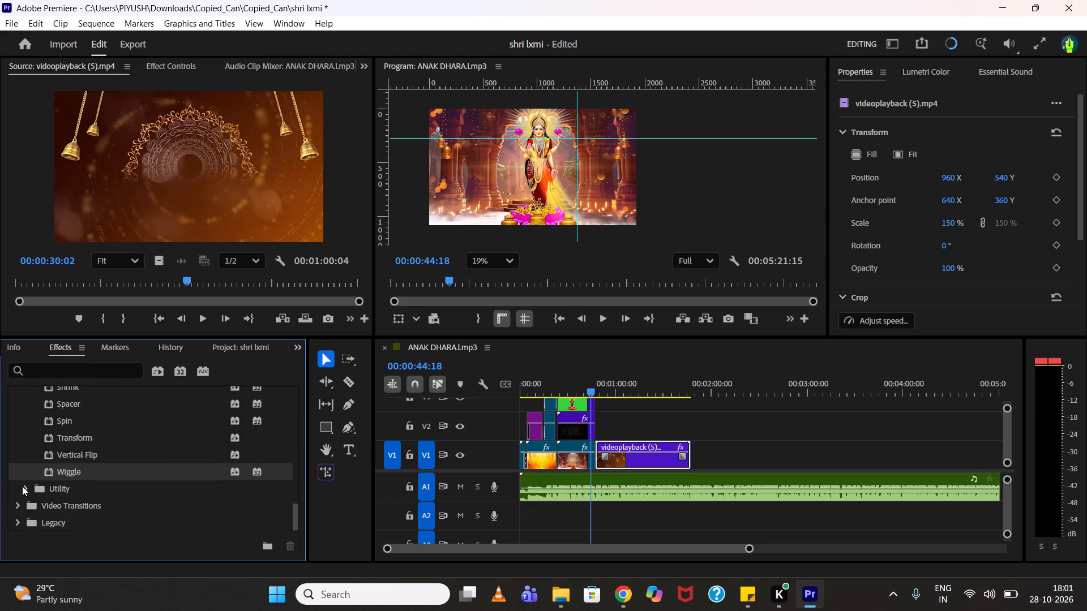
pyautogui.scroll(-1, 22, 486)
pyautogui.click(10, 502)
pyautogui.scroll(-7, 24, 501)
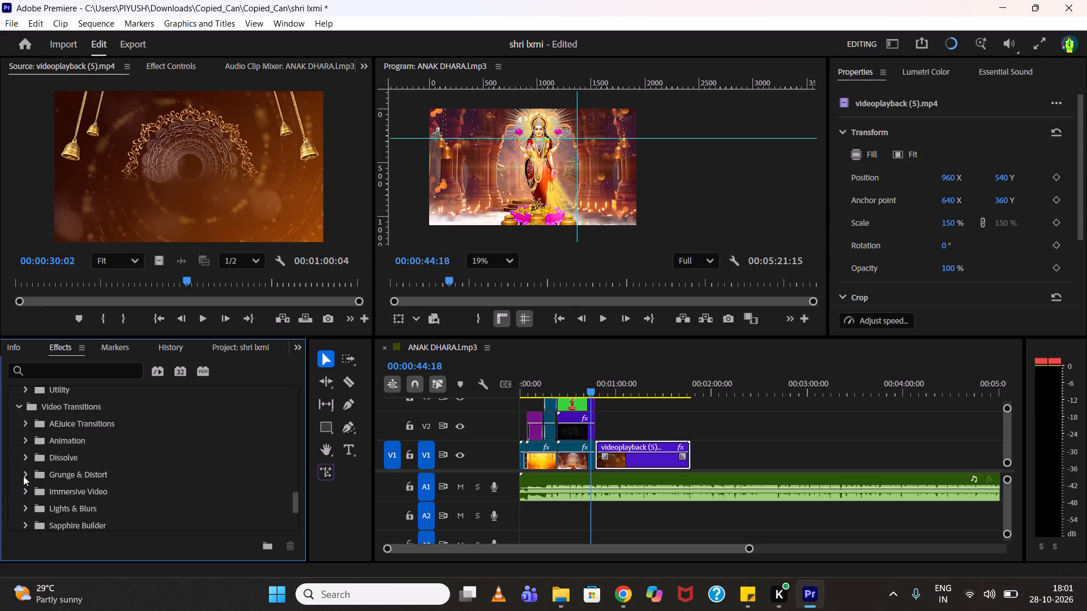
pyautogui.click(27, 505)
pyautogui.scroll(-8, 27, 505)
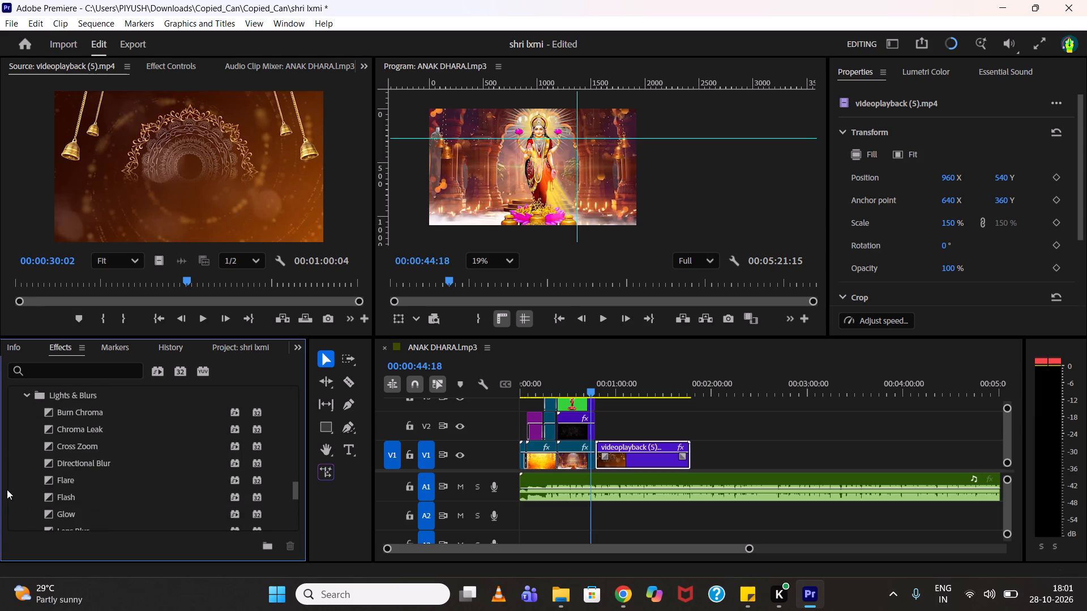
pyautogui.scroll(-1, 11, 498)
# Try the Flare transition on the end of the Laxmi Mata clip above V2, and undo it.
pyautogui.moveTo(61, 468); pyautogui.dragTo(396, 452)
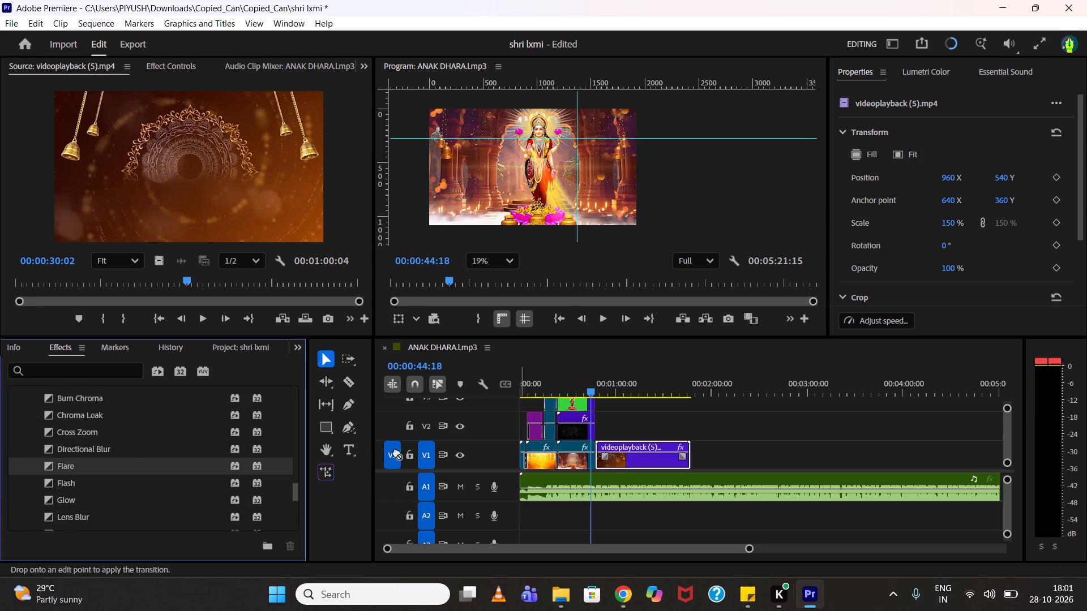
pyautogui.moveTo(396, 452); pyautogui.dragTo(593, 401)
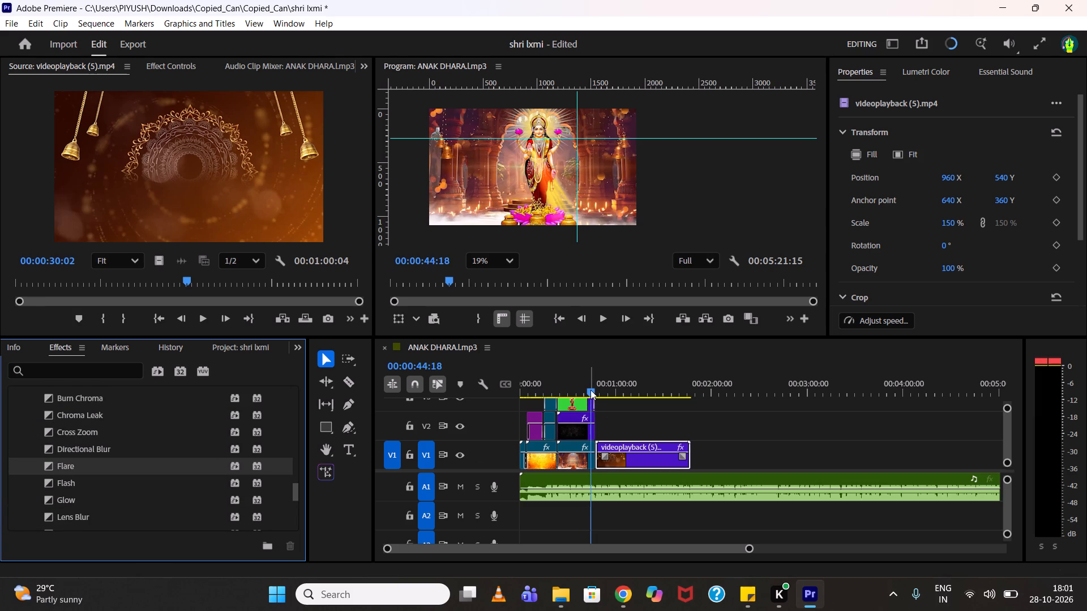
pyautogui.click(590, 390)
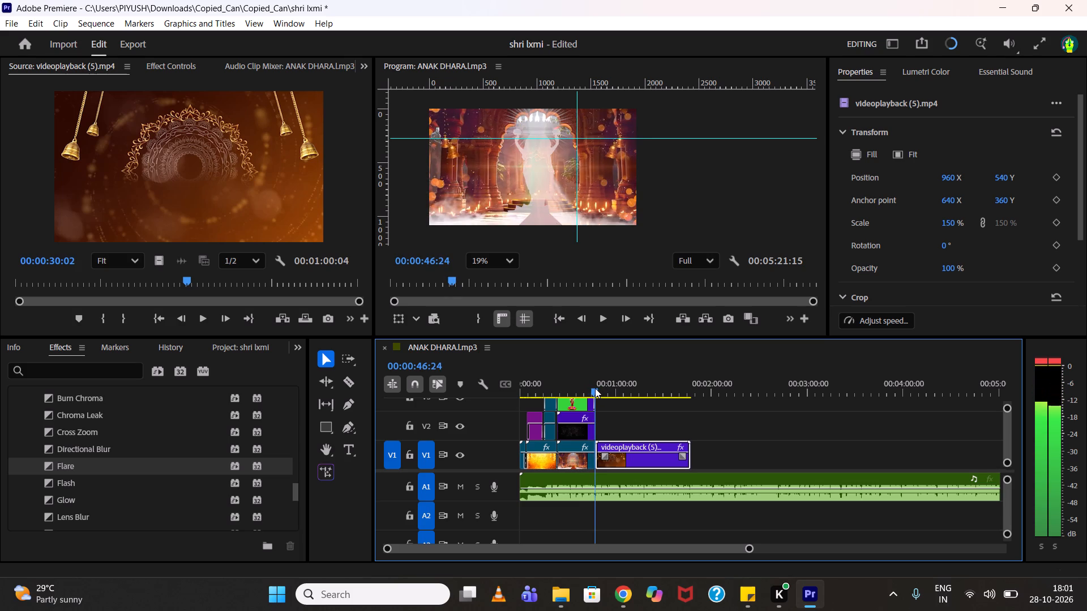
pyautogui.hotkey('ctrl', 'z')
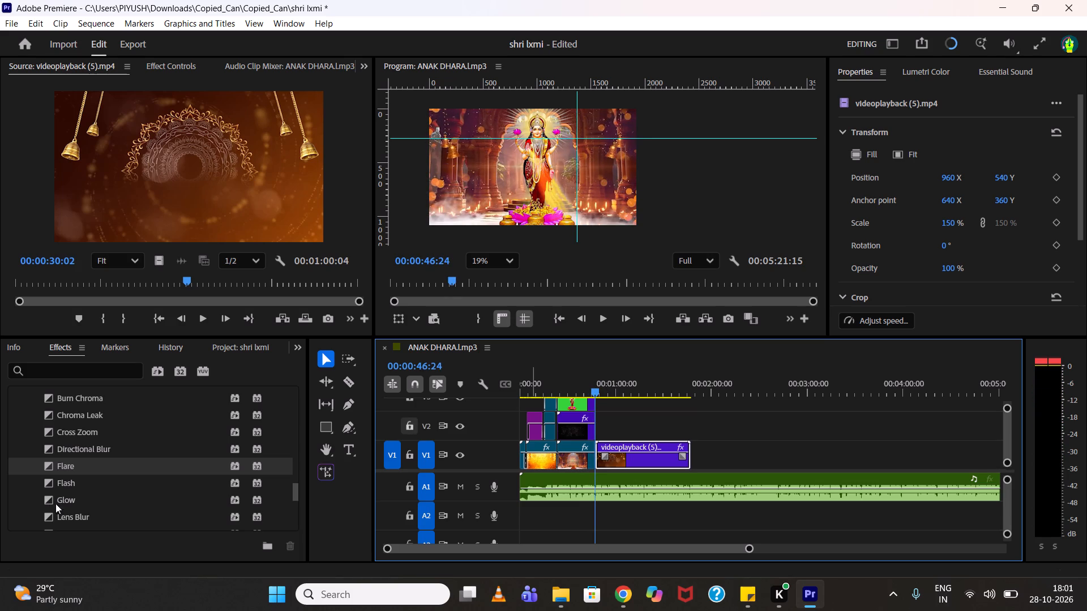
# Apply the Light Leak transition to the end of the Laxmi Mata clip above V2.
pyautogui.scroll(-3, 72, 514)
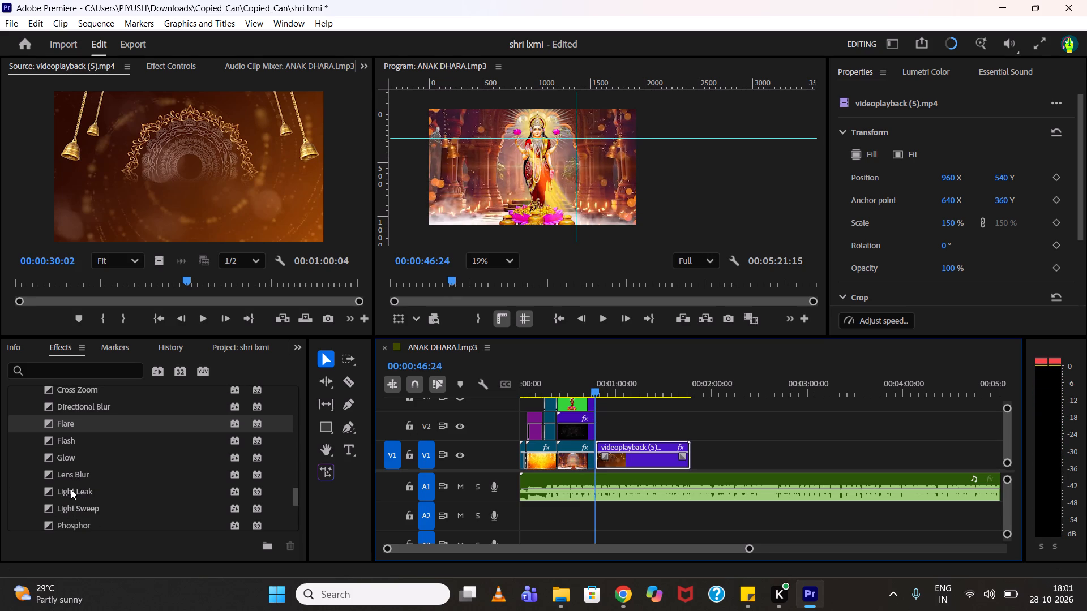
pyautogui.moveTo(71, 489); pyautogui.dragTo(588, 400)
pyautogui.click(596, 377)
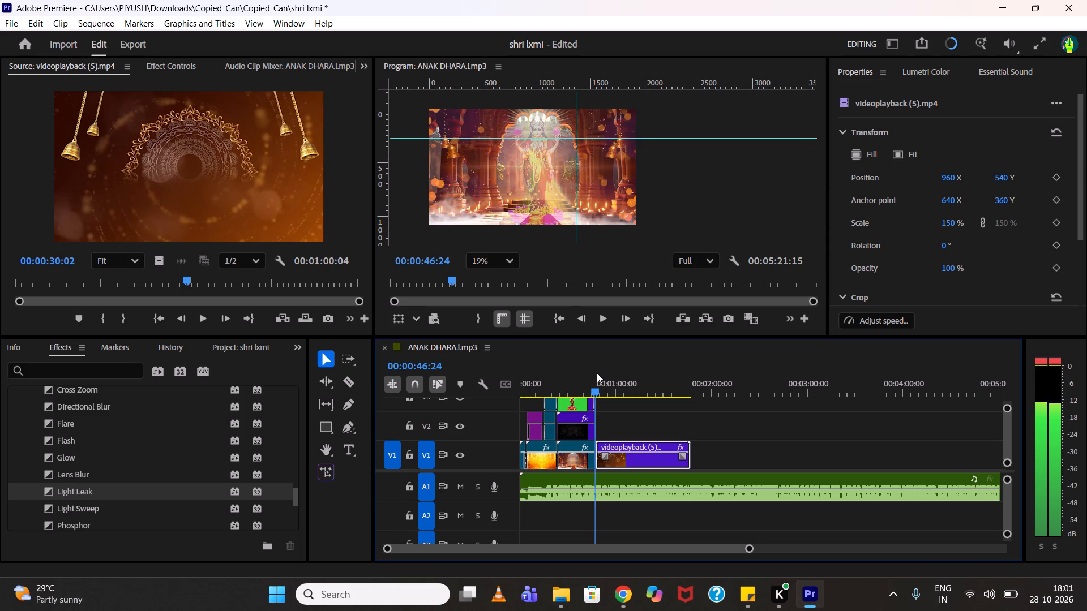
# Play and scrub through the goddess scene and the cut to the golden background to review the Light Leak transition.
pyautogui.keyDown('alt'); pyautogui.scroll(20, 590, 457); pyautogui.keyUp('alt')
pyautogui.keyDown('alt'); pyautogui.scroll(9, 590, 457); pyautogui.keyUp('alt')
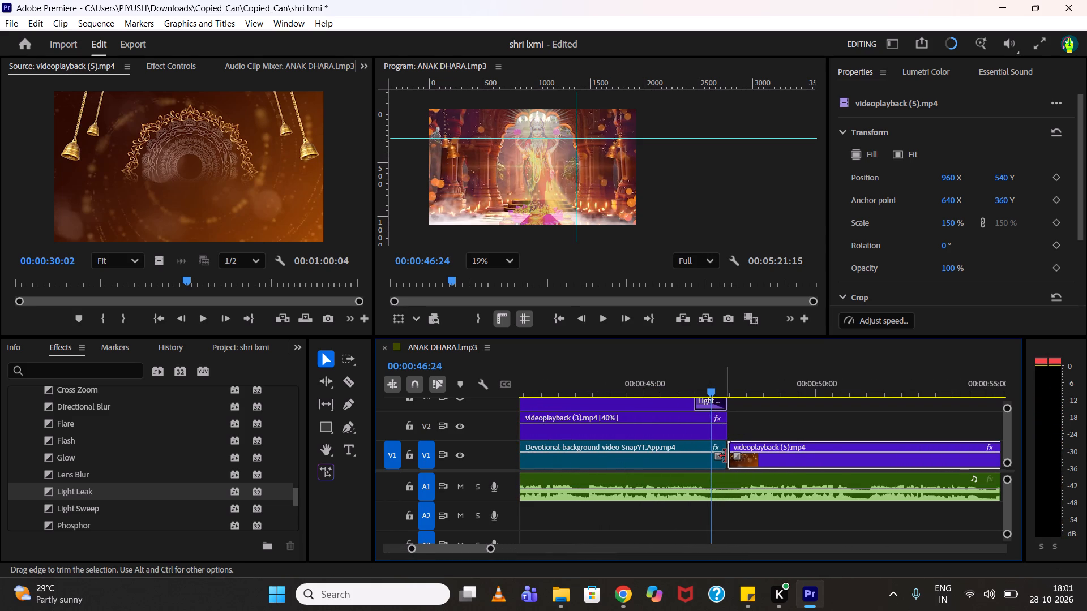
pyautogui.moveTo(725, 457); pyautogui.dragTo(730, 455)
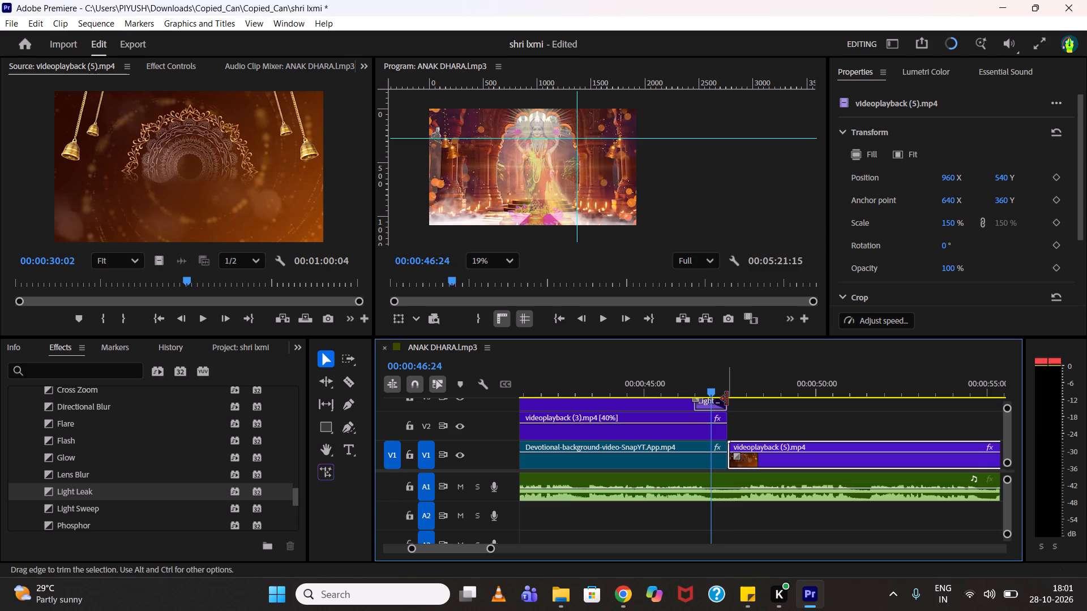
pyautogui.press('space')
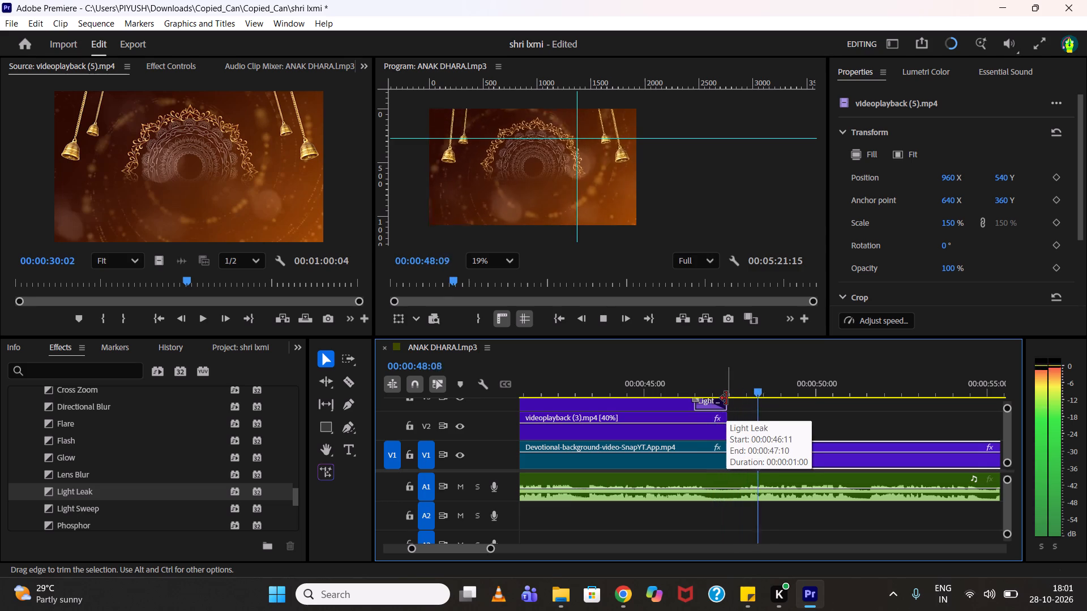
pyautogui.press('space')
pyautogui.press('space')
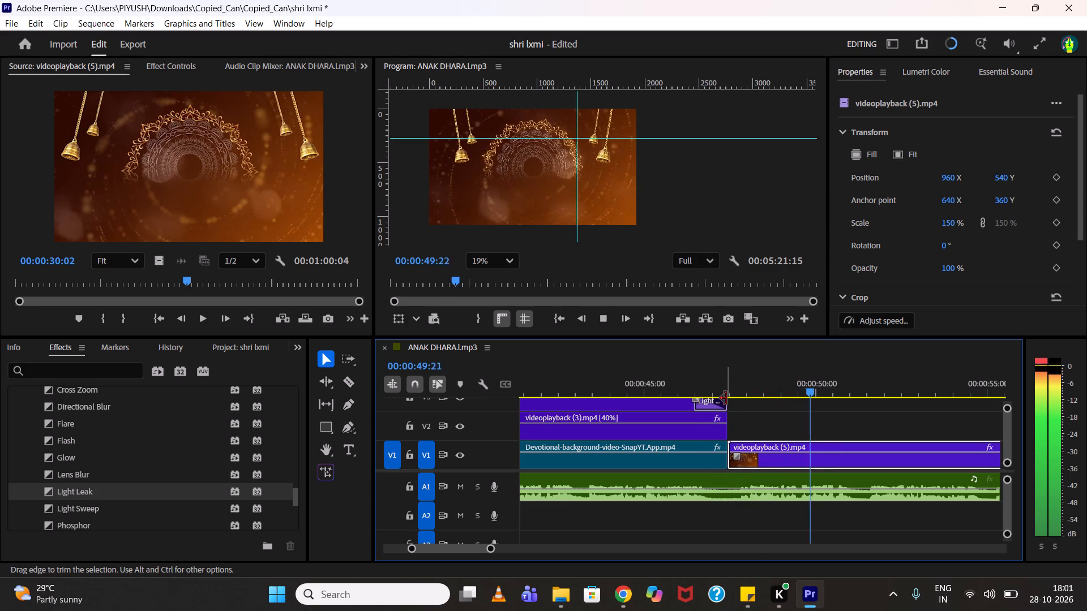
pyautogui.press('space')
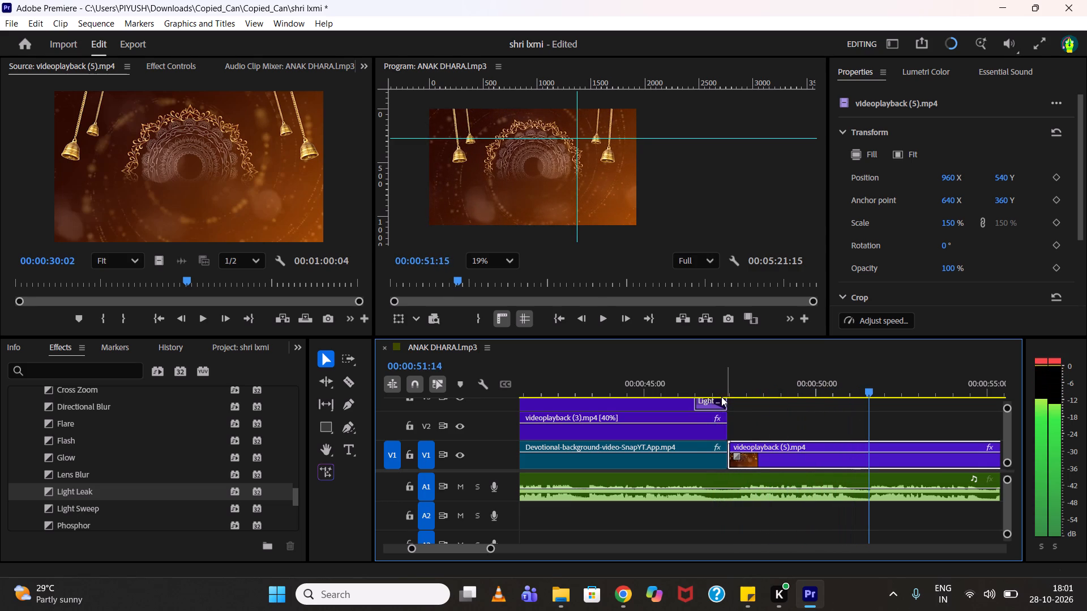
pyautogui.keyDown('alt'); pyautogui.scroll(-6, 548, 157); pyautogui.keyUp('alt')
pyautogui.keyDown('alt'); pyautogui.scroll(3, 546, 164); pyautogui.keyUp('alt')
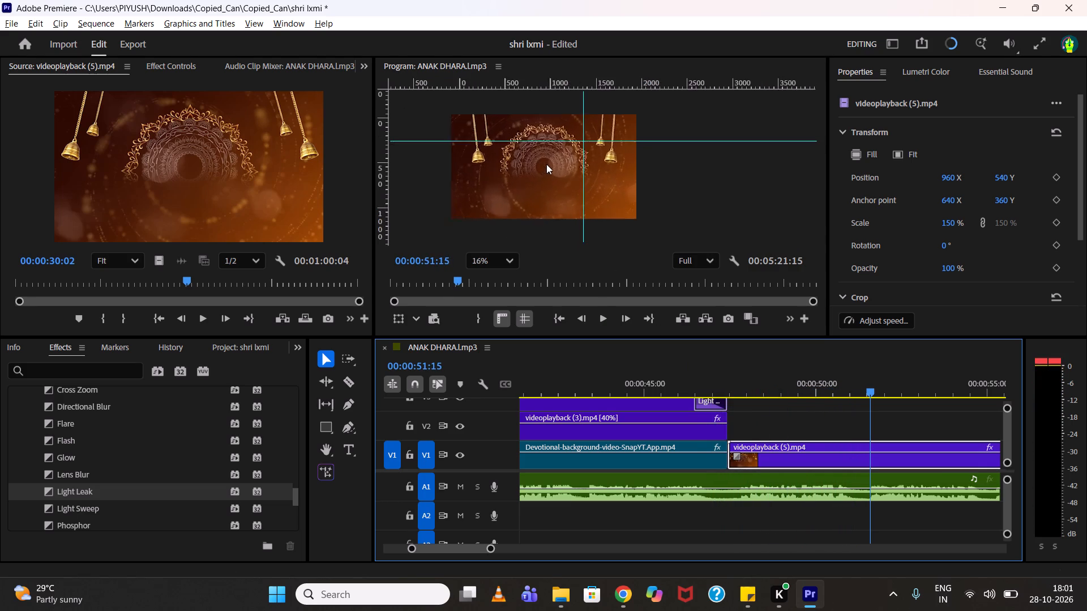
pyautogui.keyDown('alt'); pyautogui.scroll(6, 546, 164); pyautogui.keyUp('alt')
pyautogui.moveTo(507, 154); pyautogui.dragTo(596, 173, button='middle')
pyautogui.moveTo(593, 172); pyautogui.dragTo(664, 177, button='middle')
pyautogui.scroll(-2, 664, 177)
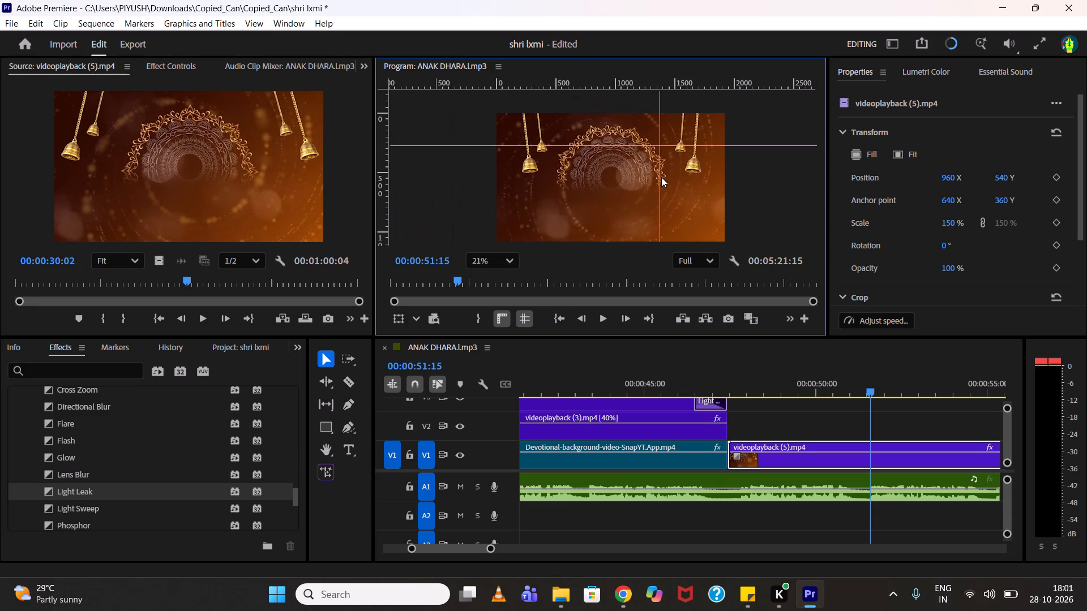
pyautogui.moveTo(726, 375); pyautogui.dragTo(420, 375)
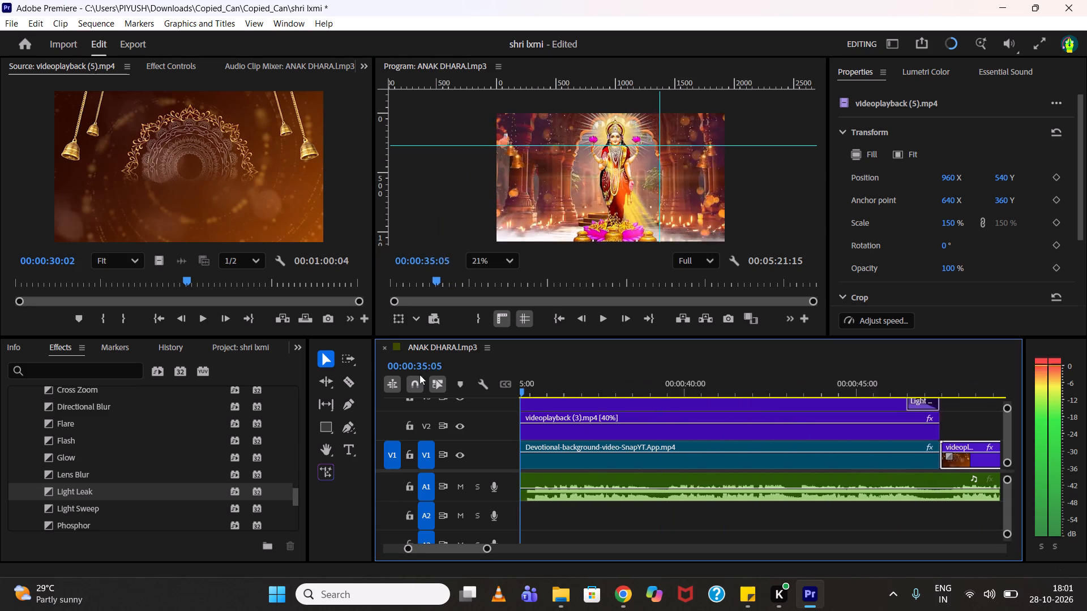
pyautogui.moveTo(420, 375); pyautogui.dragTo(833, 412)
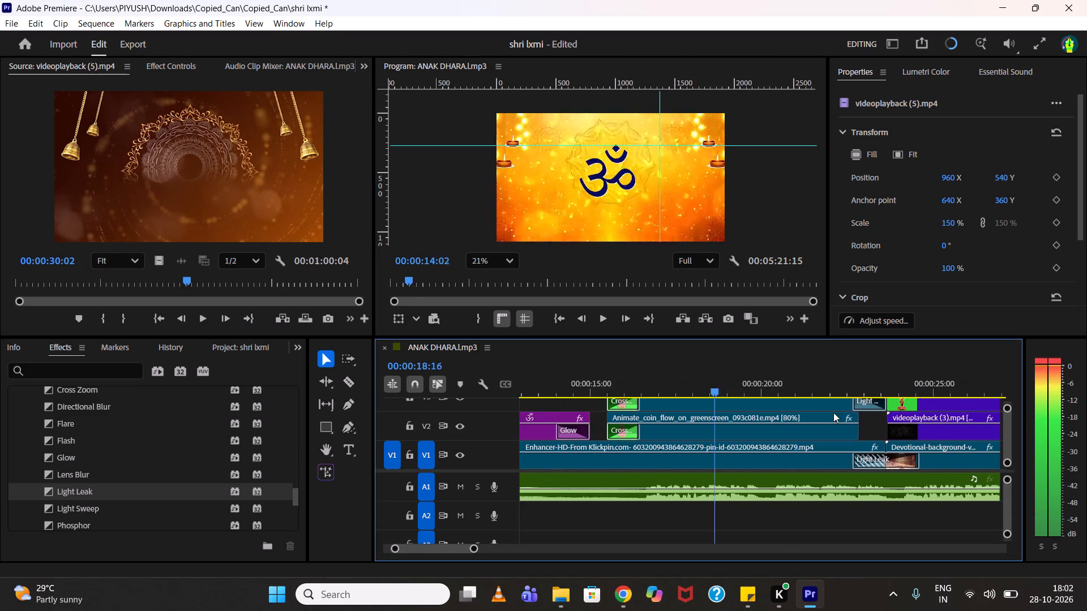
pyautogui.moveTo(833, 412); pyautogui.dragTo(1045, 418)
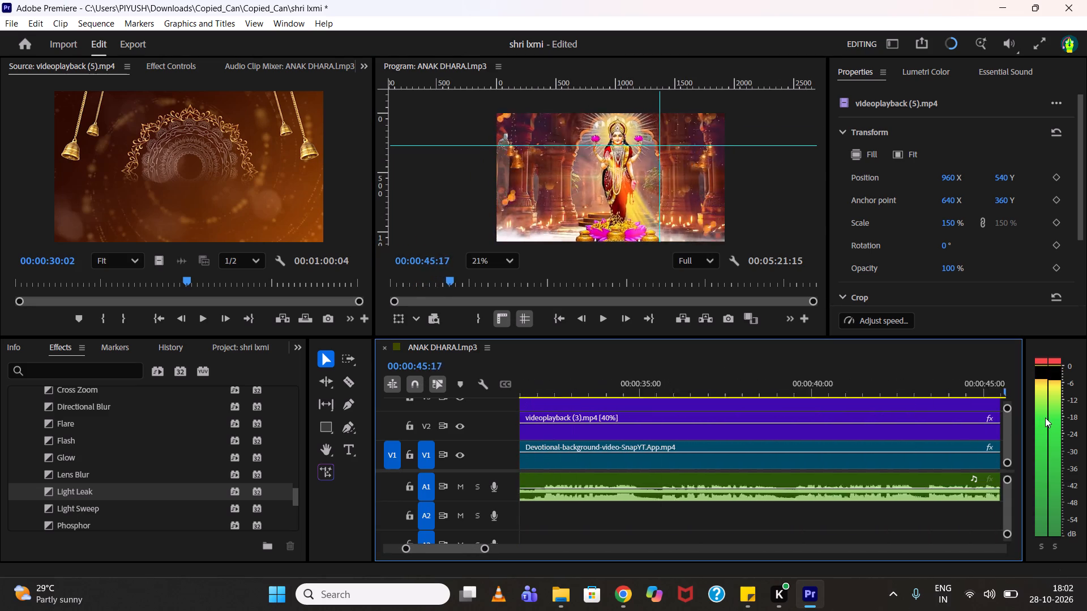
pyautogui.moveTo(1045, 418); pyautogui.dragTo(853, 409)
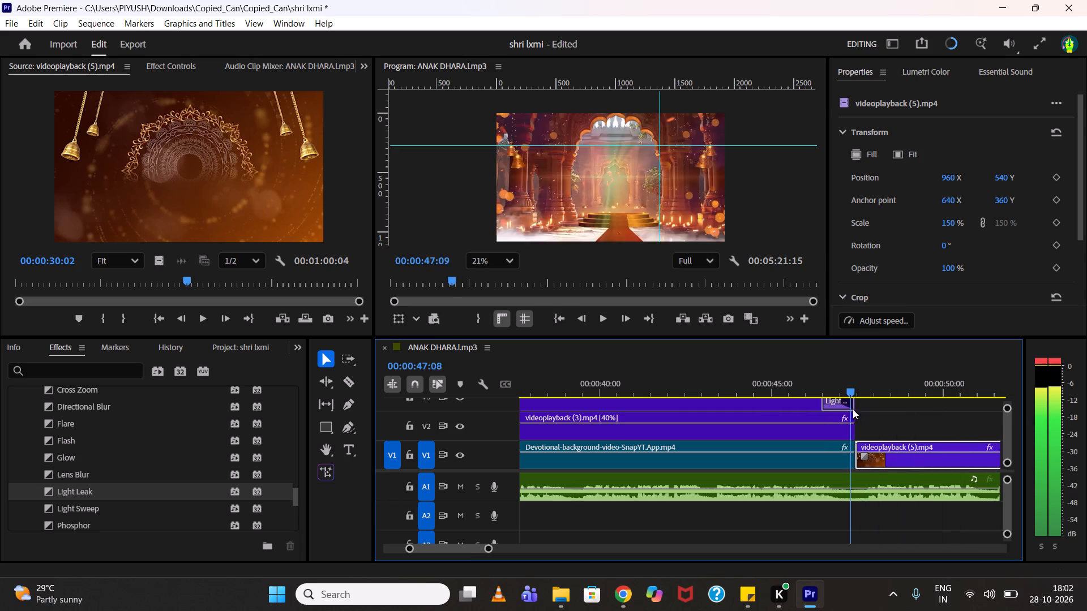
# Trim the end of videoplayback (3).mp4 on V2 back to 00:00:47:00 and check the scene ending in the preview.
pyautogui.moveTo(853, 409); pyautogui.dragTo(845, 404)
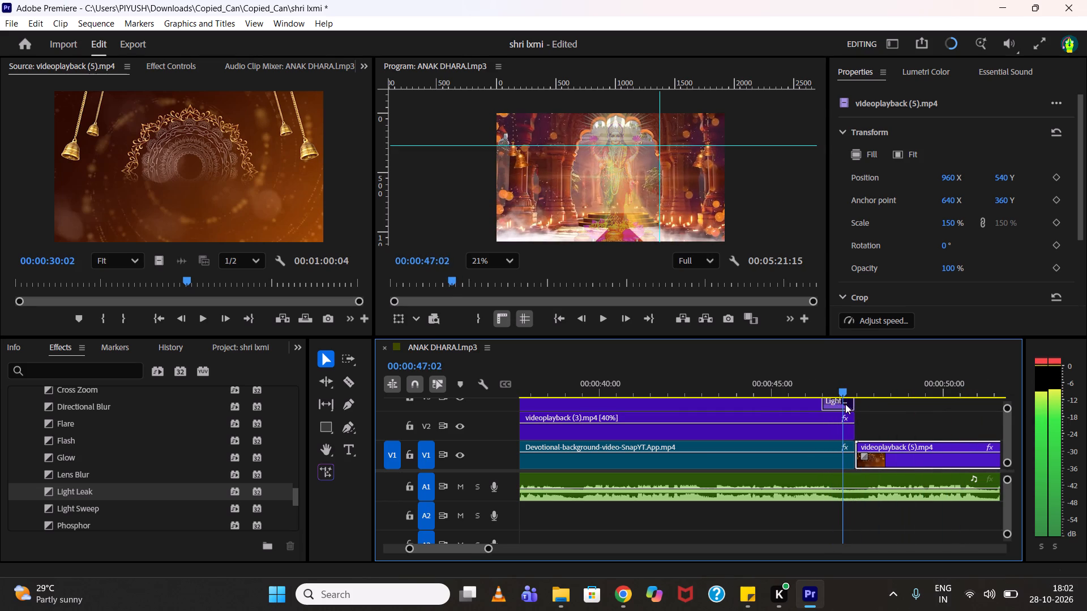
pyautogui.moveTo(845, 404); pyautogui.dragTo(842, 400)
pyautogui.moveTo(862, 435); pyautogui.dragTo(853, 434)
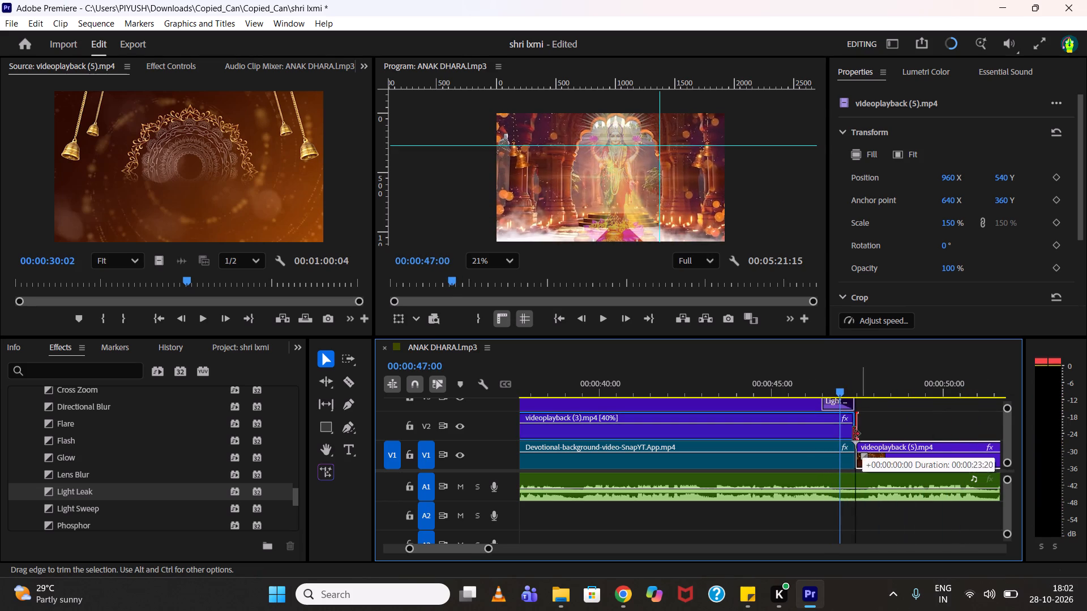
pyautogui.moveTo(853, 434); pyautogui.dragTo(845, 433)
pyautogui.moveTo(840, 395); pyautogui.dragTo(858, 393)
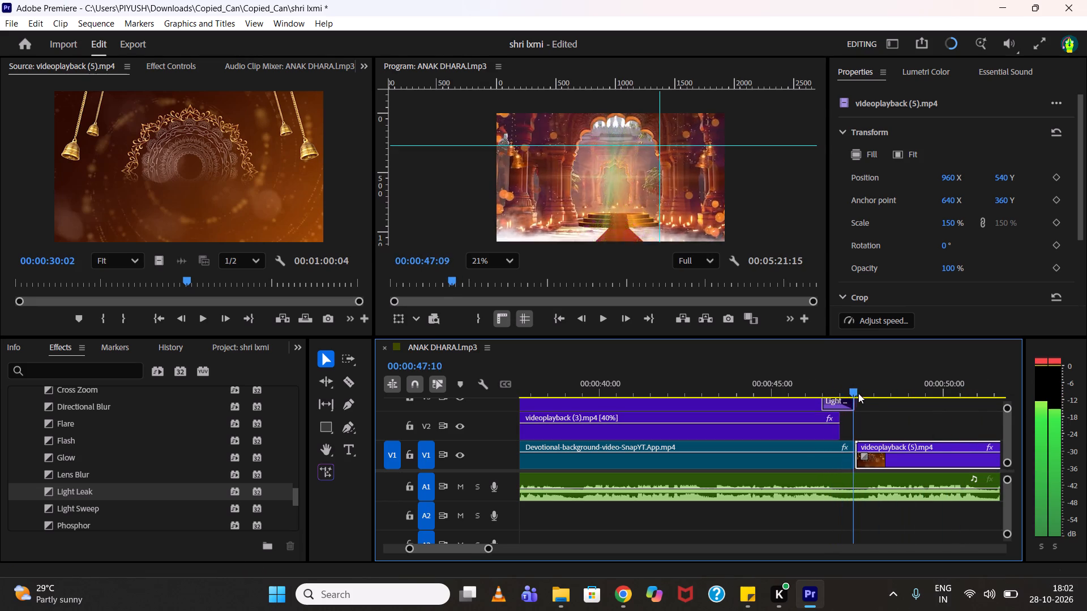
pyautogui.moveTo(858, 393); pyautogui.dragTo(828, 392)
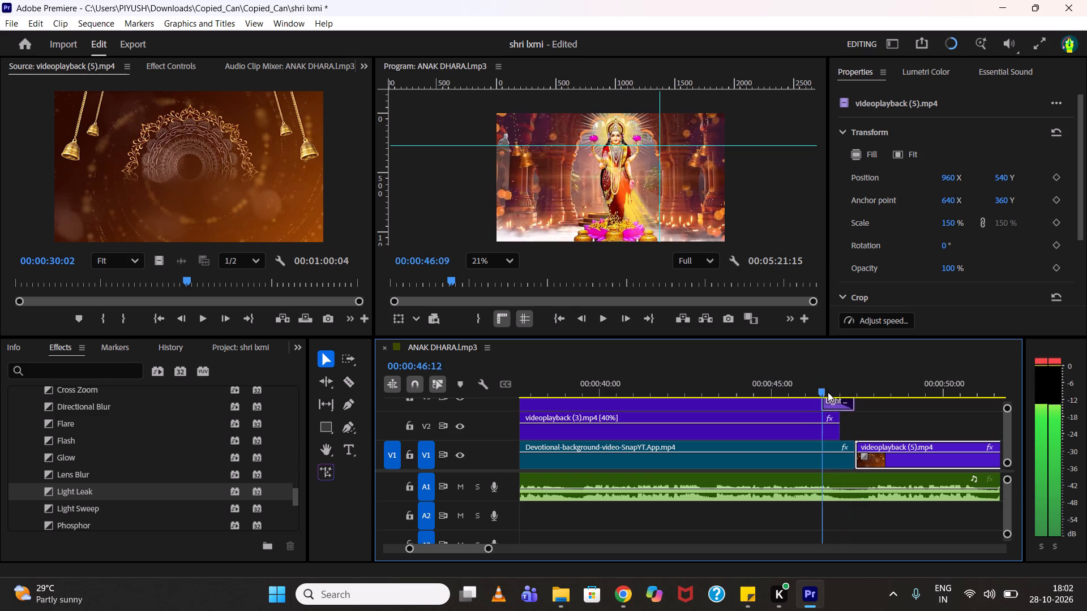
pyautogui.moveTo(828, 392); pyautogui.dragTo(849, 393)
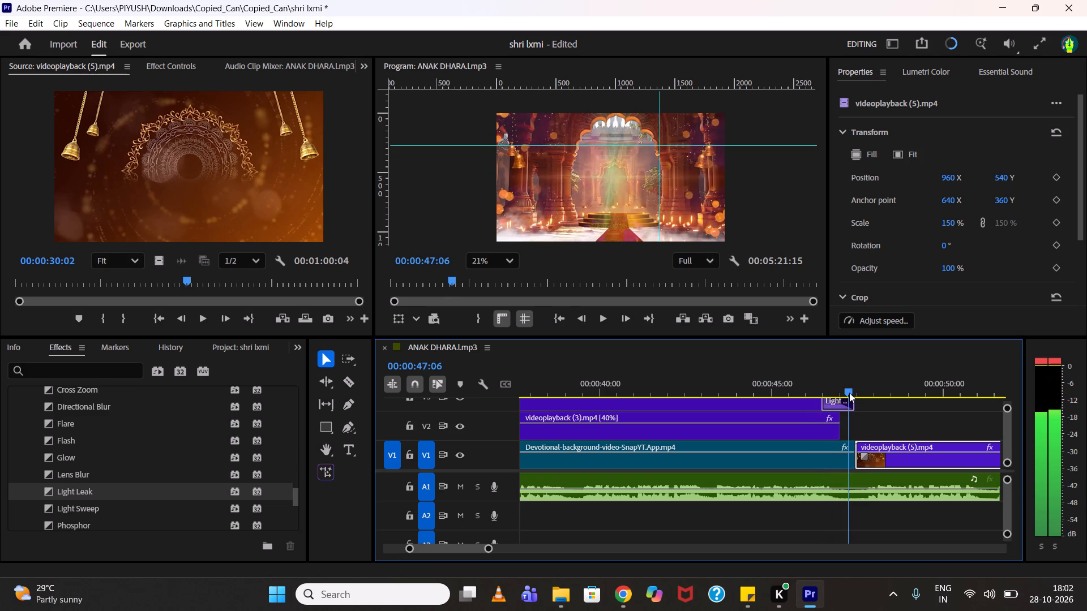
pyautogui.moveTo(849, 393); pyautogui.dragTo(846, 393)
# Apply the Phosphor transition to the start of the videoplayback (5).mp4 clip on V1.
pyautogui.scroll(-9, 100, 449)
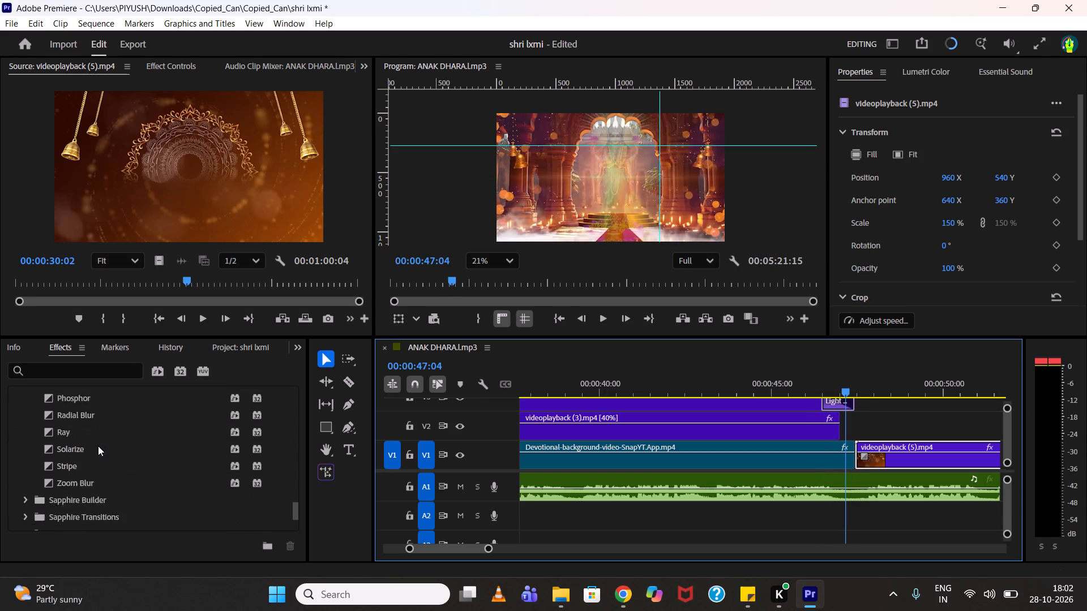
pyautogui.scroll(-3, 98, 446)
pyautogui.scroll(6, 98, 445)
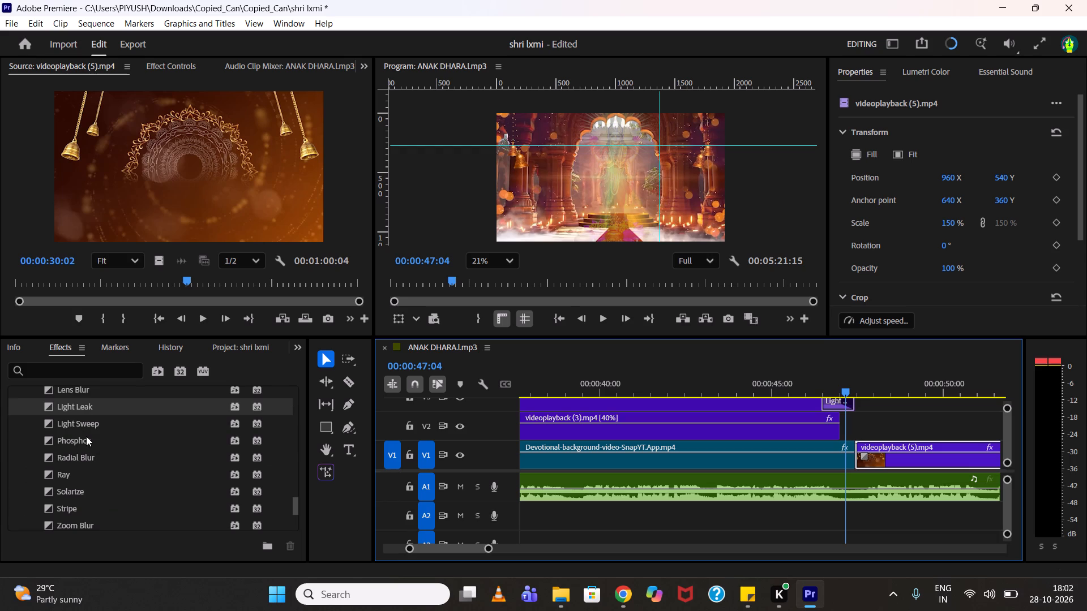
pyautogui.moveTo(86, 436); pyautogui.dragTo(854, 453)
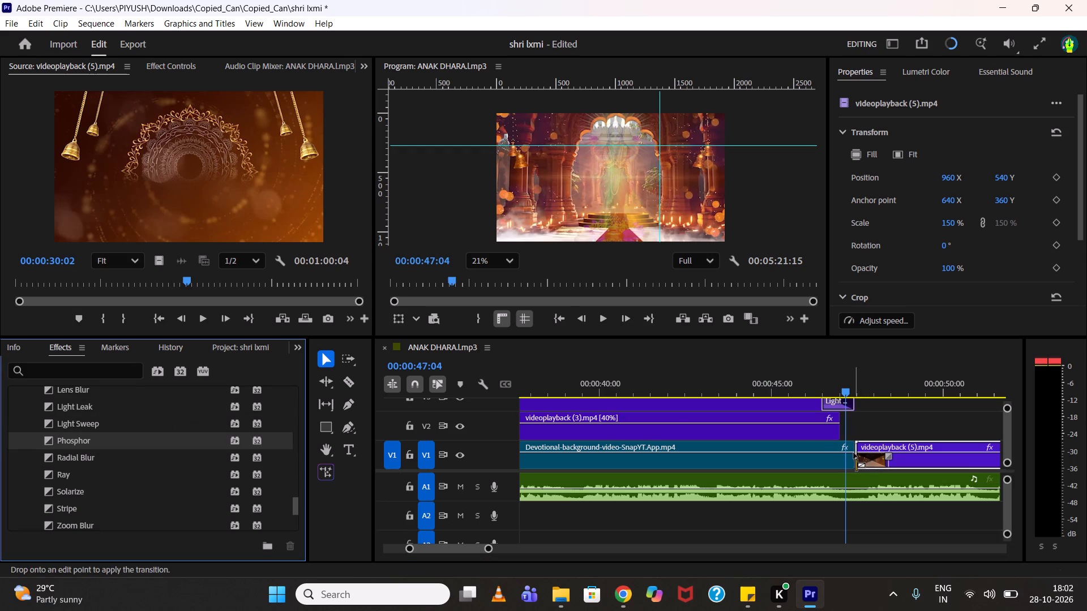
# Set the Phosphor transition's alignment to Center at Cut between the Devotional-background and videoplayback (5).mp4 clips.
pyautogui.click(872, 460)
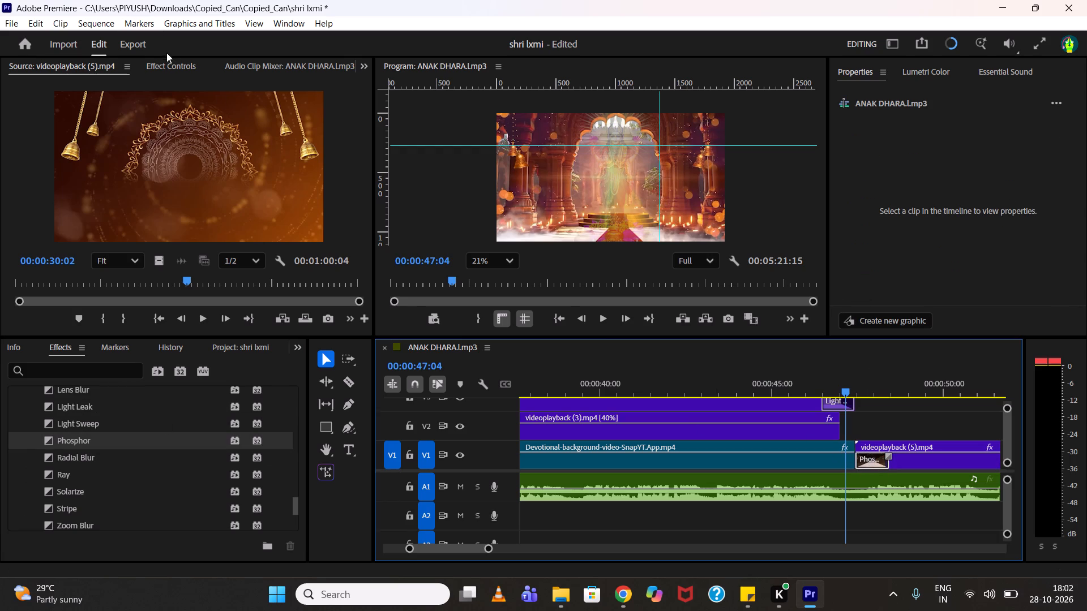
pyautogui.click(170, 58)
pyautogui.click(179, 152)
pyautogui.click(186, 178)
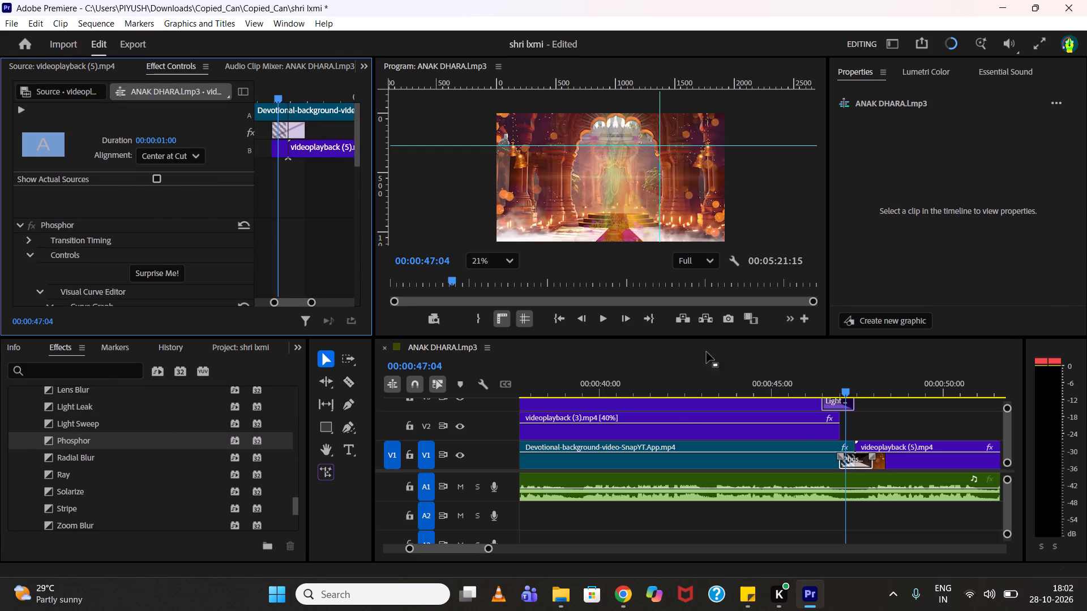
# Scrub and play across the cut into videoplayback (5).mp4 to review the centred Phosphor transition.
pyautogui.moveTo(849, 384); pyautogui.dragTo(859, 383)
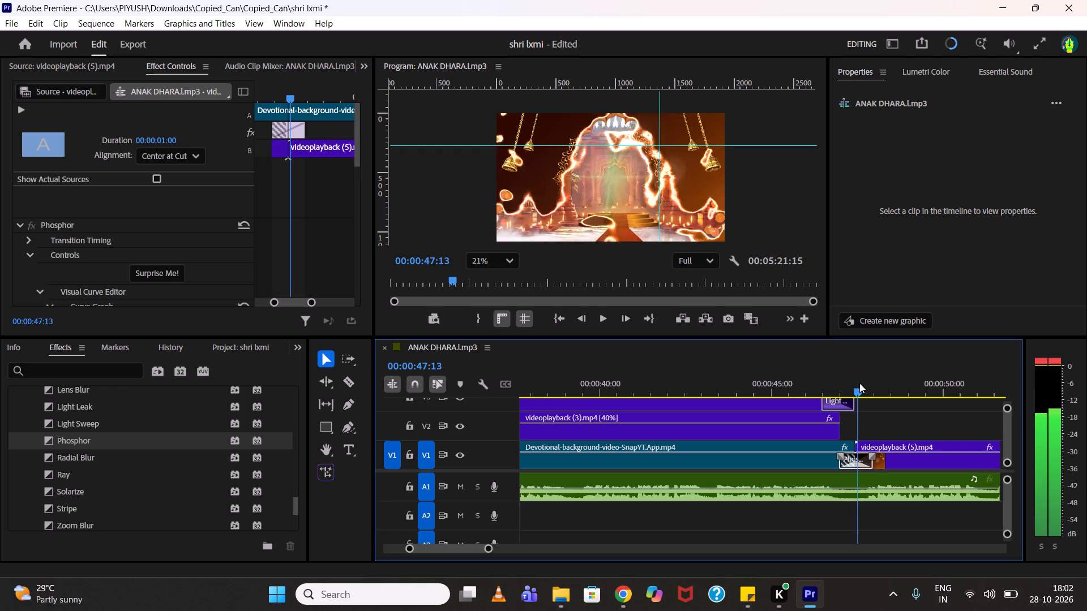
pyautogui.moveTo(859, 383); pyautogui.dragTo(883, 382)
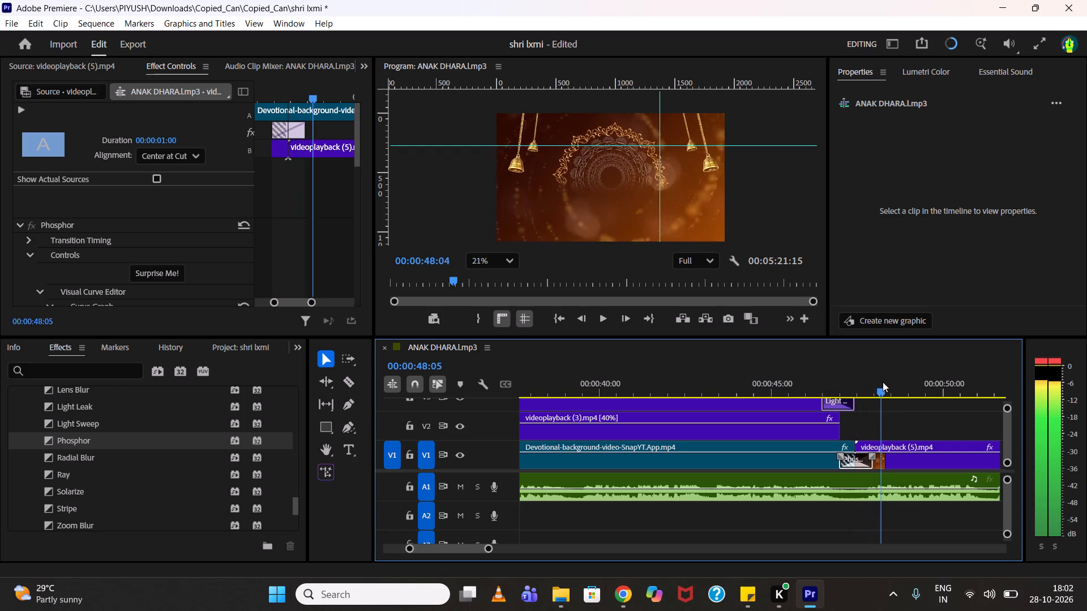
pyautogui.moveTo(883, 382); pyautogui.dragTo(831, 377)
pyautogui.press('space')
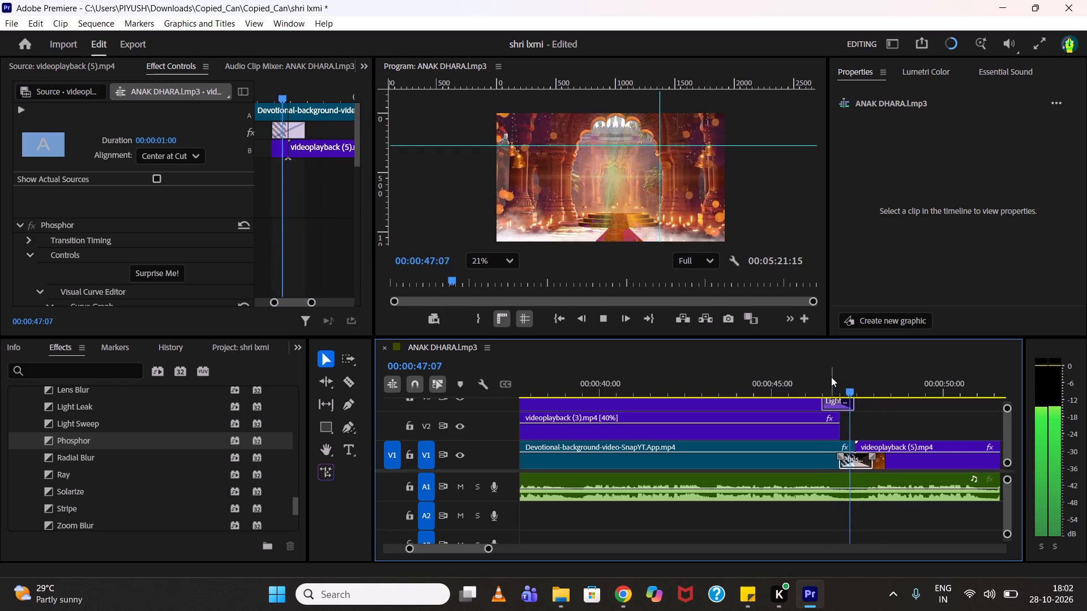
pyautogui.press('space')
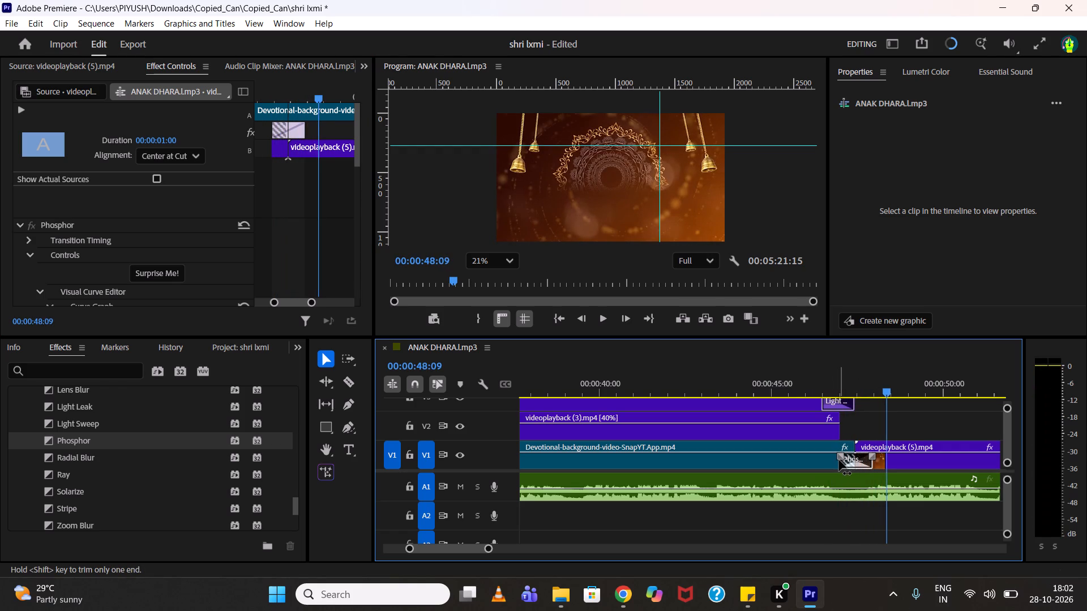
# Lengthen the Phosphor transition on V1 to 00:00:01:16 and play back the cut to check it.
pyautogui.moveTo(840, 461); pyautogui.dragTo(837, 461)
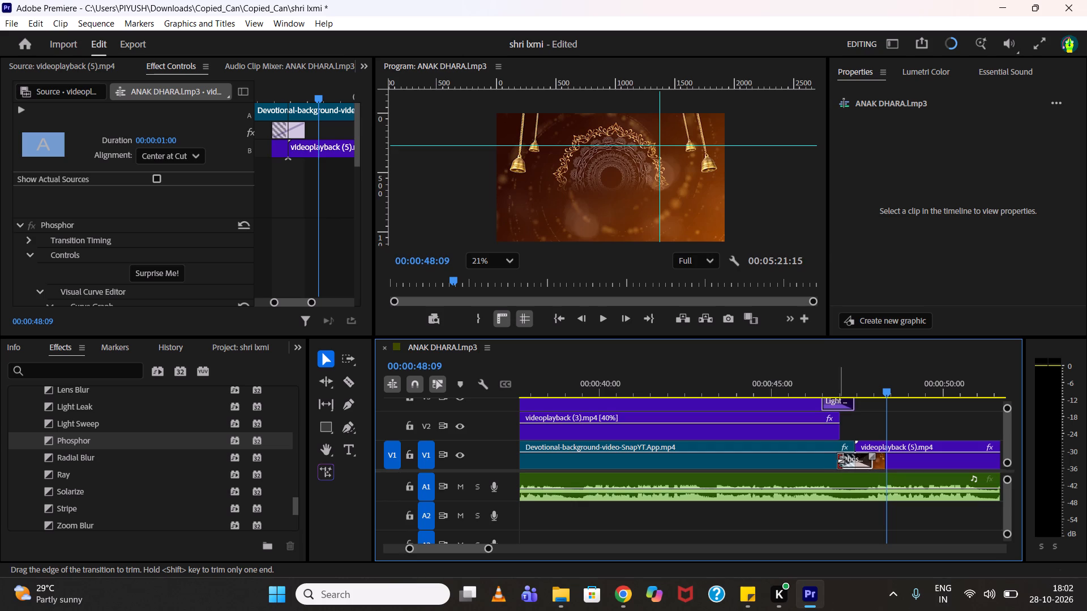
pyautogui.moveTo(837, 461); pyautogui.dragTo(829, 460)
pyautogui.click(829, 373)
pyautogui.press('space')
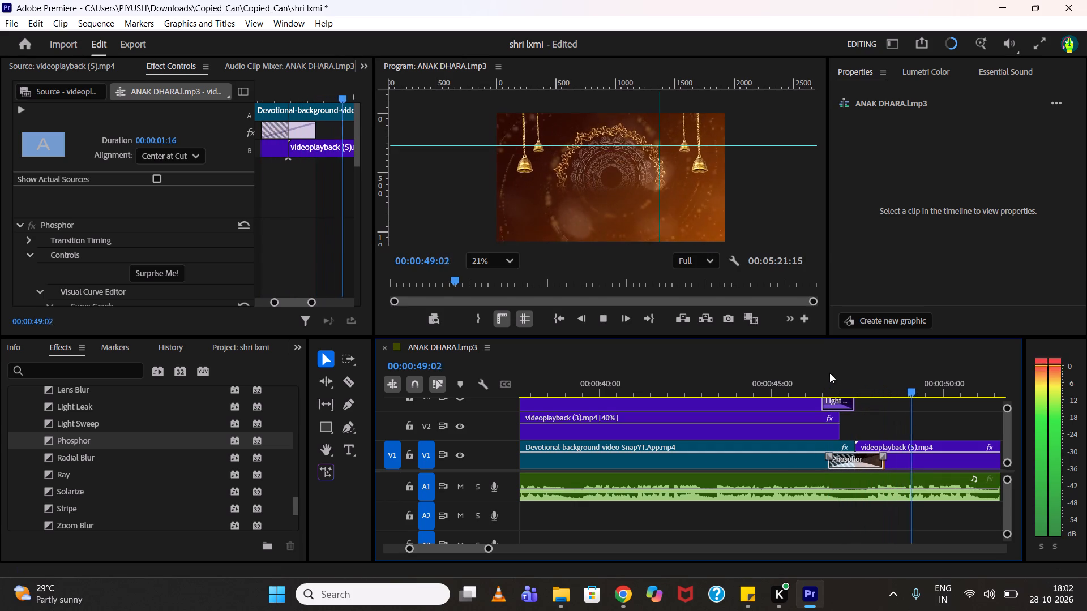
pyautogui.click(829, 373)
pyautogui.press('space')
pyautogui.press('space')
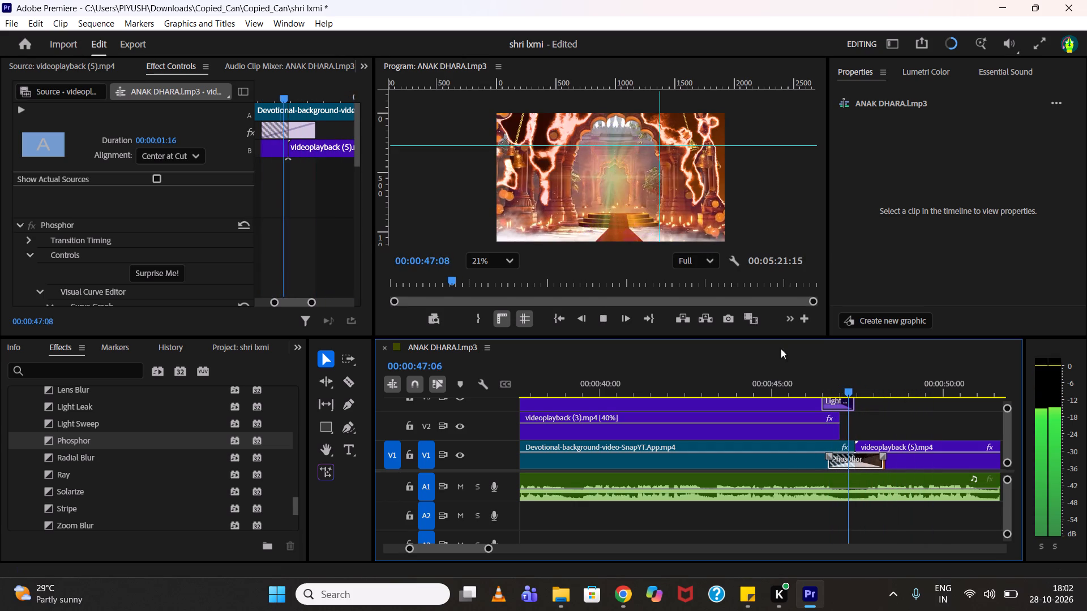
# Replace the Phosphor transition with the Ray transition at the start of videoplayback (5).mp4 on V1 and preview it.
pyautogui.click(862, 461)
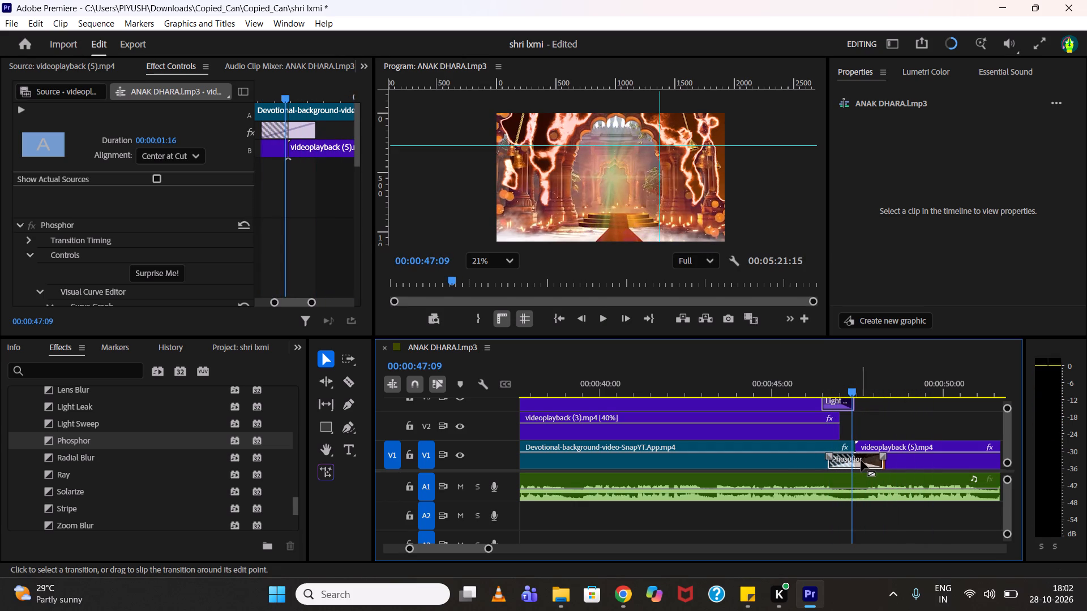
pyautogui.press('Delete')
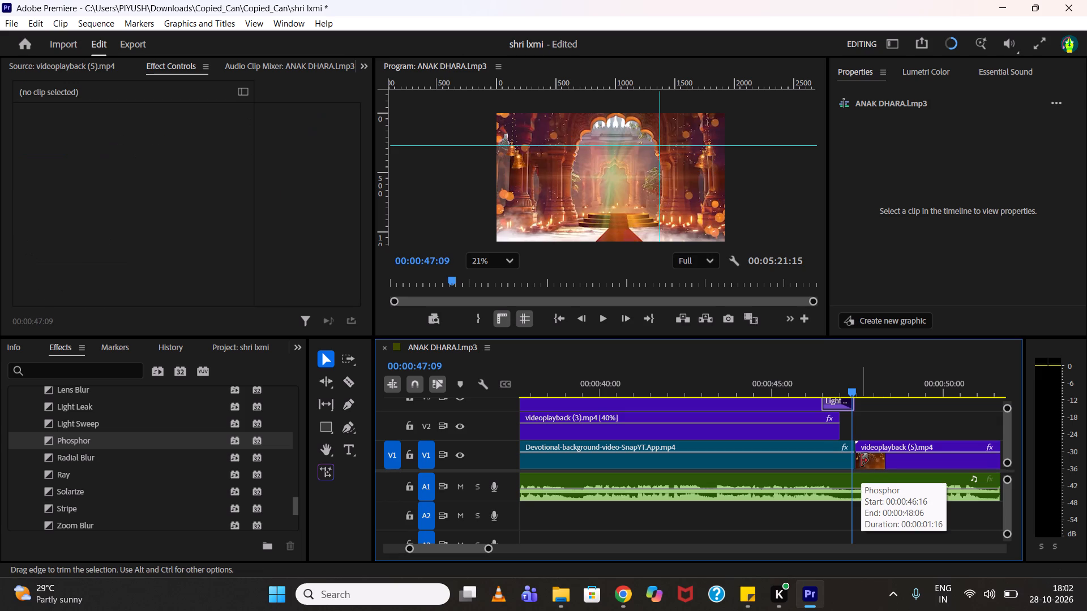
pyautogui.scroll(-1, 131, 442)
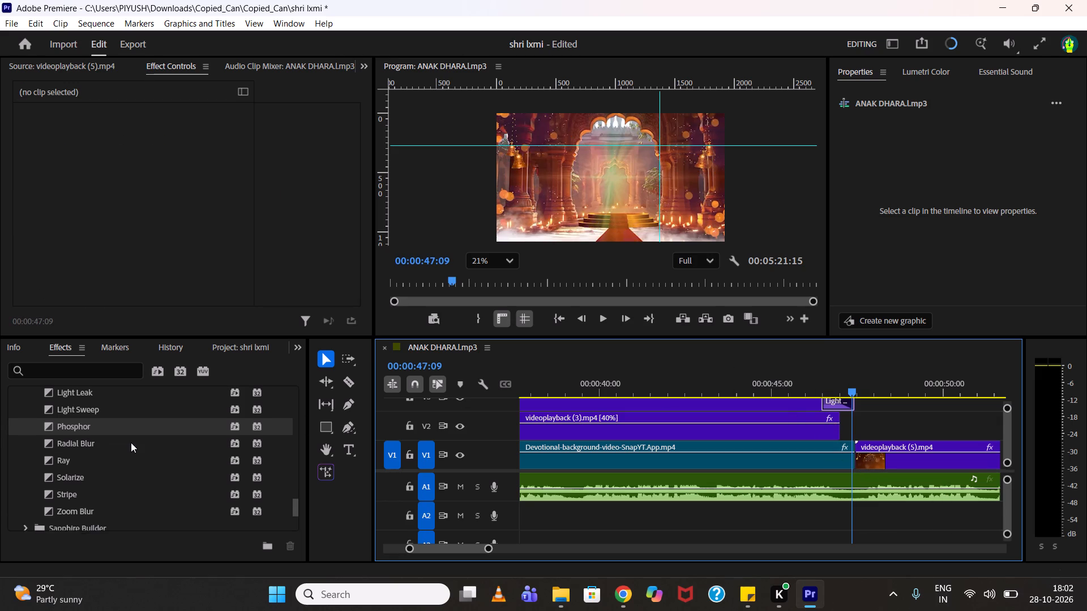
pyautogui.scroll(-1, 131, 442)
pyautogui.moveTo(78, 445); pyautogui.dragTo(792, 458)
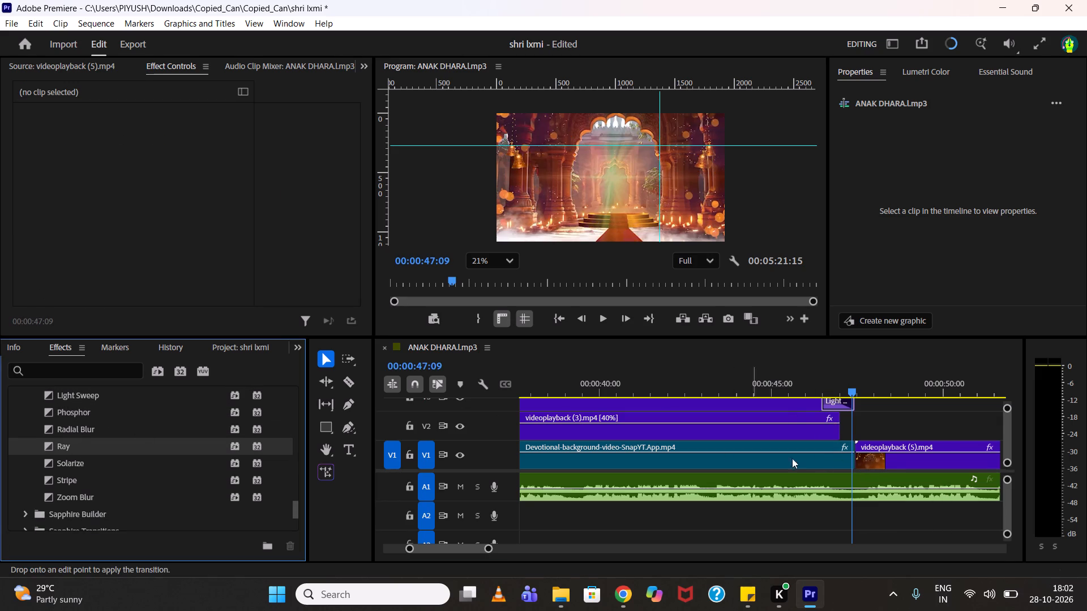
pyautogui.moveTo(792, 458); pyautogui.dragTo(853, 460)
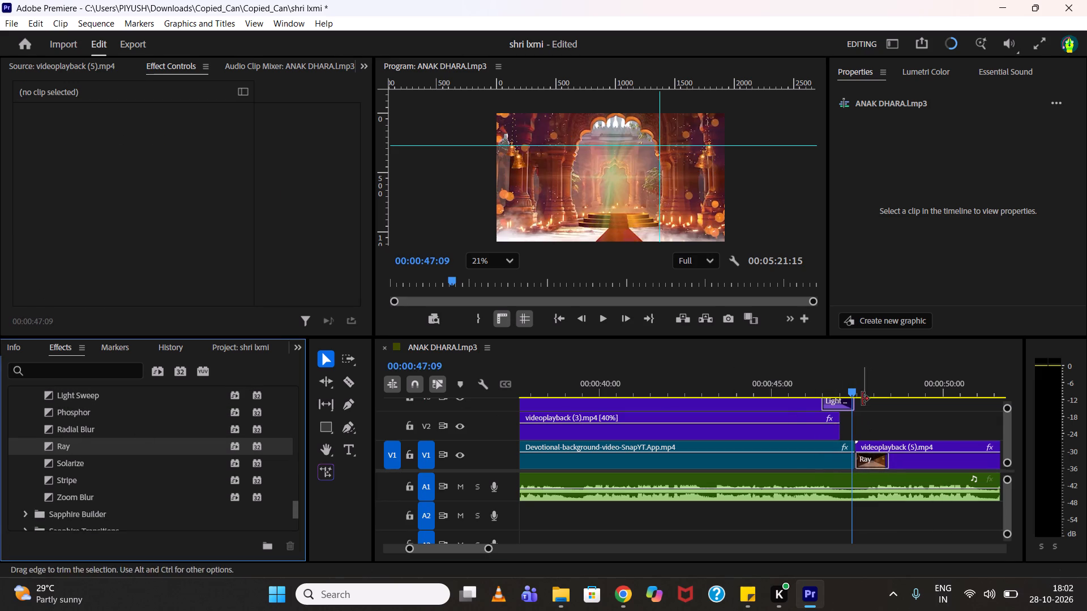
pyautogui.moveTo(858, 386); pyautogui.dragTo(879, 386)
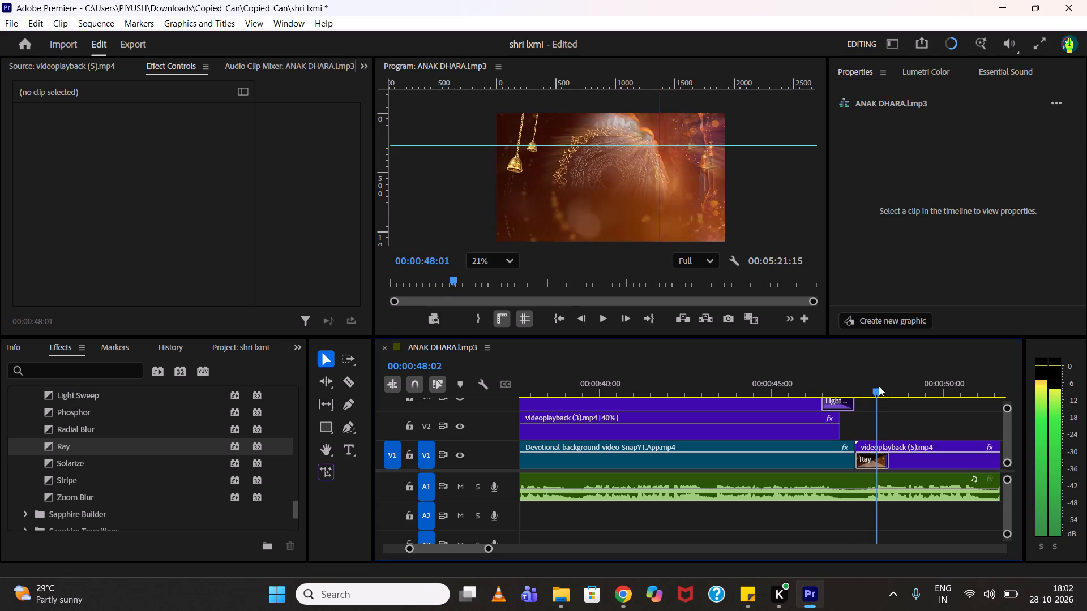
pyautogui.moveTo(879, 386); pyautogui.dragTo(848, 384)
pyautogui.press('space')
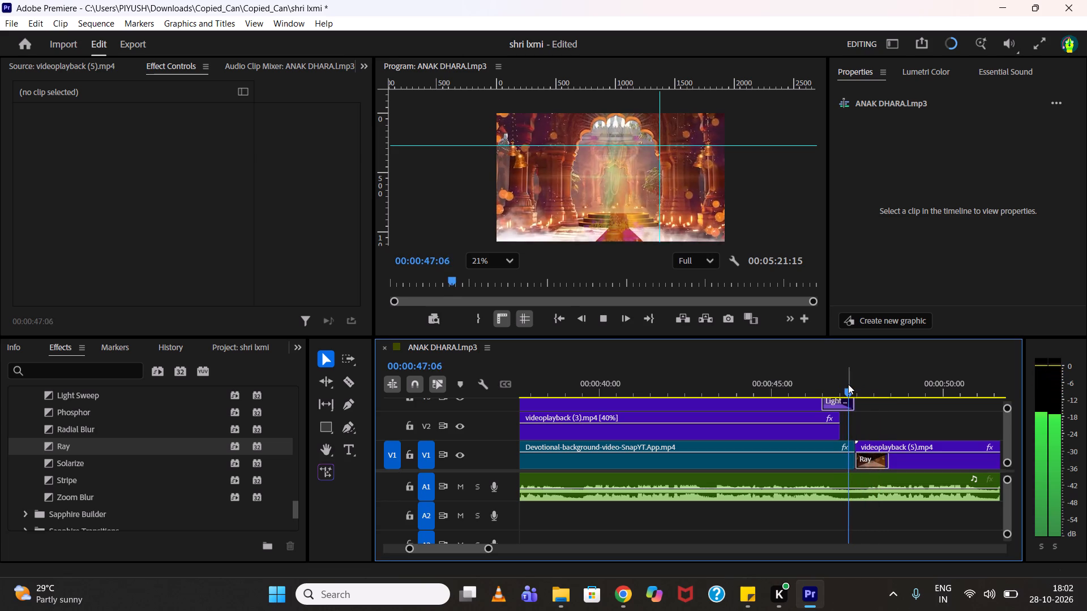
pyautogui.press('space')
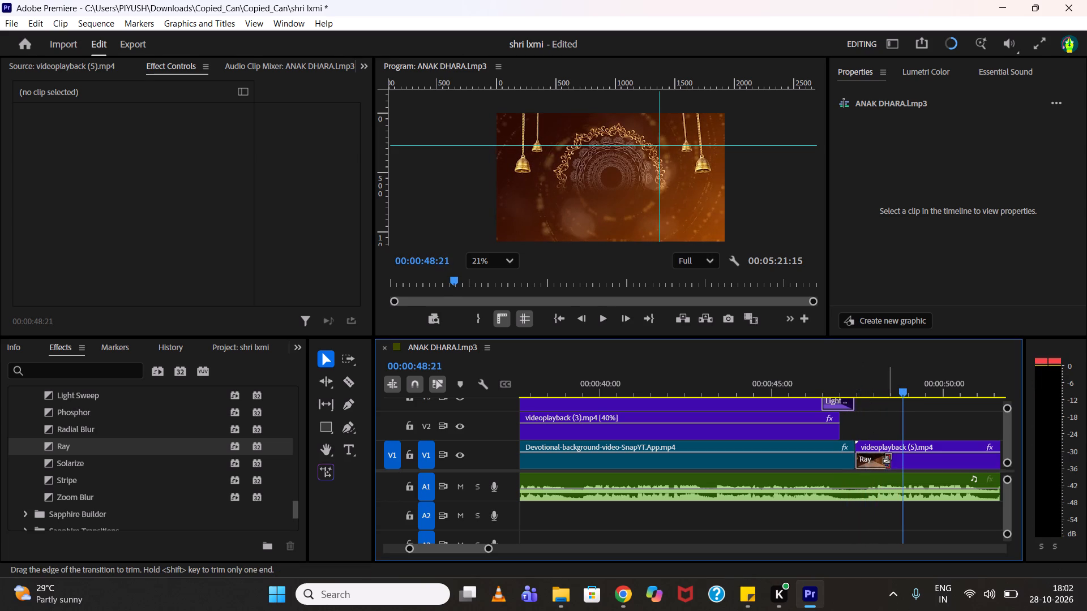
# Extend the Ray transition's end to a duration of 00:00:01:11 and play it back.
pyautogui.moveTo(889, 461); pyautogui.dragTo(904, 458)
pyautogui.moveTo(876, 384); pyautogui.dragTo(854, 384)
pyautogui.press('space')
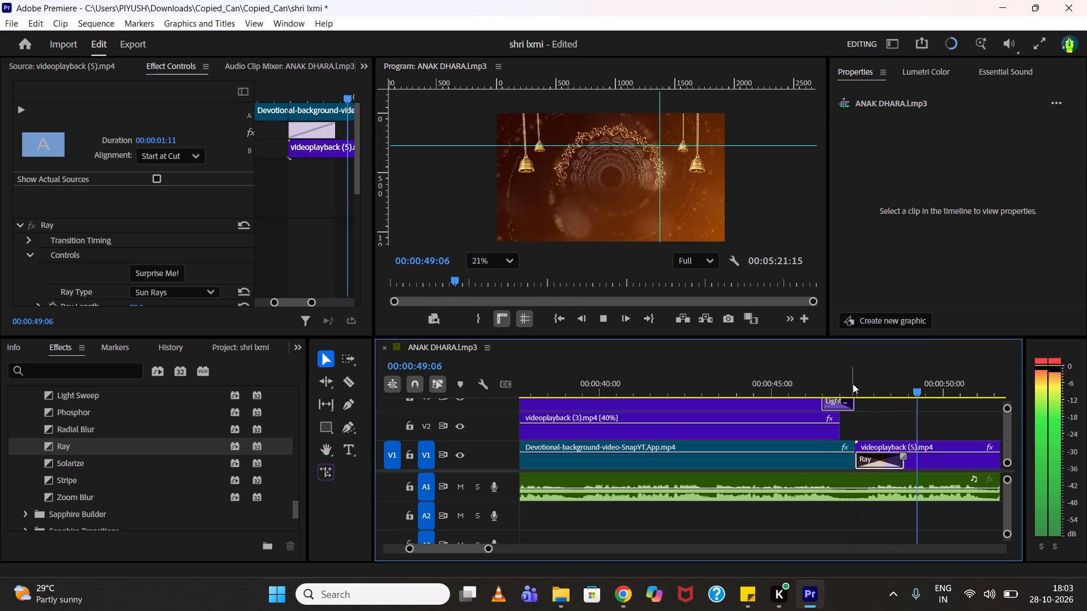
pyautogui.press('space')
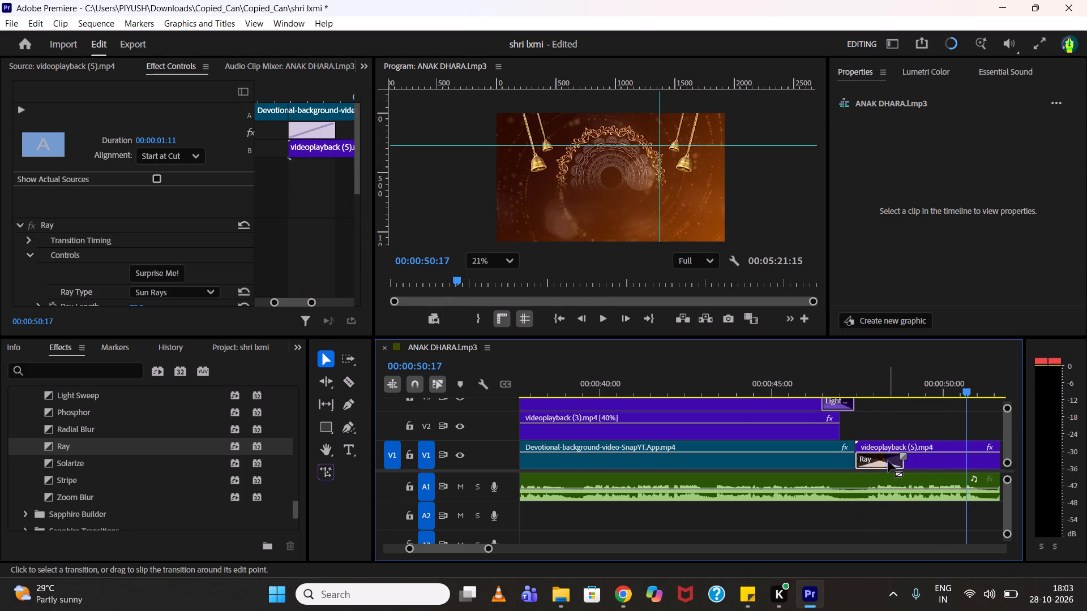
# Set the Ray transition's alignment to Center at Cut and play back the change to the bell-and-mandala background.
pyautogui.click(888, 461)
pyautogui.click(189, 150)
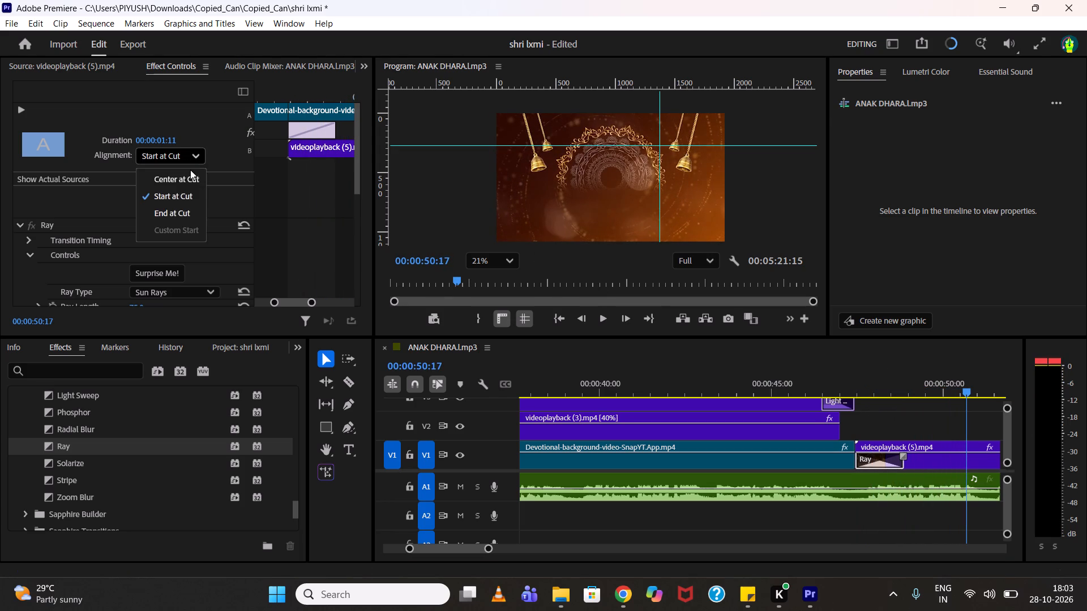
pyautogui.click(190, 176)
pyautogui.moveTo(829, 380); pyautogui.dragTo(829, 380)
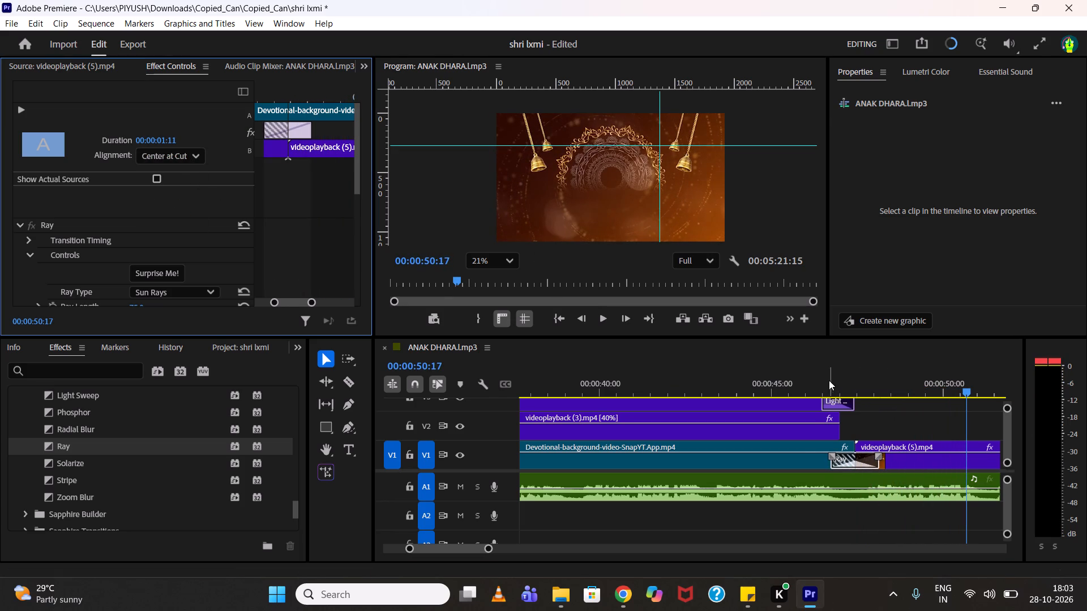
pyautogui.moveTo(829, 380); pyautogui.dragTo(821, 380)
pyautogui.press('space')
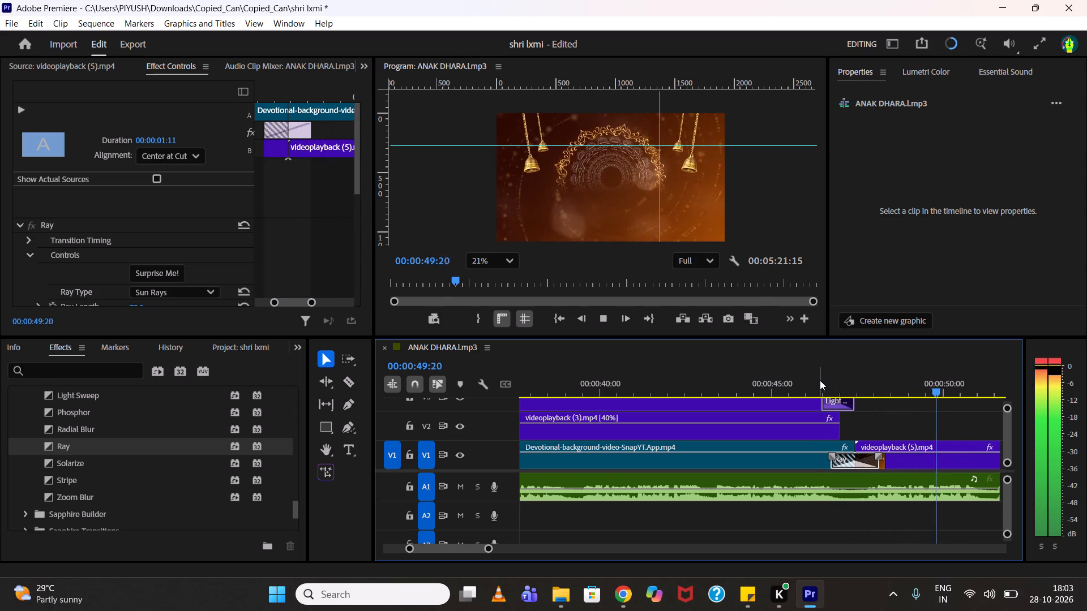
pyautogui.press('space')
pyautogui.press('space')
pyautogui.press('space')
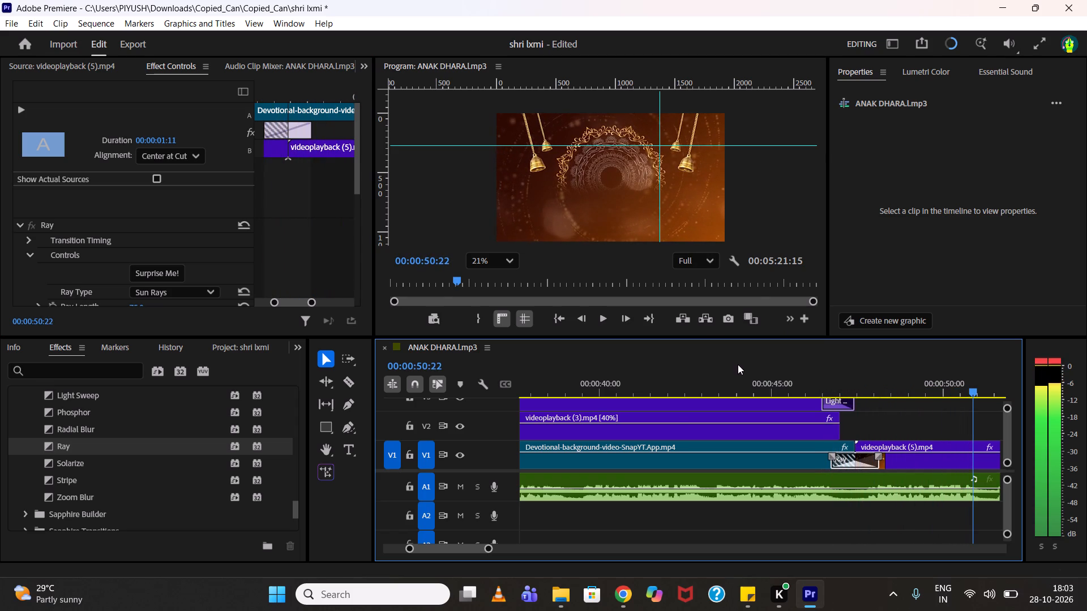
# Scrub back through the earlier scenes to the opening, examine the Om symbol scene closely, and look over the following clips.
pyautogui.moveTo(739, 376); pyautogui.dragTo(486, 312)
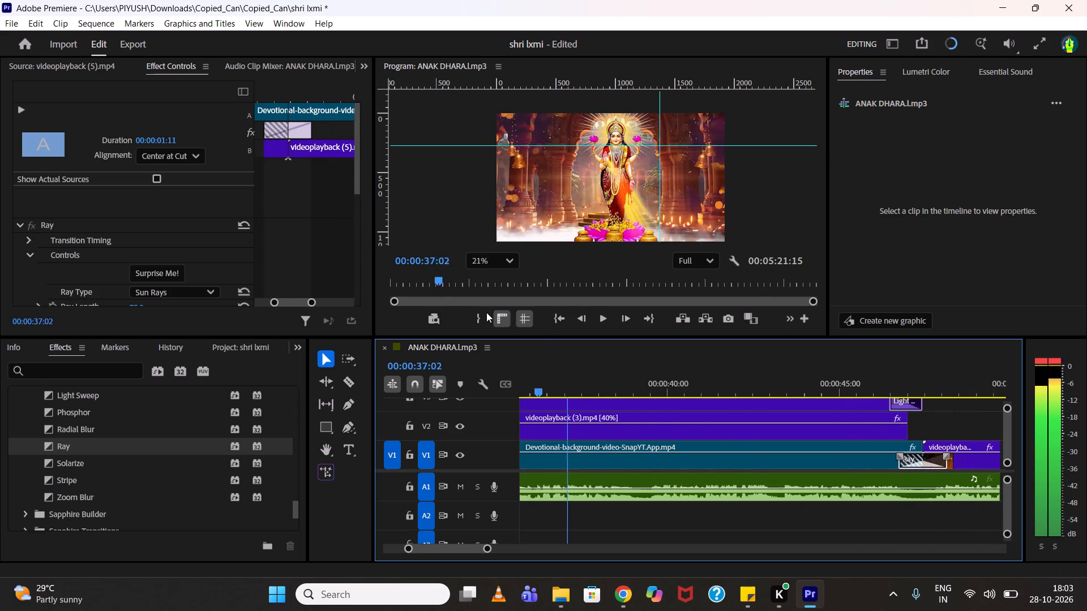
pyautogui.moveTo(486, 312); pyautogui.dragTo(376, 268)
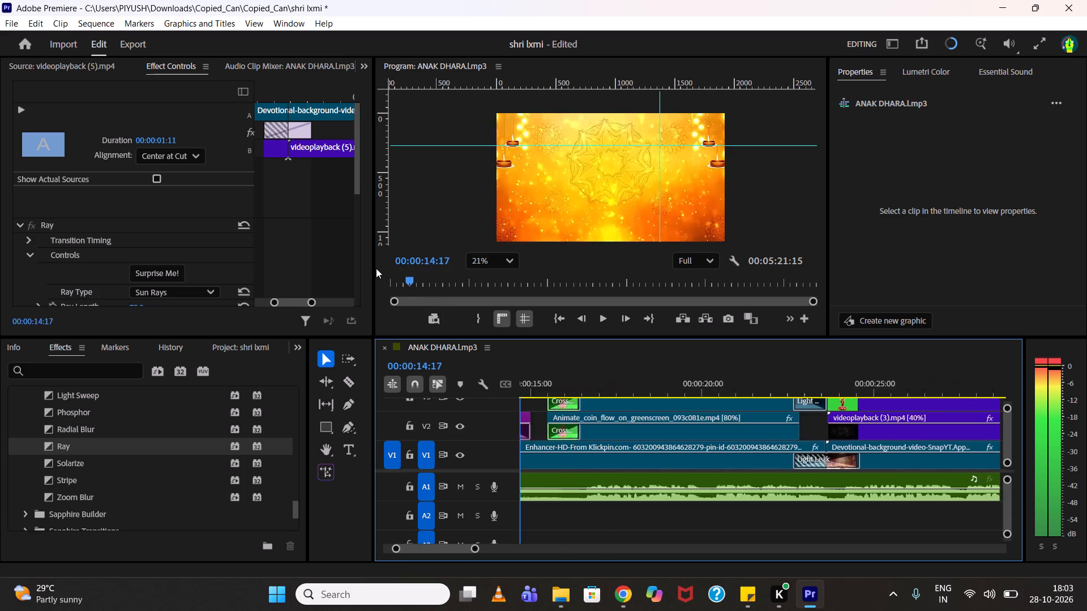
pyautogui.moveTo(376, 268); pyautogui.dragTo(705, 338)
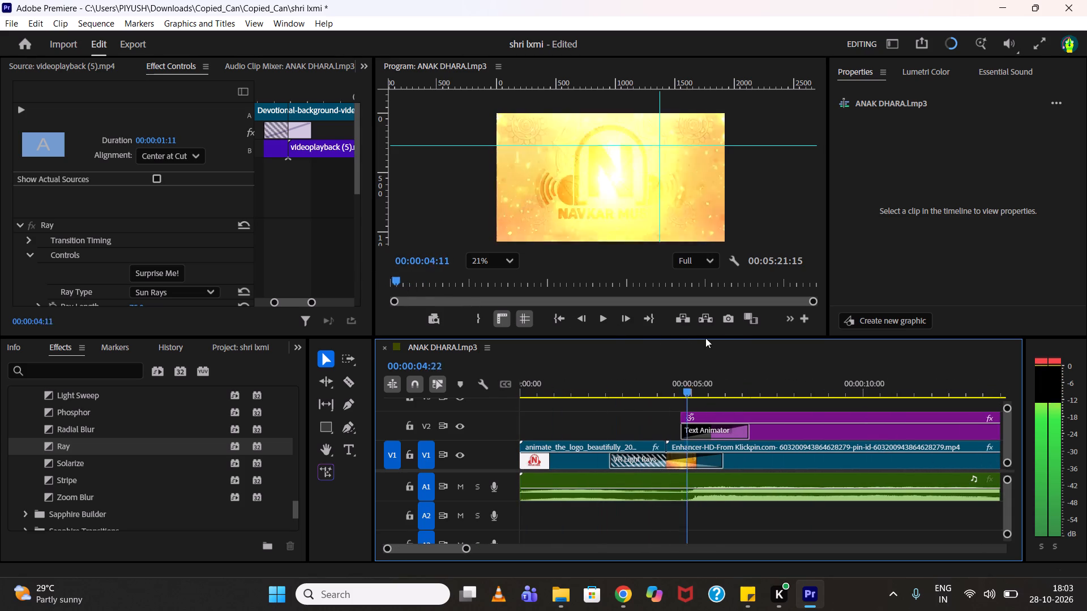
pyautogui.moveTo(705, 338); pyautogui.dragTo(748, 338)
pyautogui.scroll(4, 643, 183)
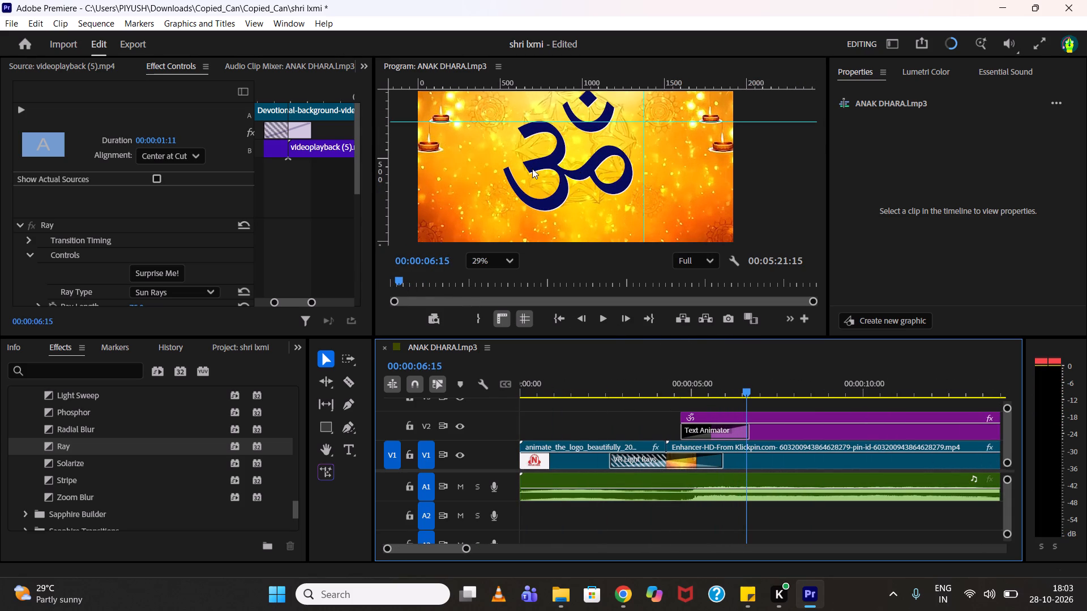
pyautogui.scroll(4, 566, 169)
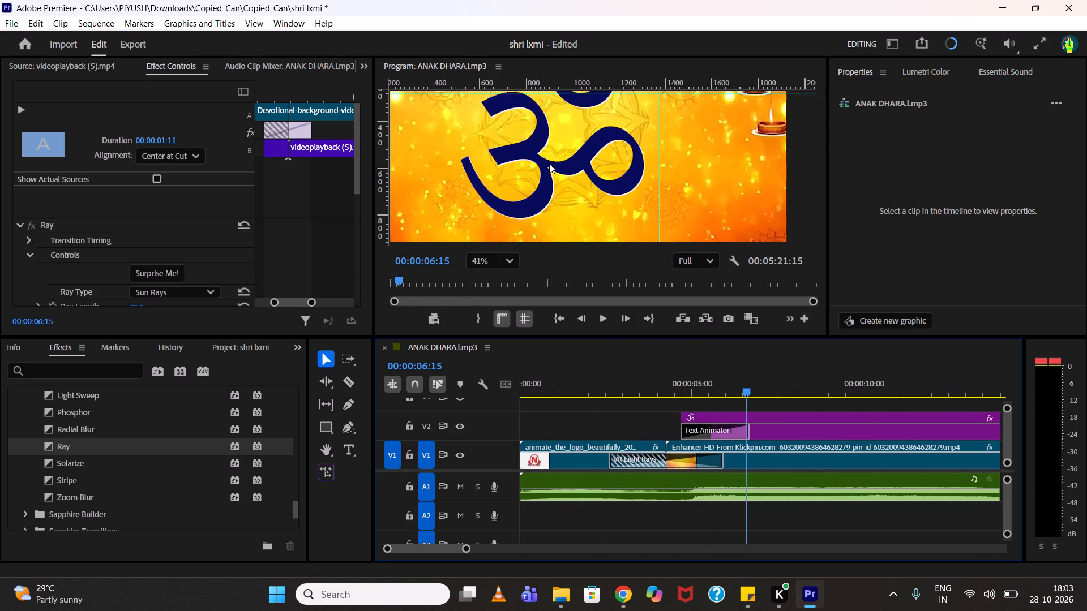
pyautogui.scroll(5, 543, 163)
pyautogui.scroll(-13, 543, 163)
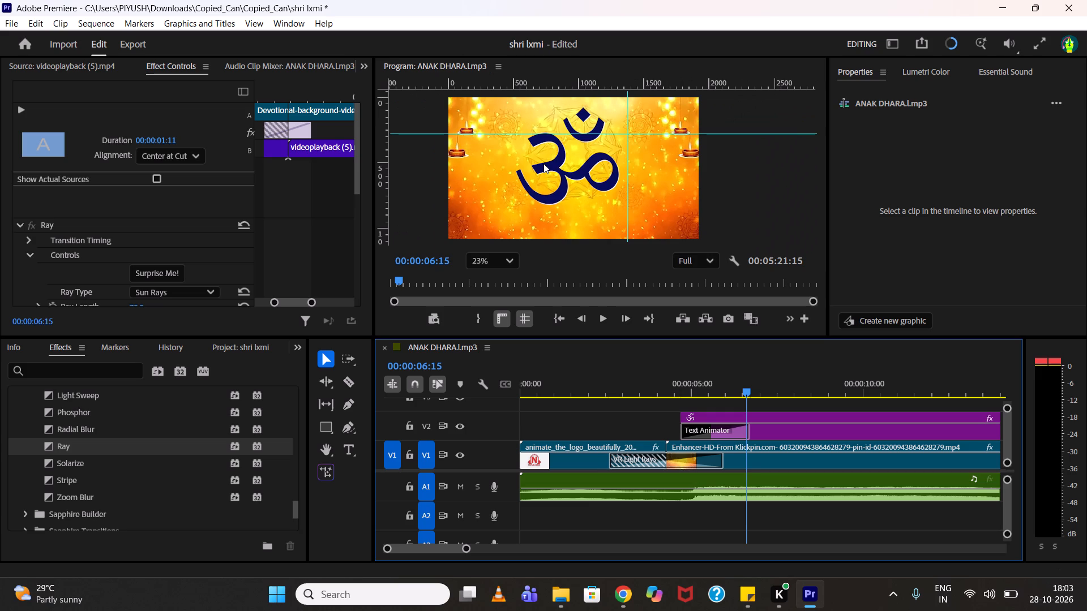
pyautogui.scroll(-1, 543, 163)
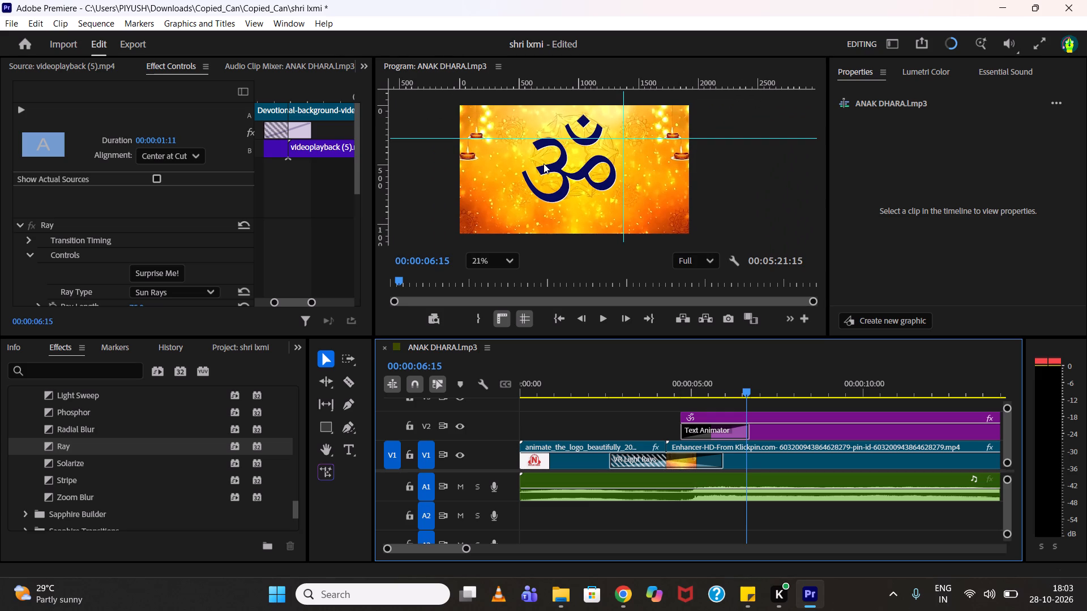
pyautogui.scroll(-5, 788, 398)
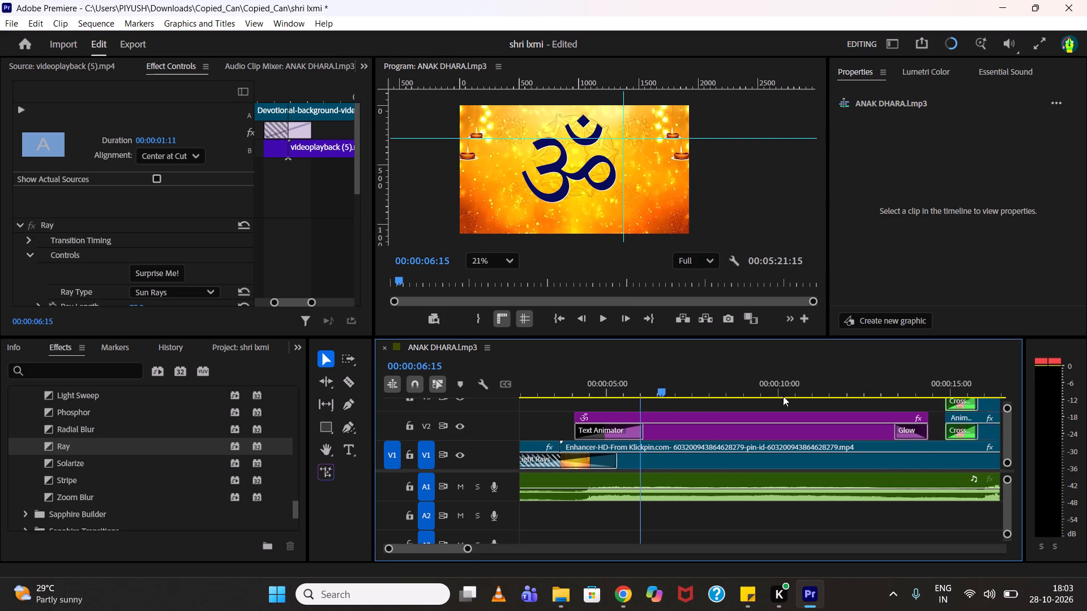
pyautogui.scroll(-17, 782, 395)
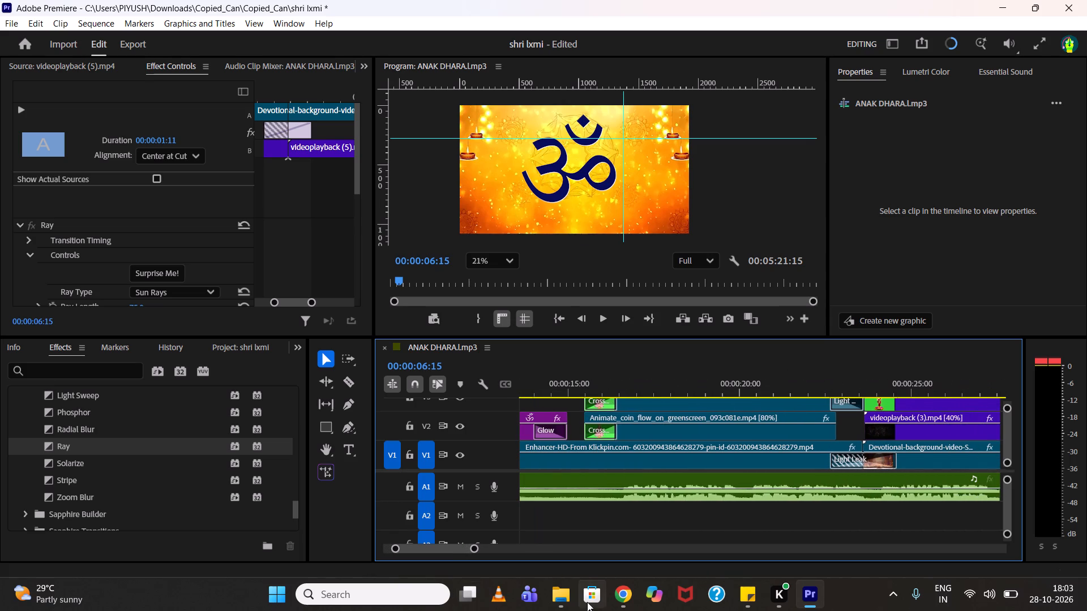
# Switch to Chrome, dismiss the YouTube video's share window, and return to the "laxmi mata green screen" search results.
pyautogui.click(630, 597)
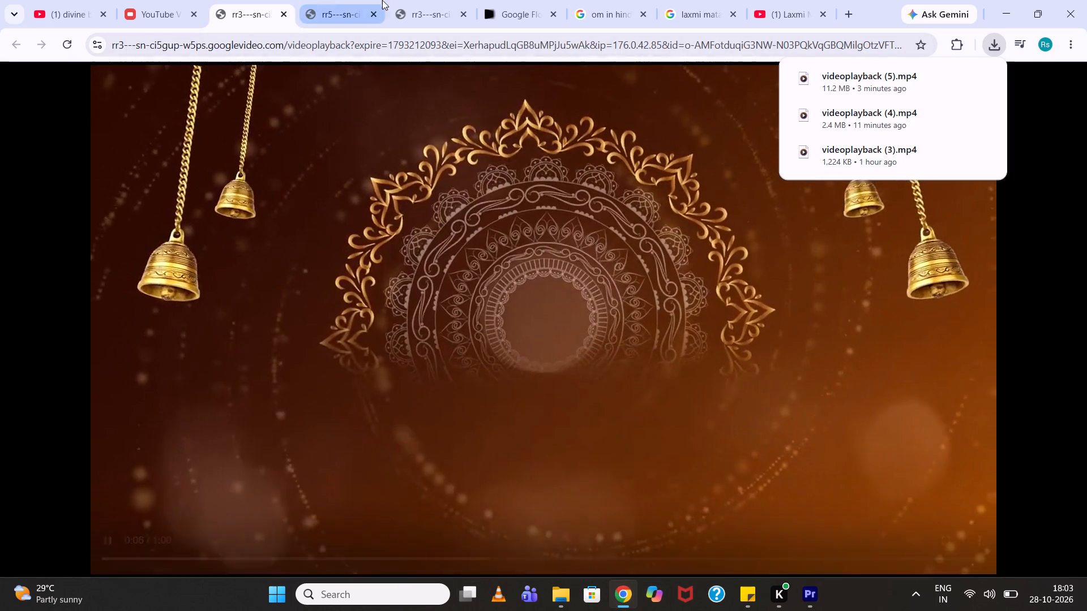
pyautogui.click(776, 2)
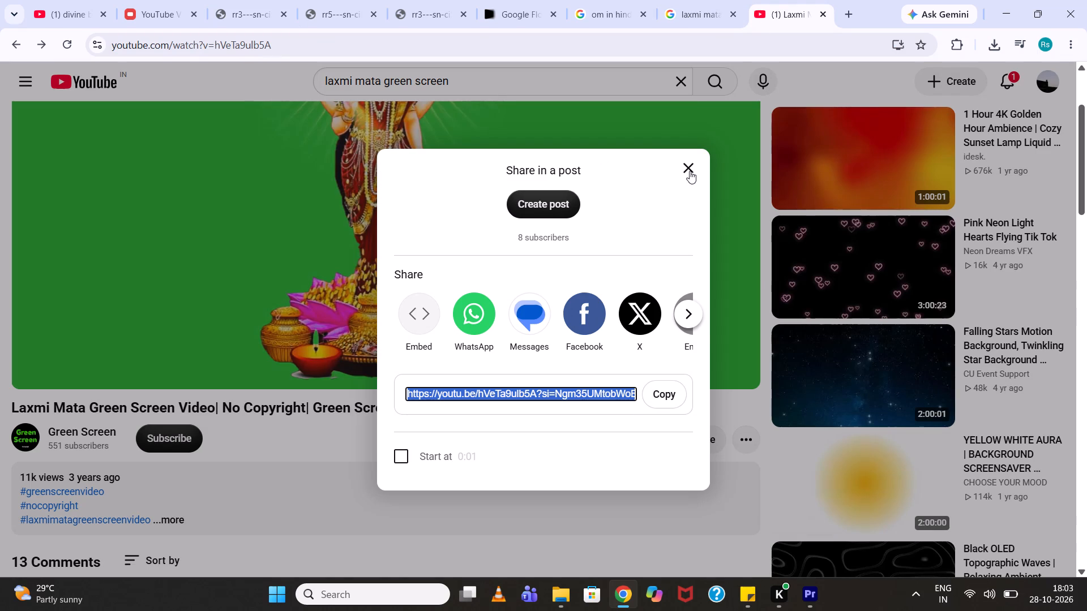
pyautogui.click(690, 171)
pyautogui.click(14, 50)
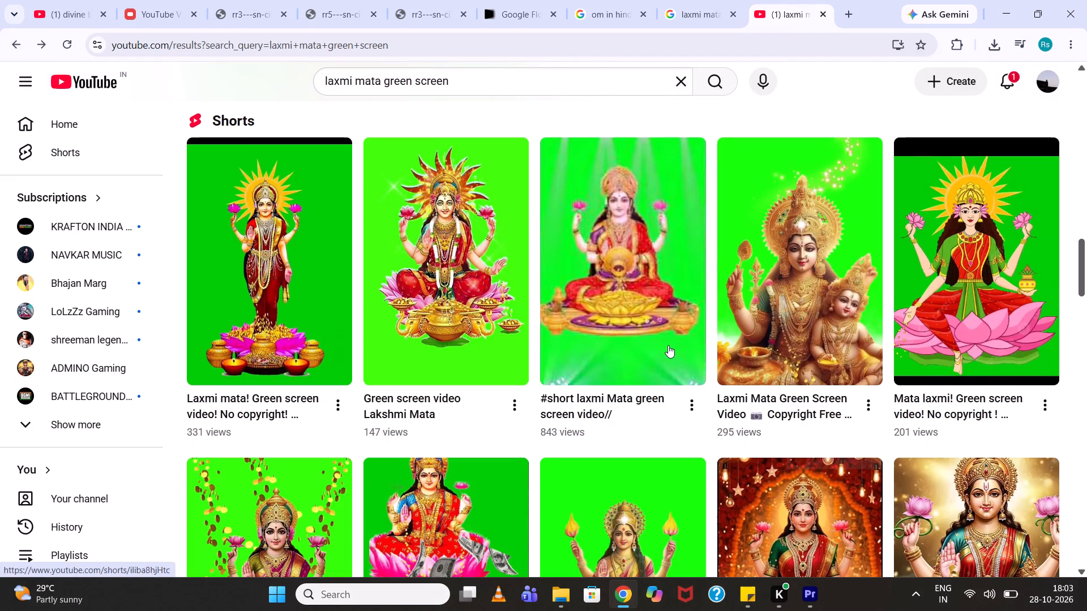
# Look through the "laxmi mata green screen" videos and Shorts for another goddess clip, previewing promising ones.
pyautogui.scroll(-3, 668, 345)
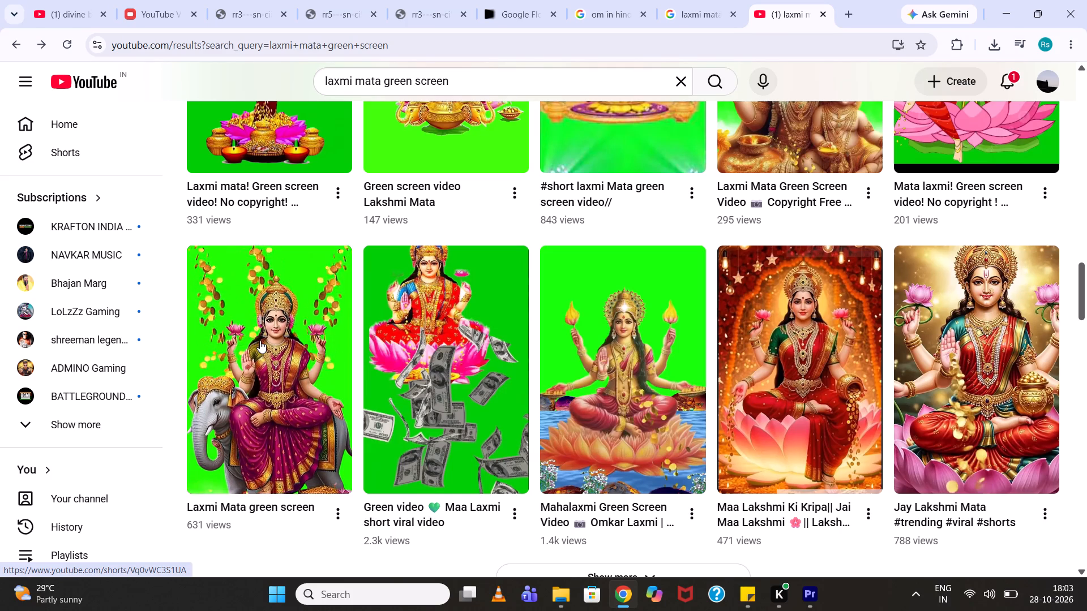
pyautogui.scroll(-5, 260, 341)
pyautogui.scroll(-5, 334, 326)
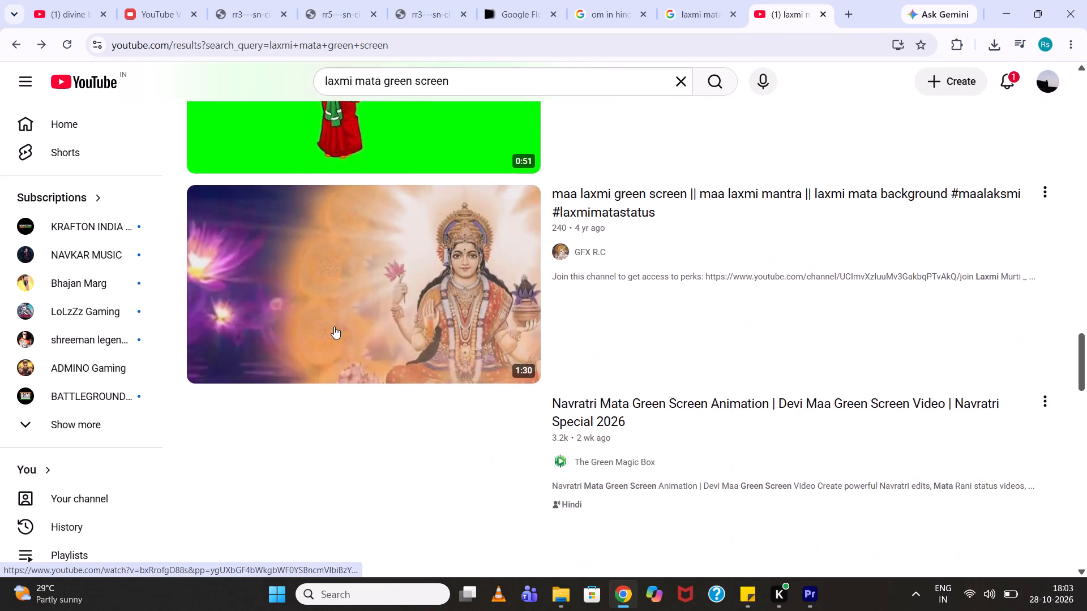
pyautogui.scroll(-6, 334, 326)
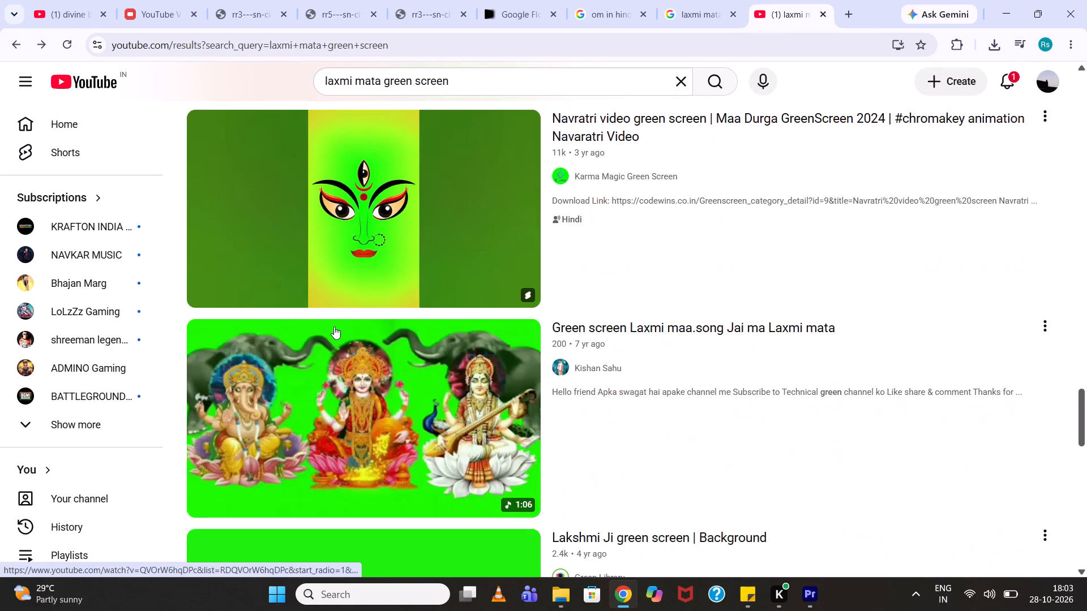
pyautogui.scroll(-4, 334, 326)
pyautogui.scroll(-2, 416, 351)
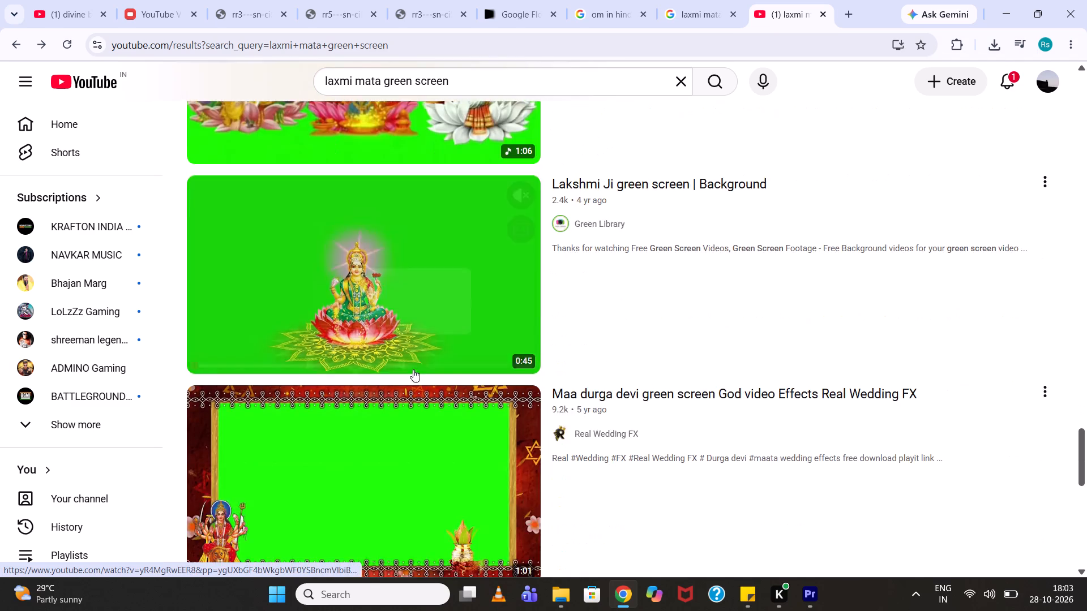
pyautogui.scroll(-8, 413, 369)
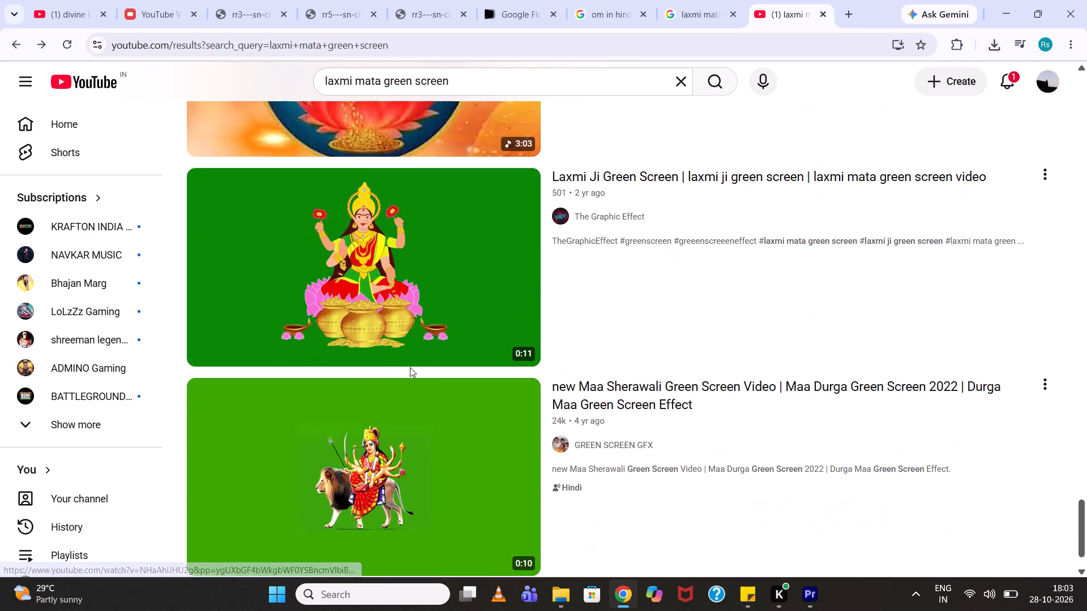
pyautogui.scroll(-2, 410, 367)
pyautogui.scroll(-3, 369, 290)
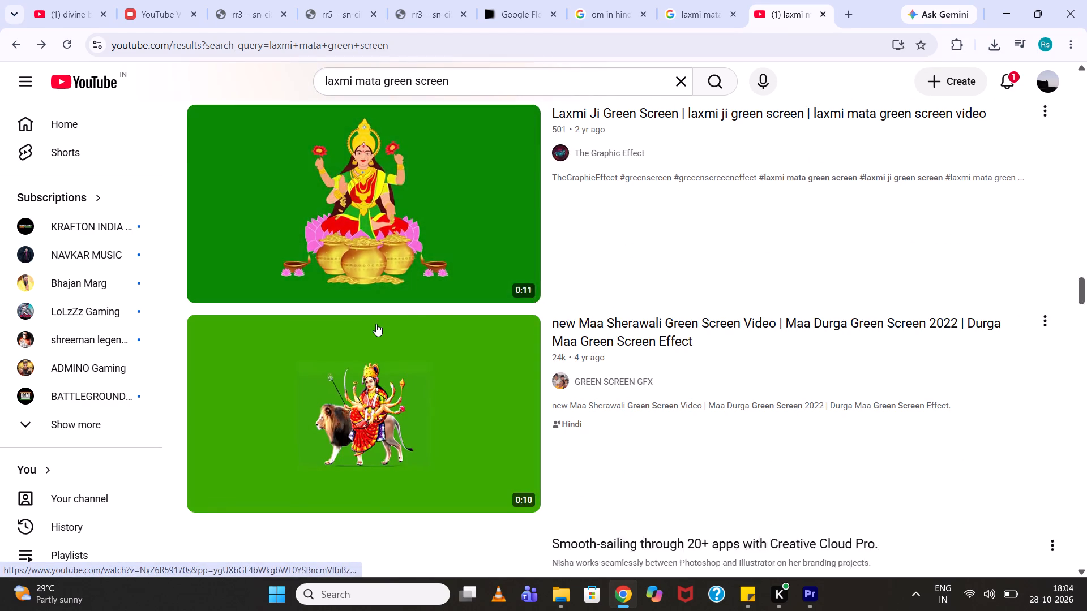
pyautogui.scroll(-6, 376, 324)
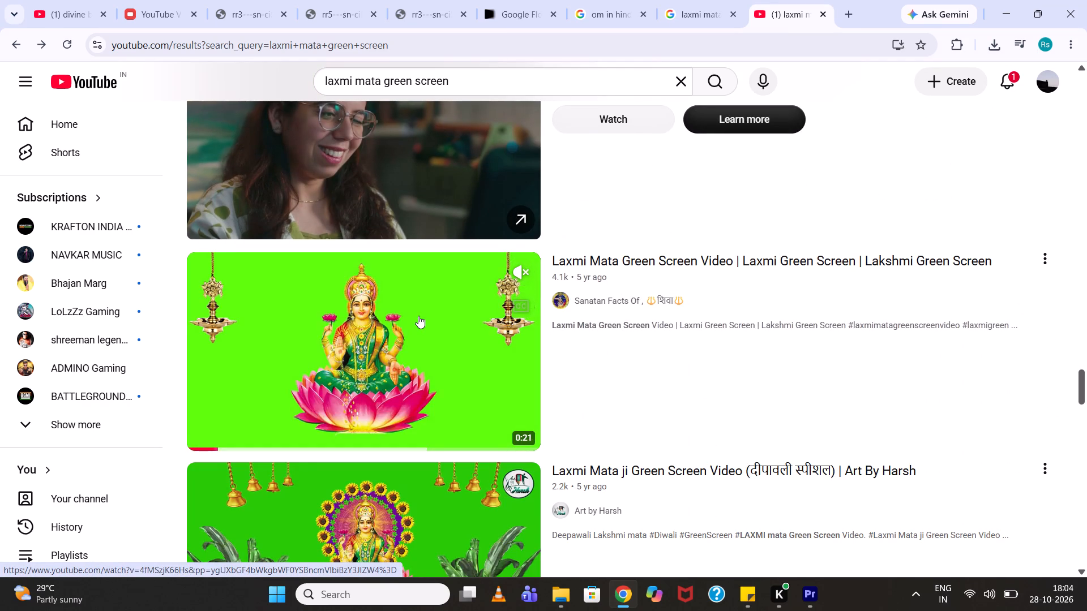
pyautogui.scroll(-6, 418, 316)
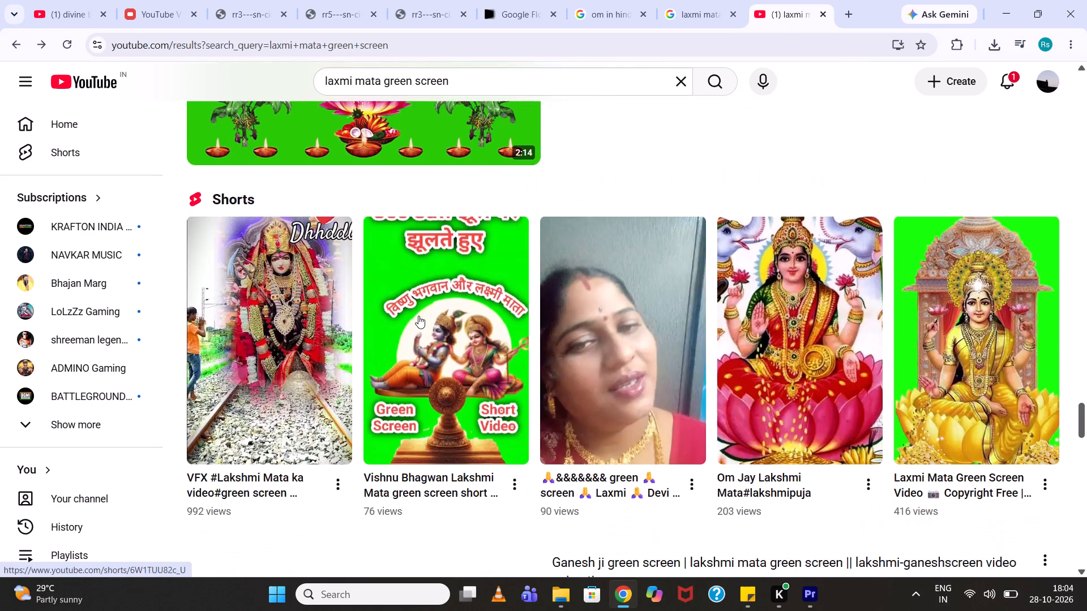
pyautogui.scroll(-7, 418, 316)
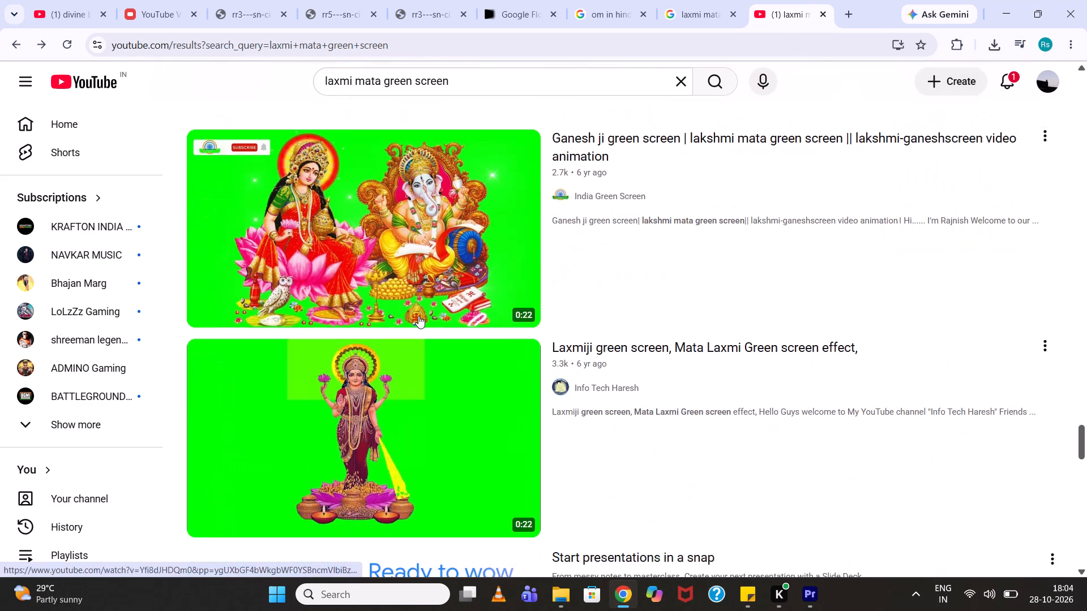
pyautogui.scroll(-2, 418, 316)
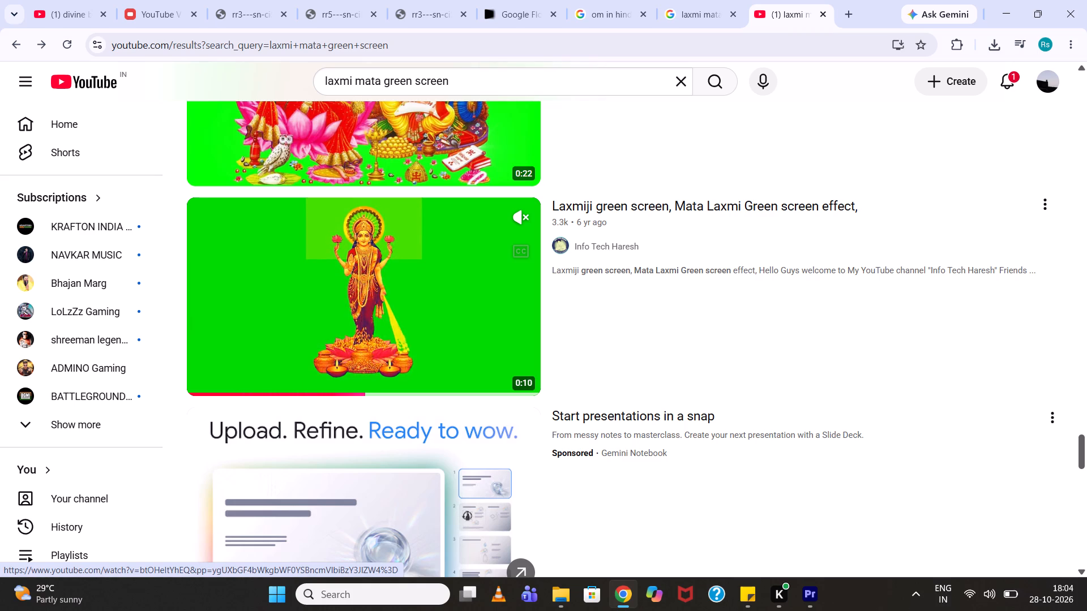
pyautogui.scroll(-6, 359, 292)
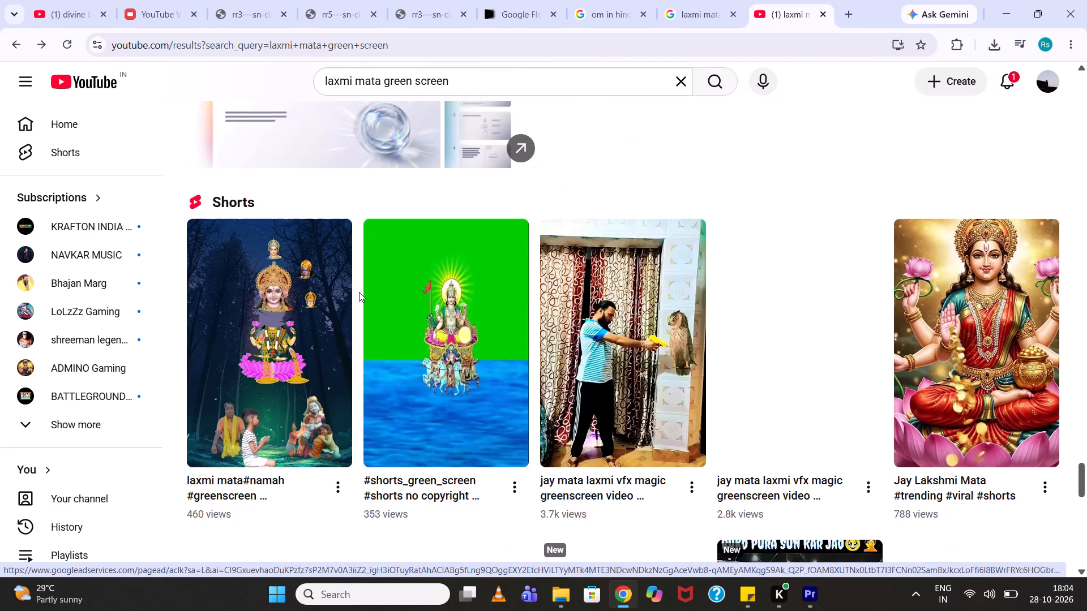
pyautogui.scroll(-3, 359, 292)
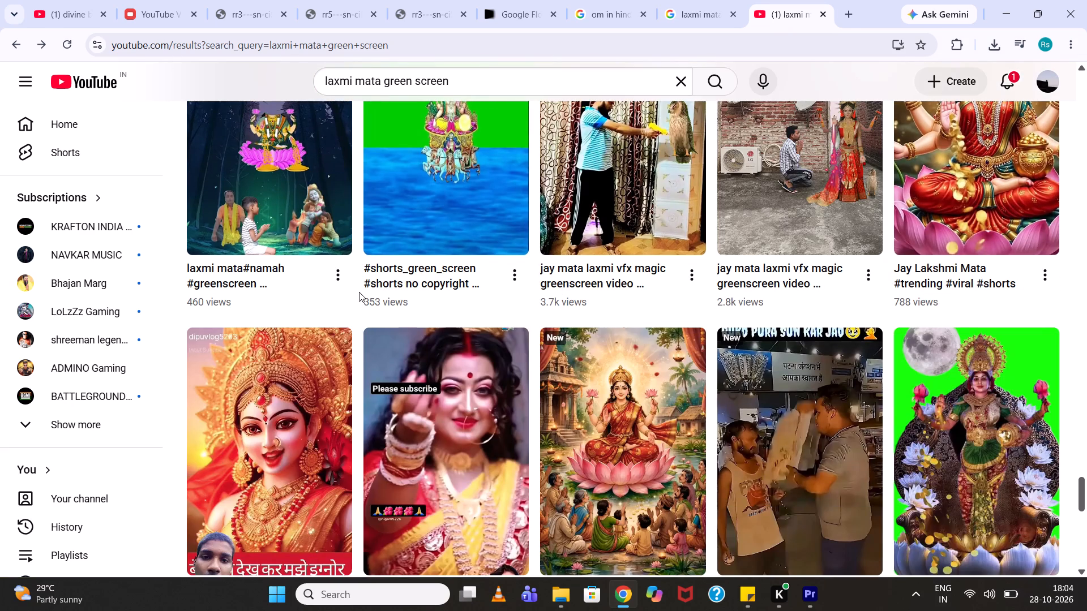
pyautogui.scroll(-5, 359, 292)
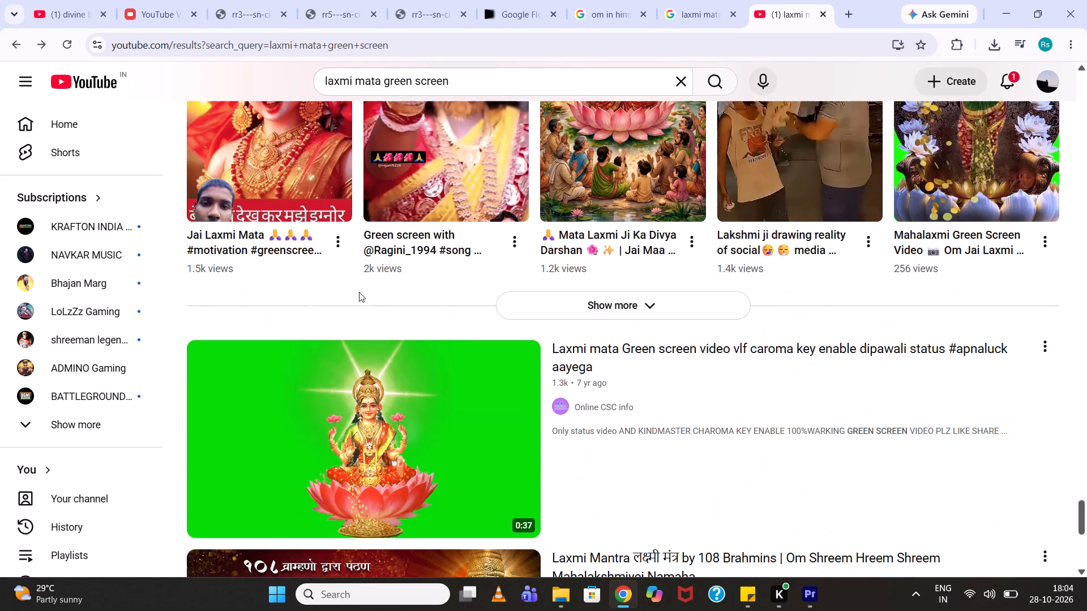
pyautogui.scroll(-2, 359, 292)
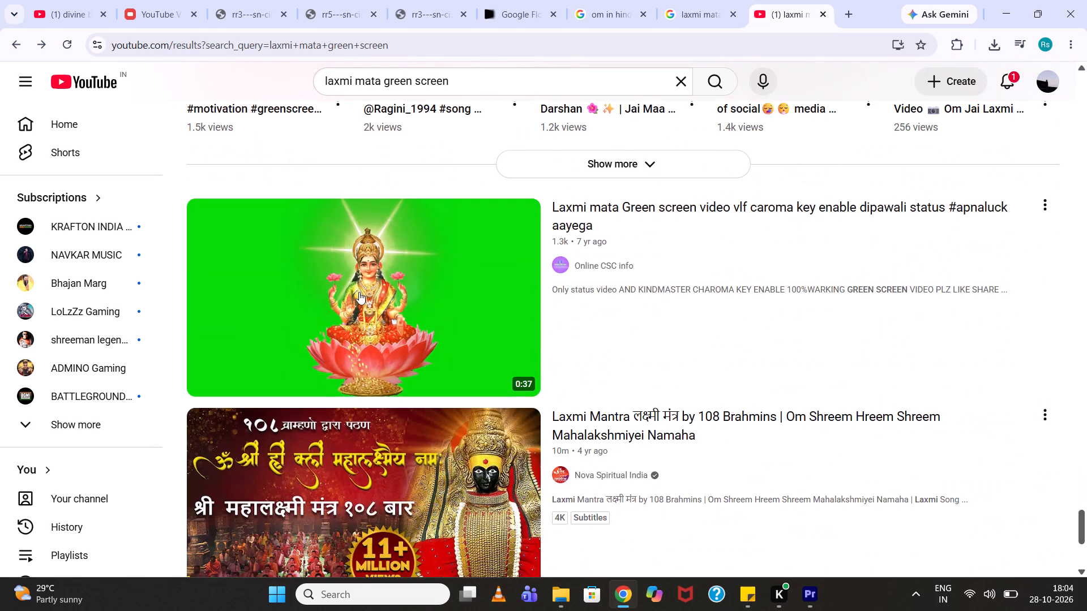
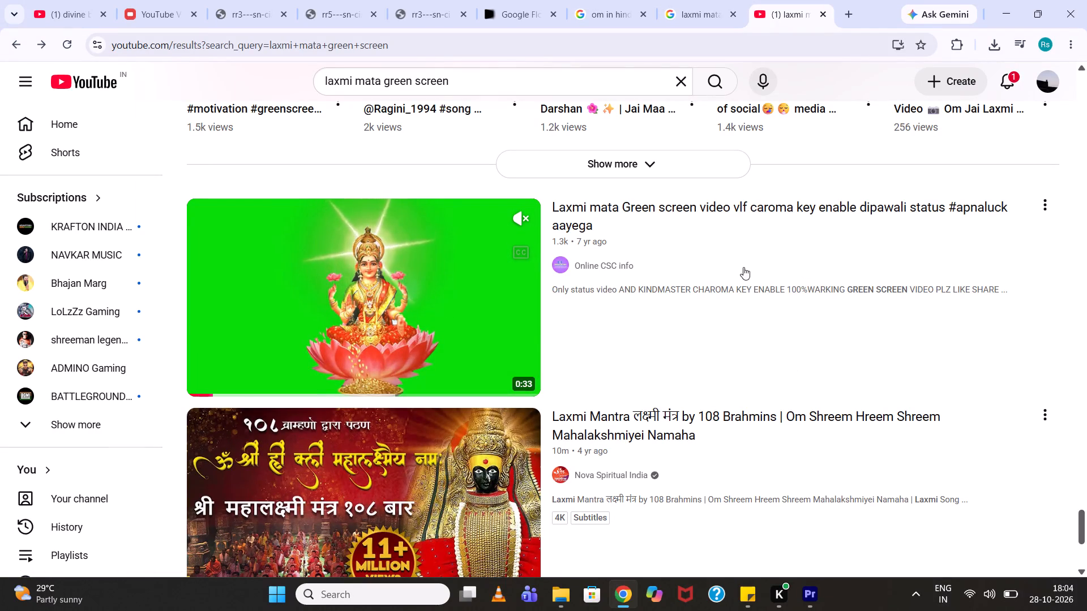
# Look through the "laxmi mata green screen" video results for a suitable green screen clip of the goddess.
pyautogui.scroll(-8, 328, 324)
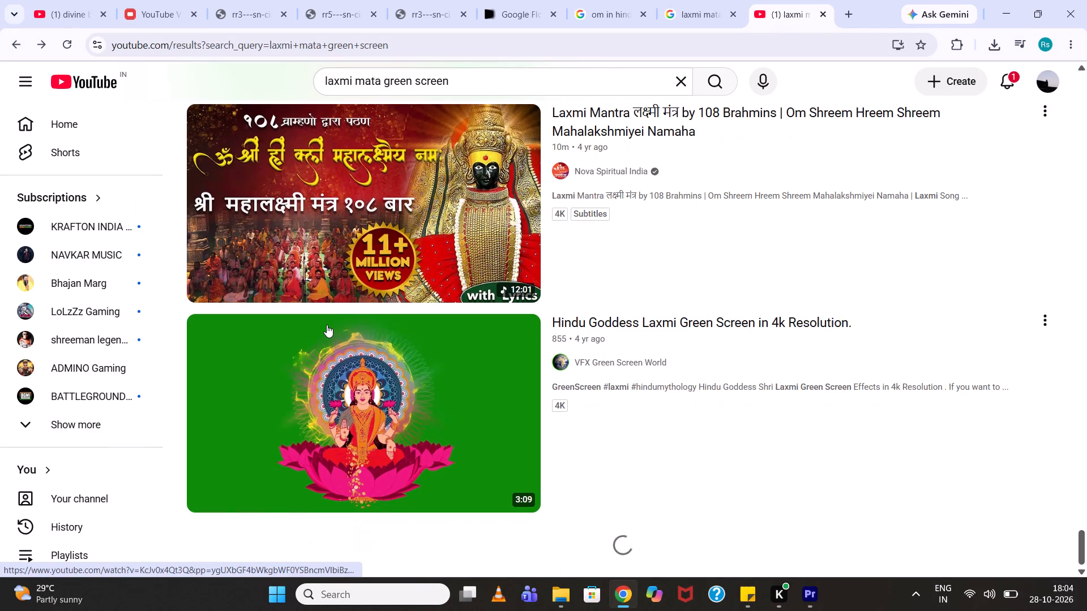
pyautogui.scroll(-3, 327, 325)
pyautogui.scroll(-5, 413, 333)
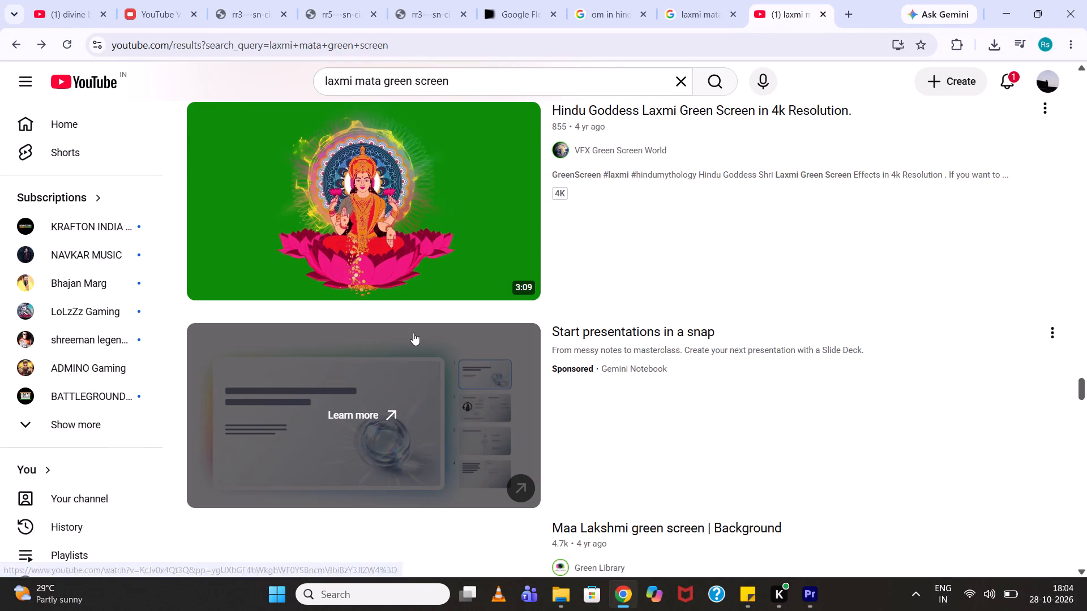